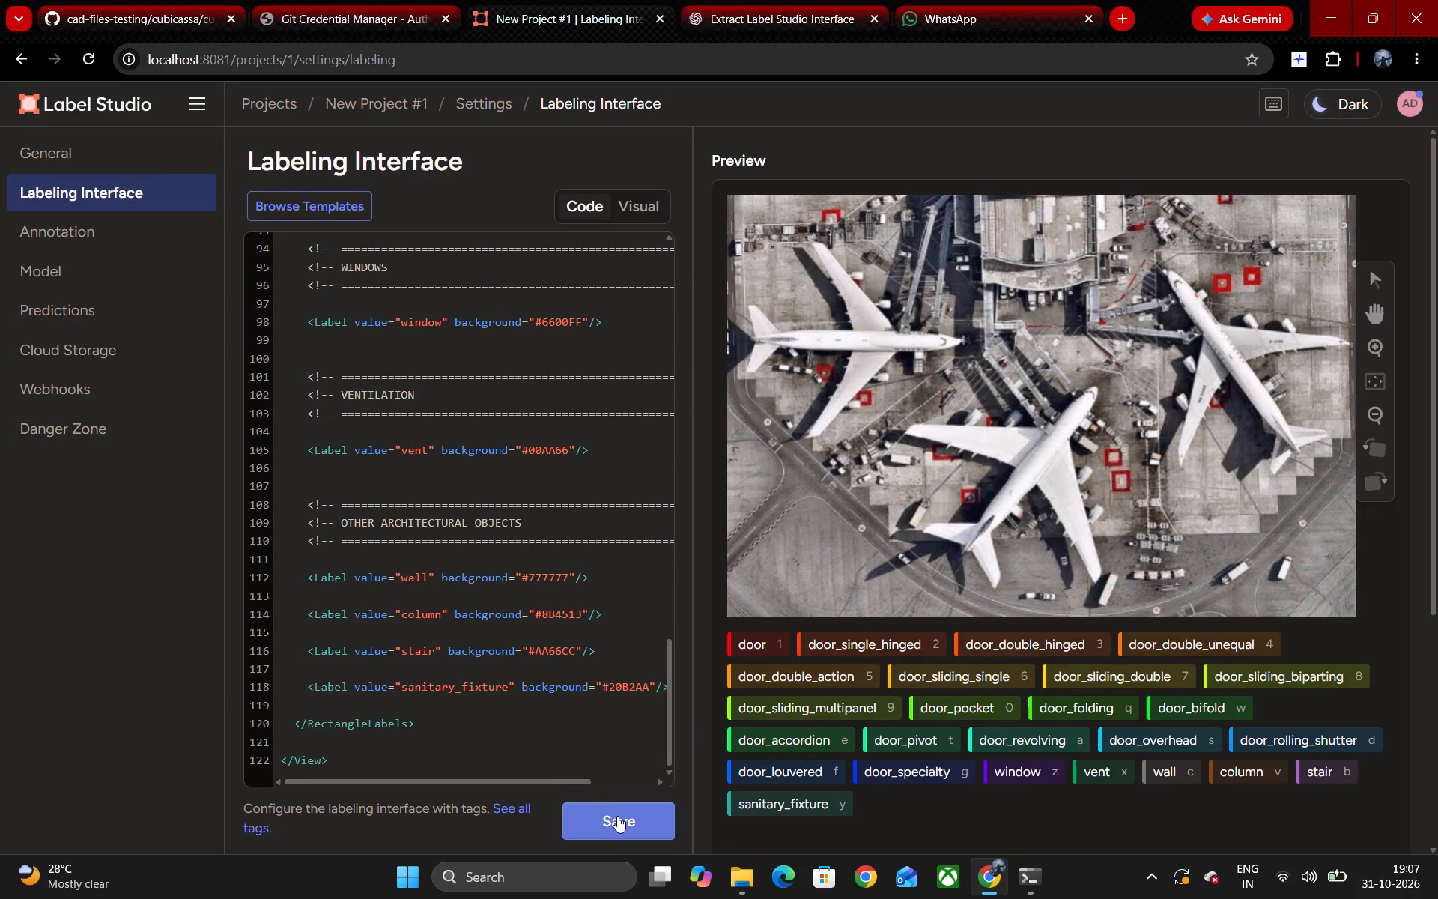
# Save the project's labeling interface configuration with the door, window, vent, wall, column, stair and sanitary_fixture labels.
pyautogui.click(617, 816)
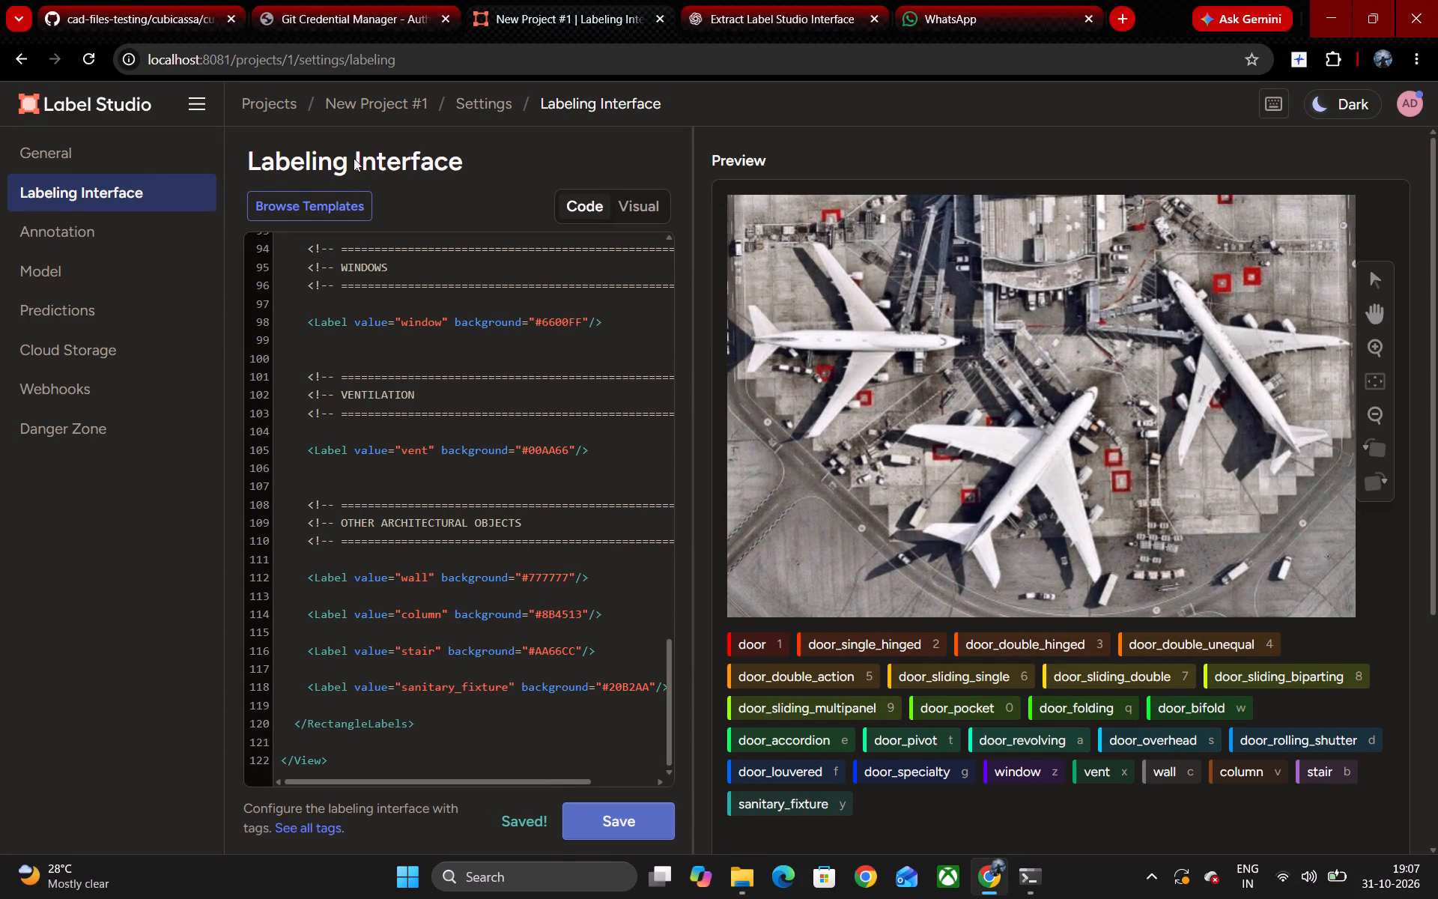
# Return to the New Project #1 task list and open the first floor plan image for labeling.
pyautogui.click(423, 103)
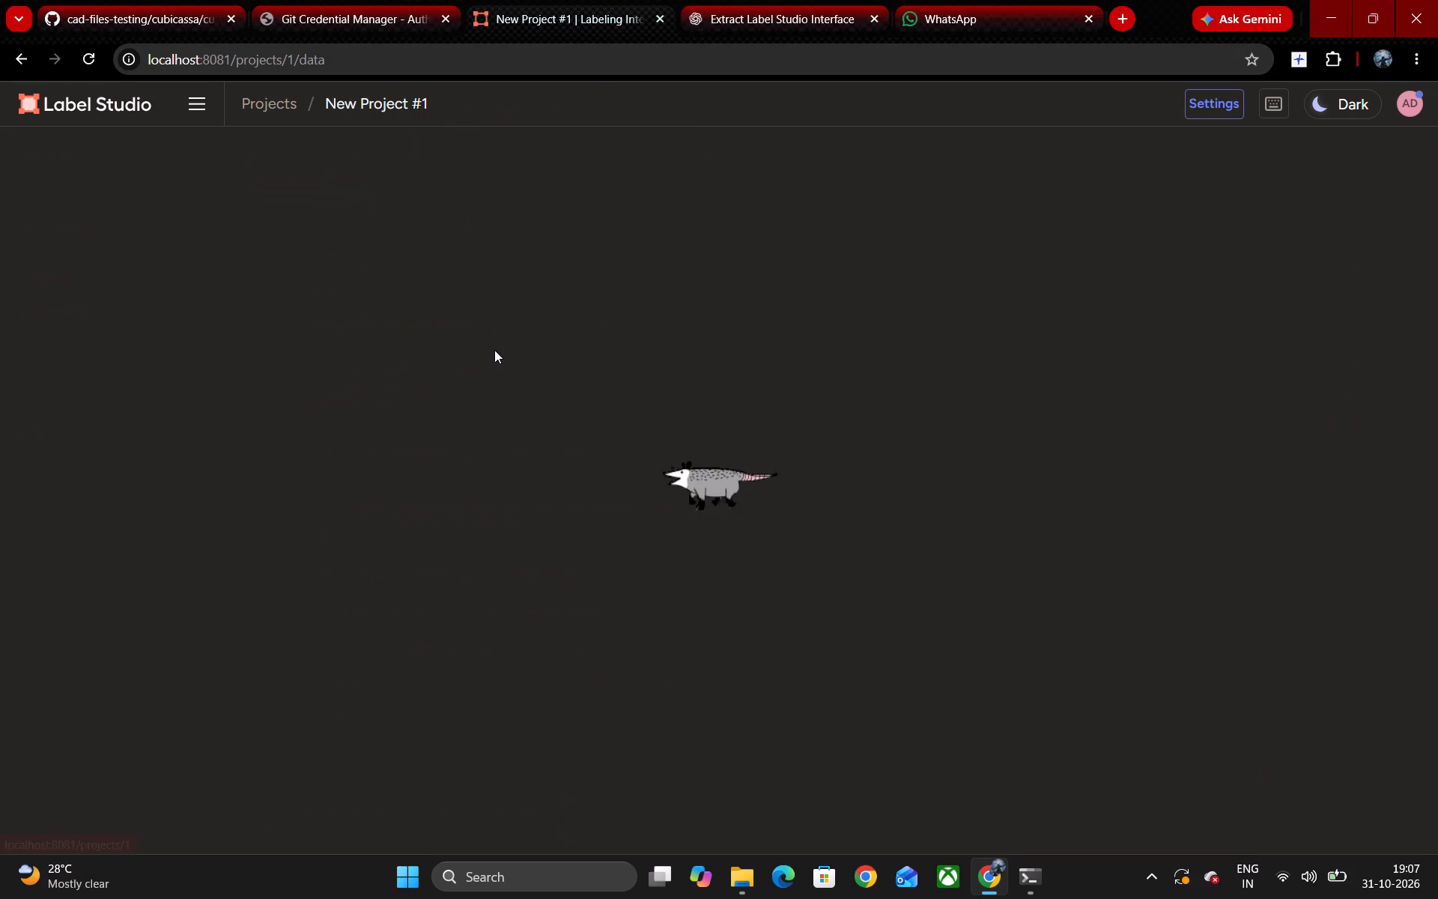
pyautogui.click(377, 290)
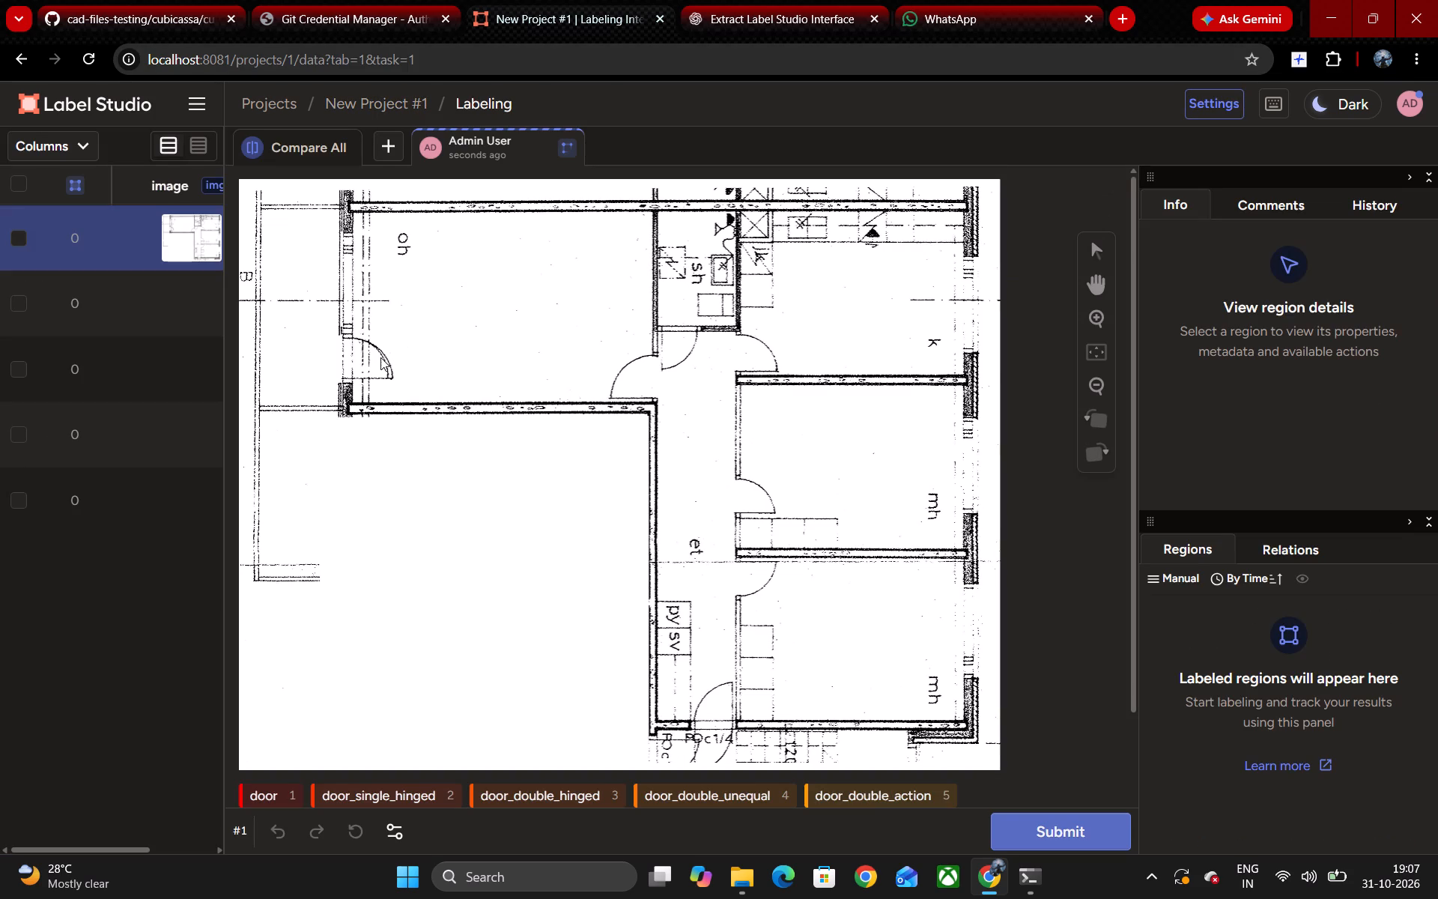
# Box four doors with the door label: the oh room's outer and inner doors, the sh room's door and the k room's door.
pyautogui.press('1')
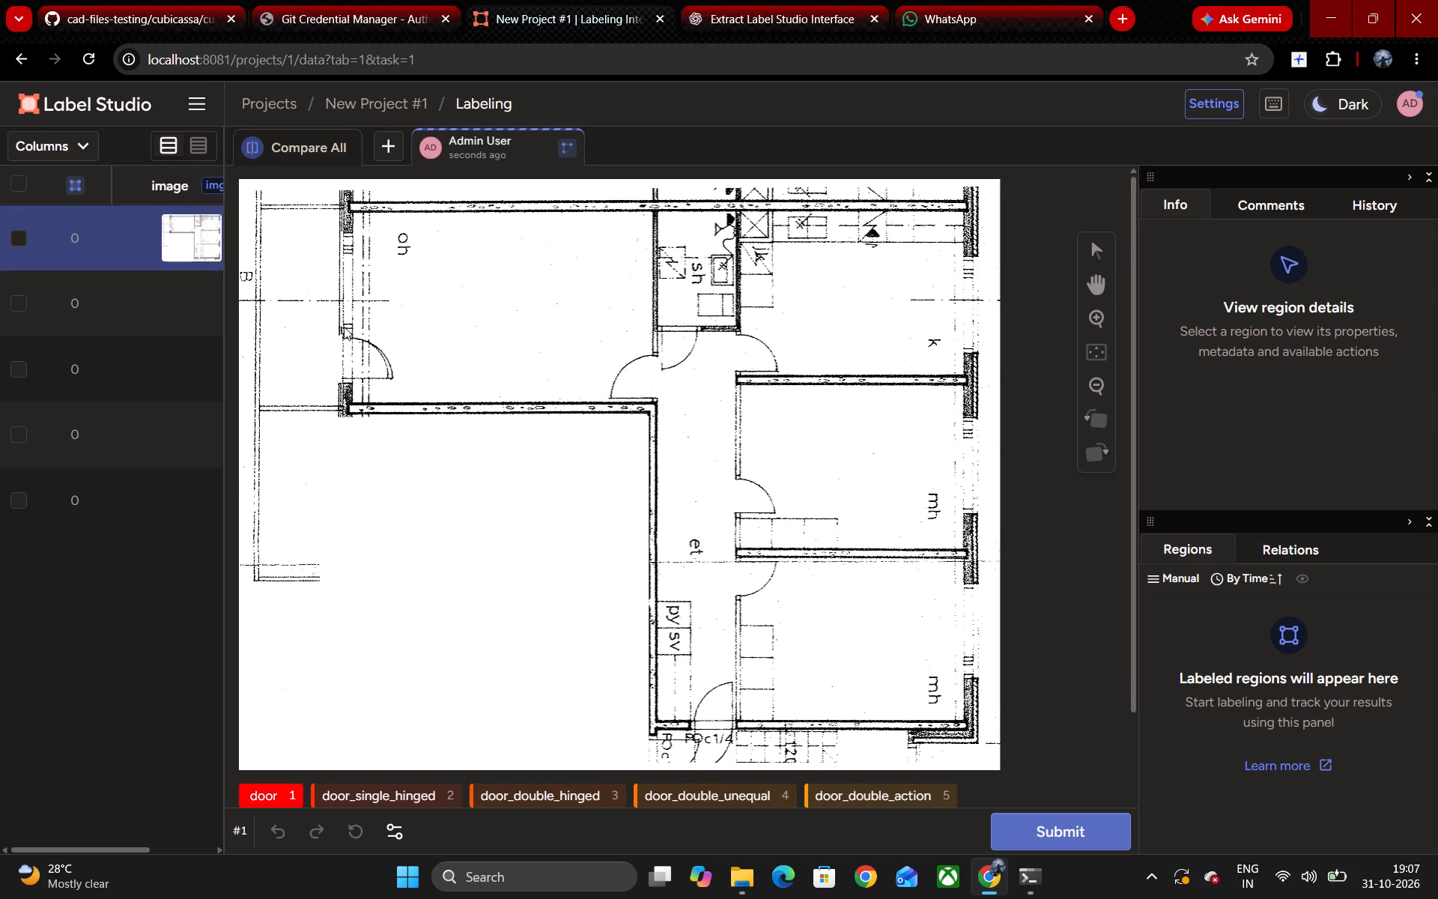
pyautogui.moveTo(334, 327); pyautogui.dragTo(398, 390)
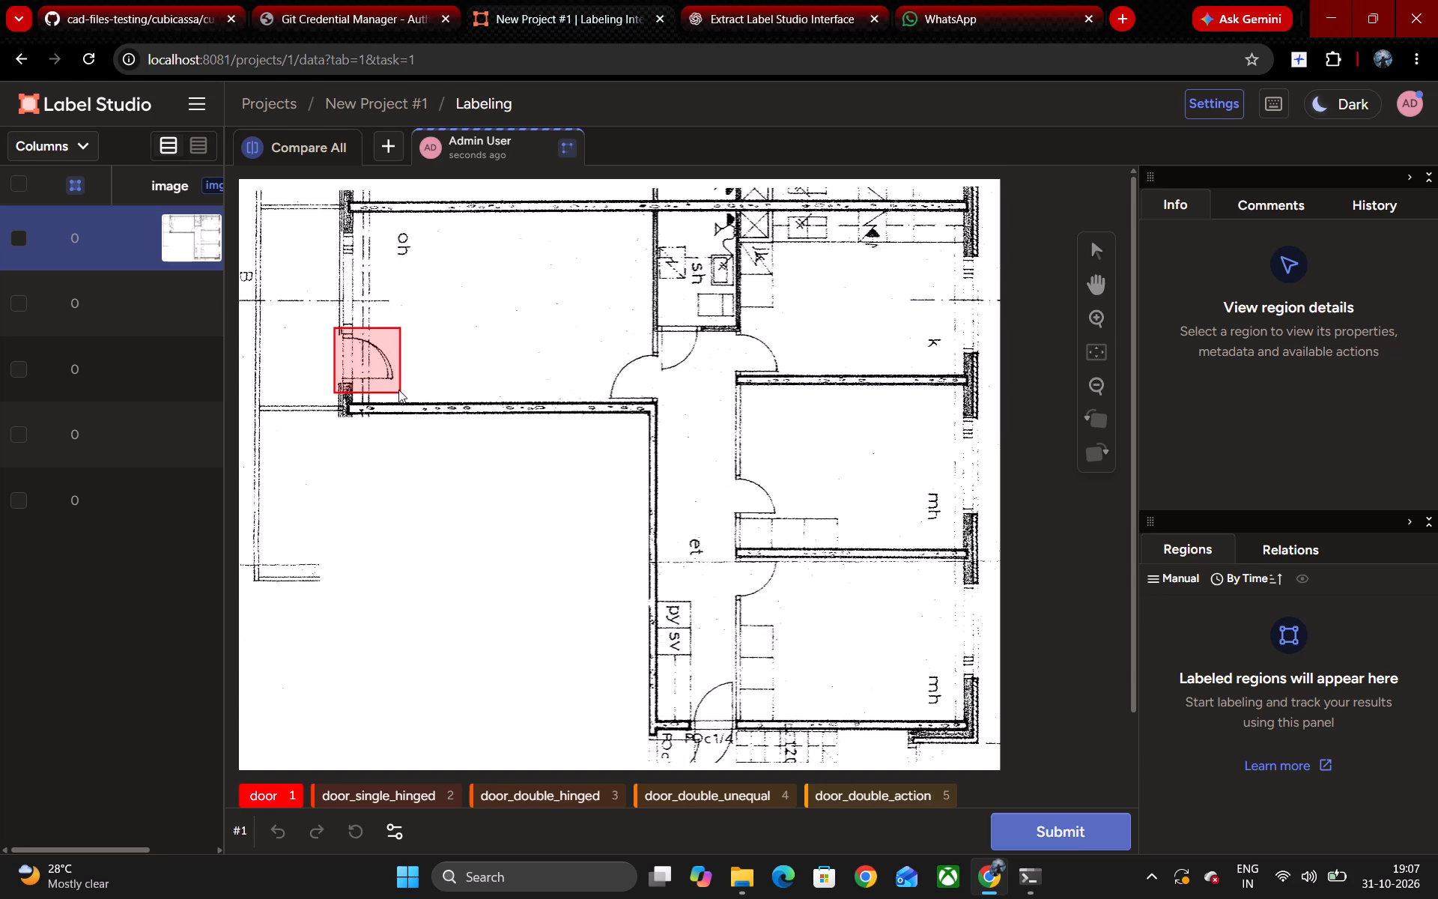
pyautogui.moveTo(398, 390); pyautogui.dragTo(398, 387)
pyautogui.press('1')
pyautogui.moveTo(601, 398); pyautogui.dragTo(626, 383)
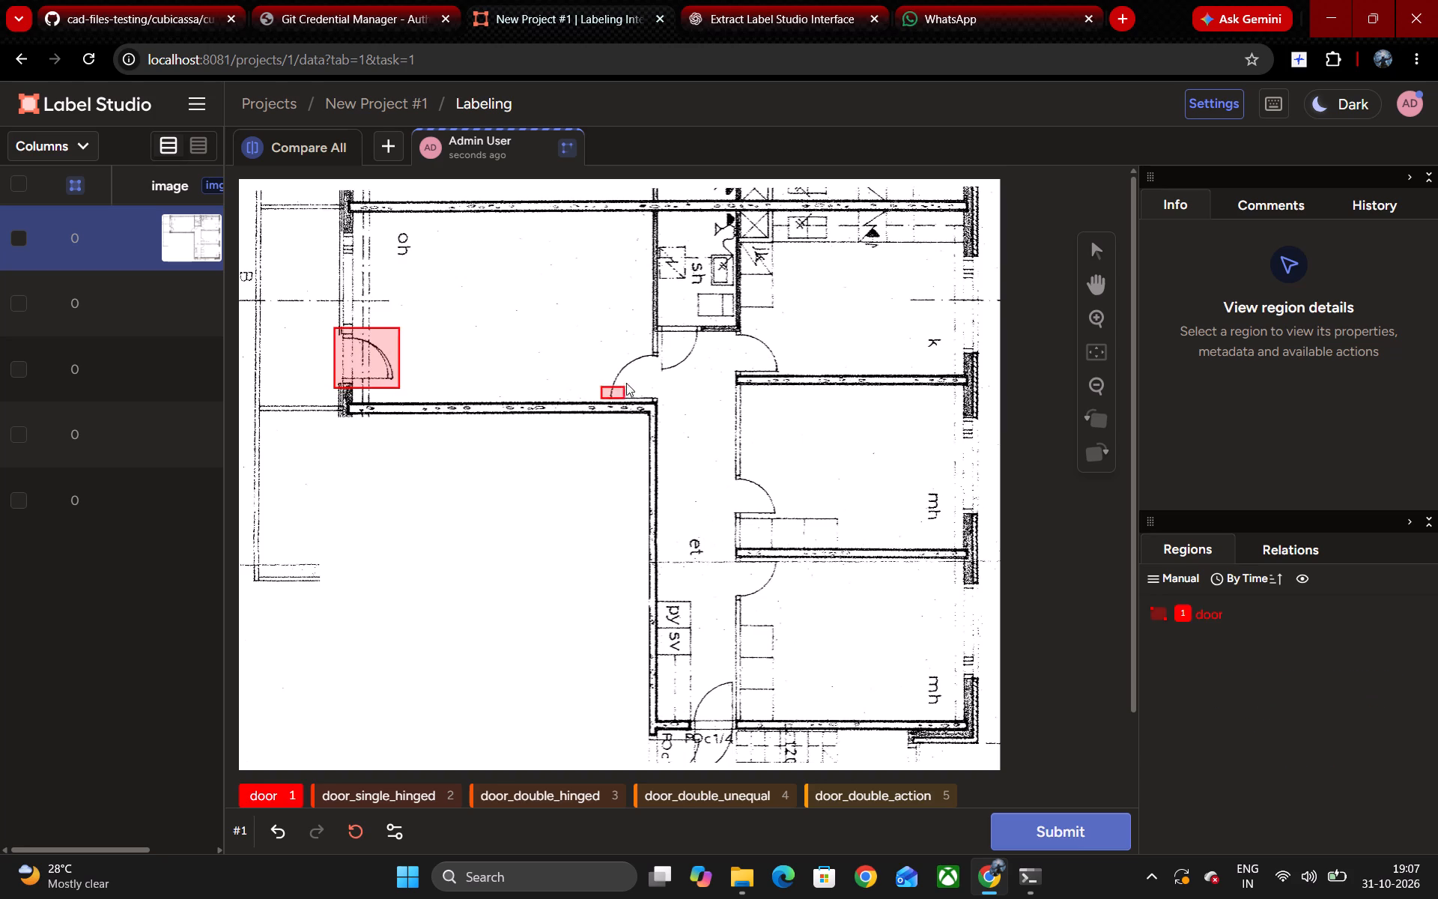
pyautogui.moveTo(626, 383); pyautogui.dragTo(661, 354)
pyautogui.press('1')
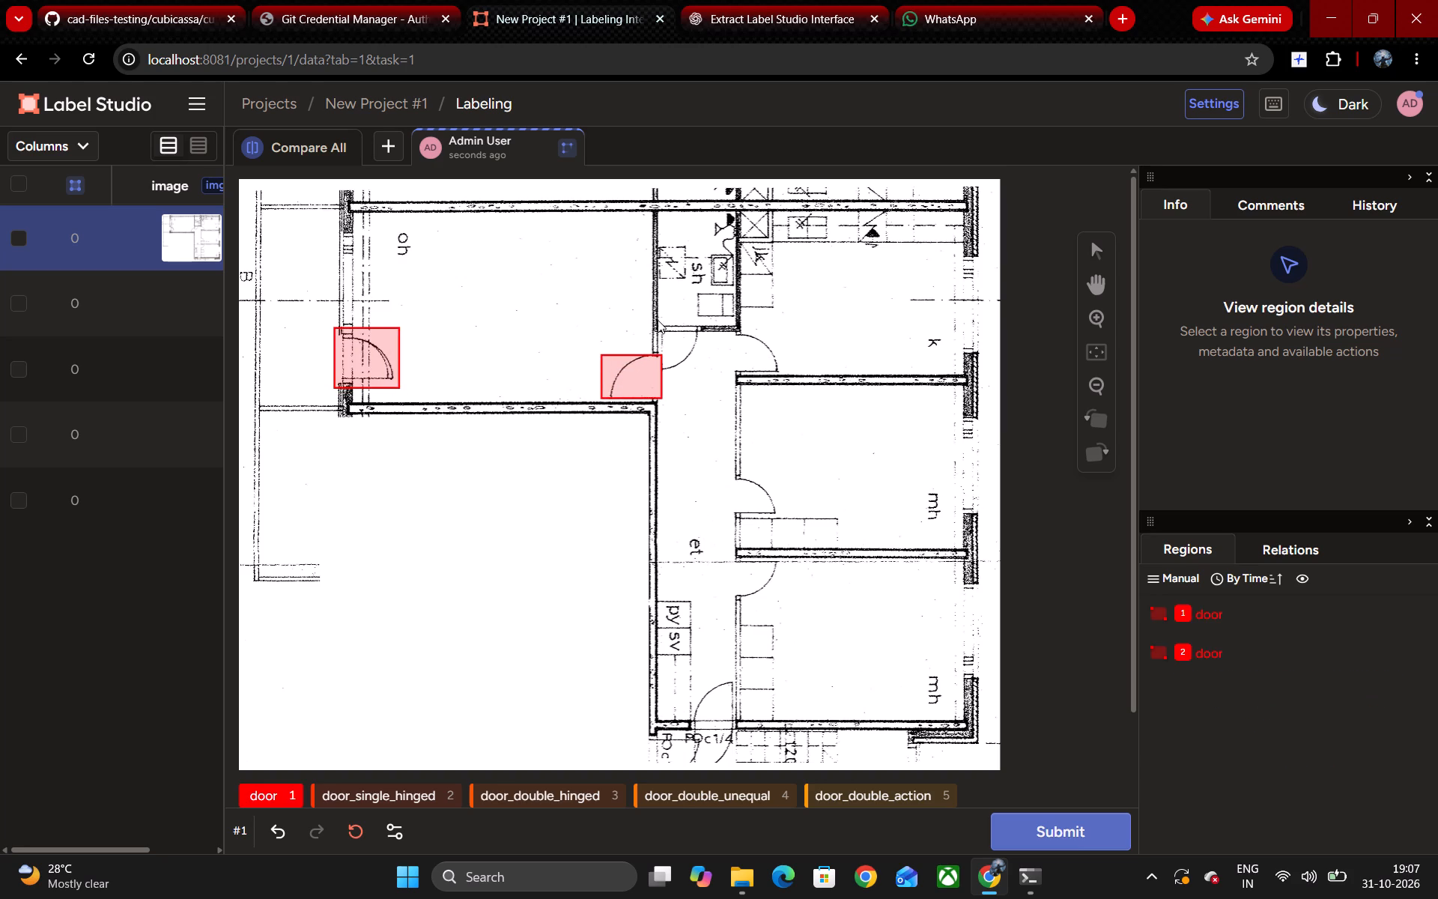
pyautogui.moveTo(654, 318); pyautogui.dragTo(696, 376)
pyautogui.moveTo(696, 376); pyautogui.dragTo(696, 377)
pyautogui.press('1')
pyautogui.moveTo(724, 324); pyautogui.dragTo(773, 367)
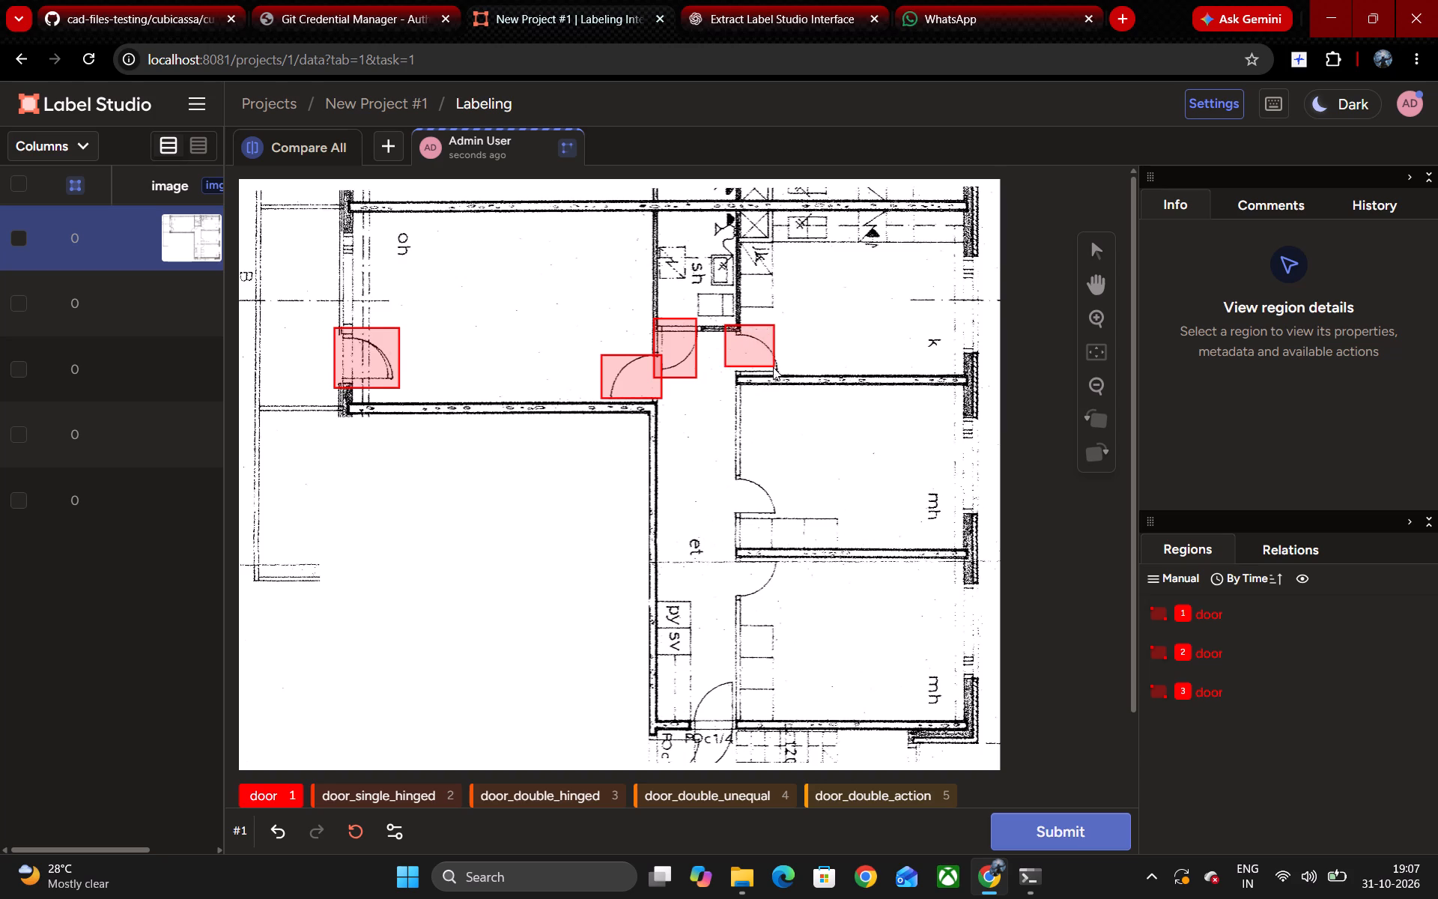
pyautogui.moveTo(773, 367); pyautogui.dragTo(780, 378)
# Box the doors of the two mh rooms and the entrance door of the et hallway with the door label.
pyautogui.press('1')
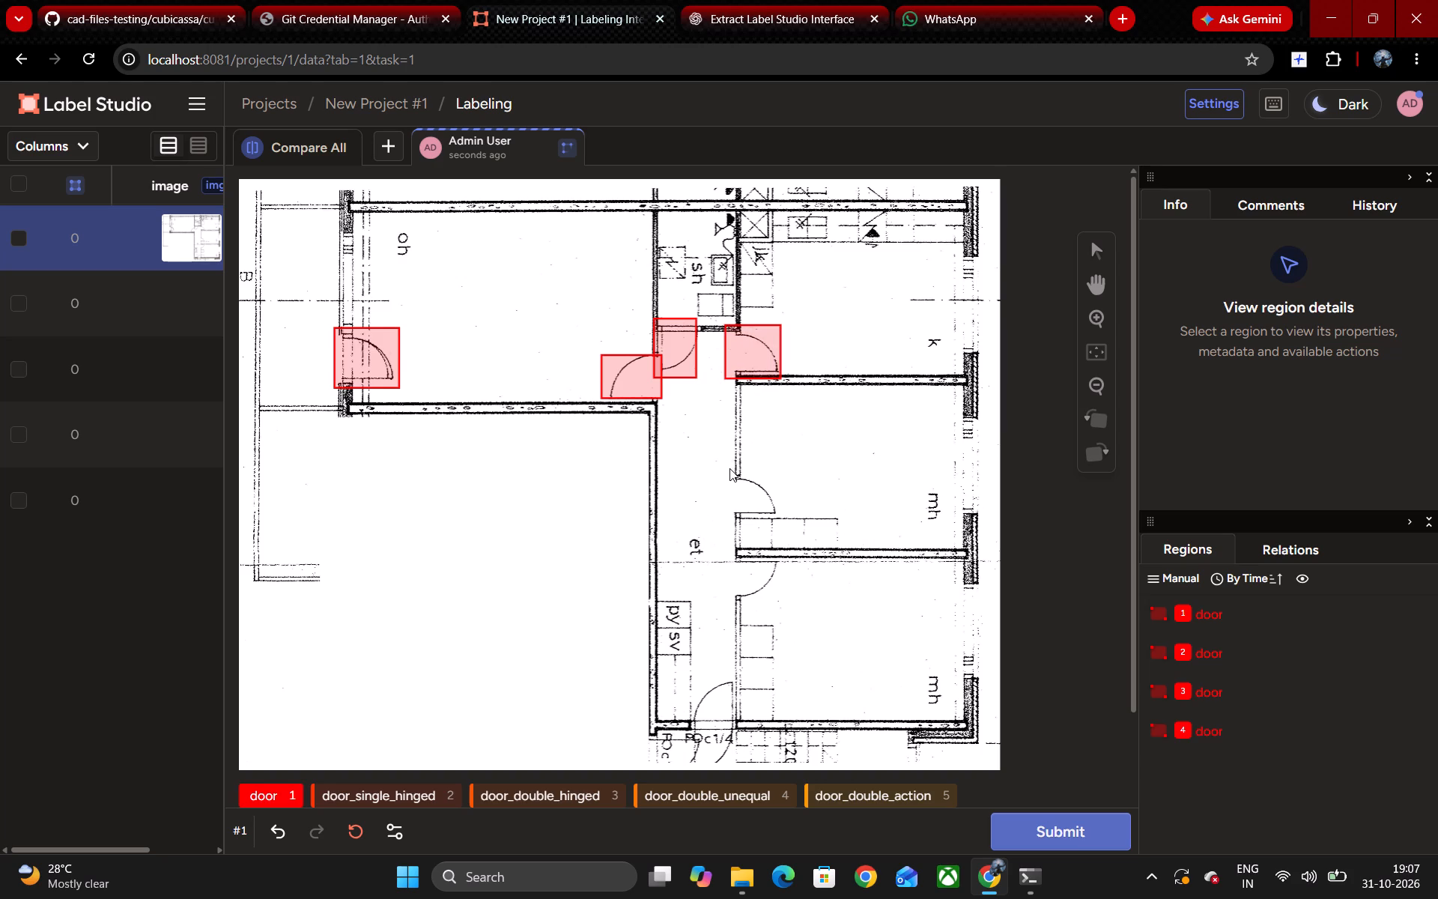
pyautogui.moveTo(729, 468); pyautogui.dragTo(779, 520)
pyautogui.press('1')
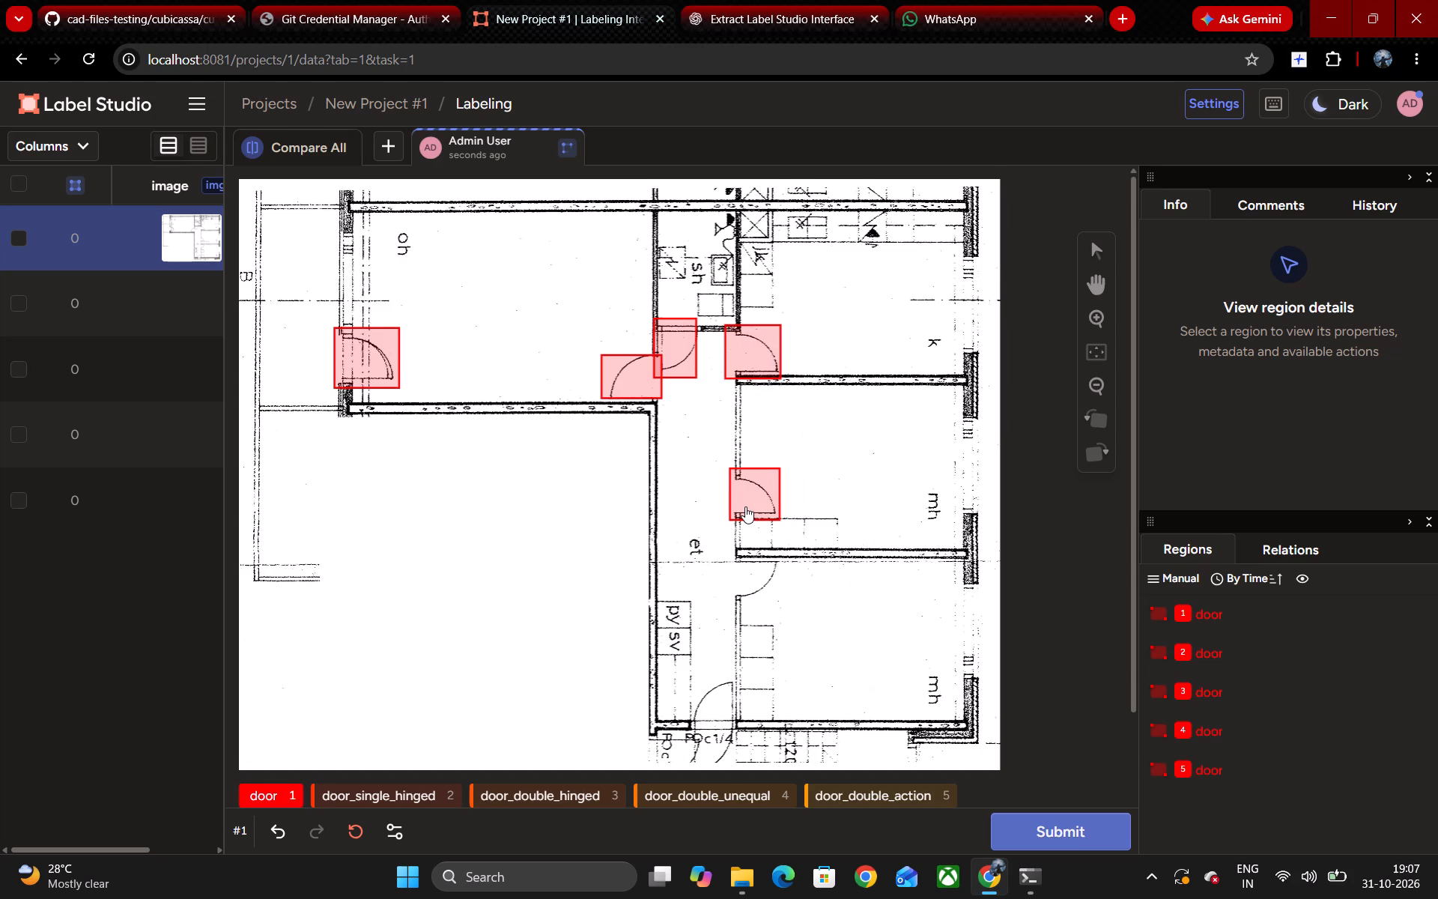
pyautogui.moveTo(732, 559); pyautogui.dragTo(776, 604)
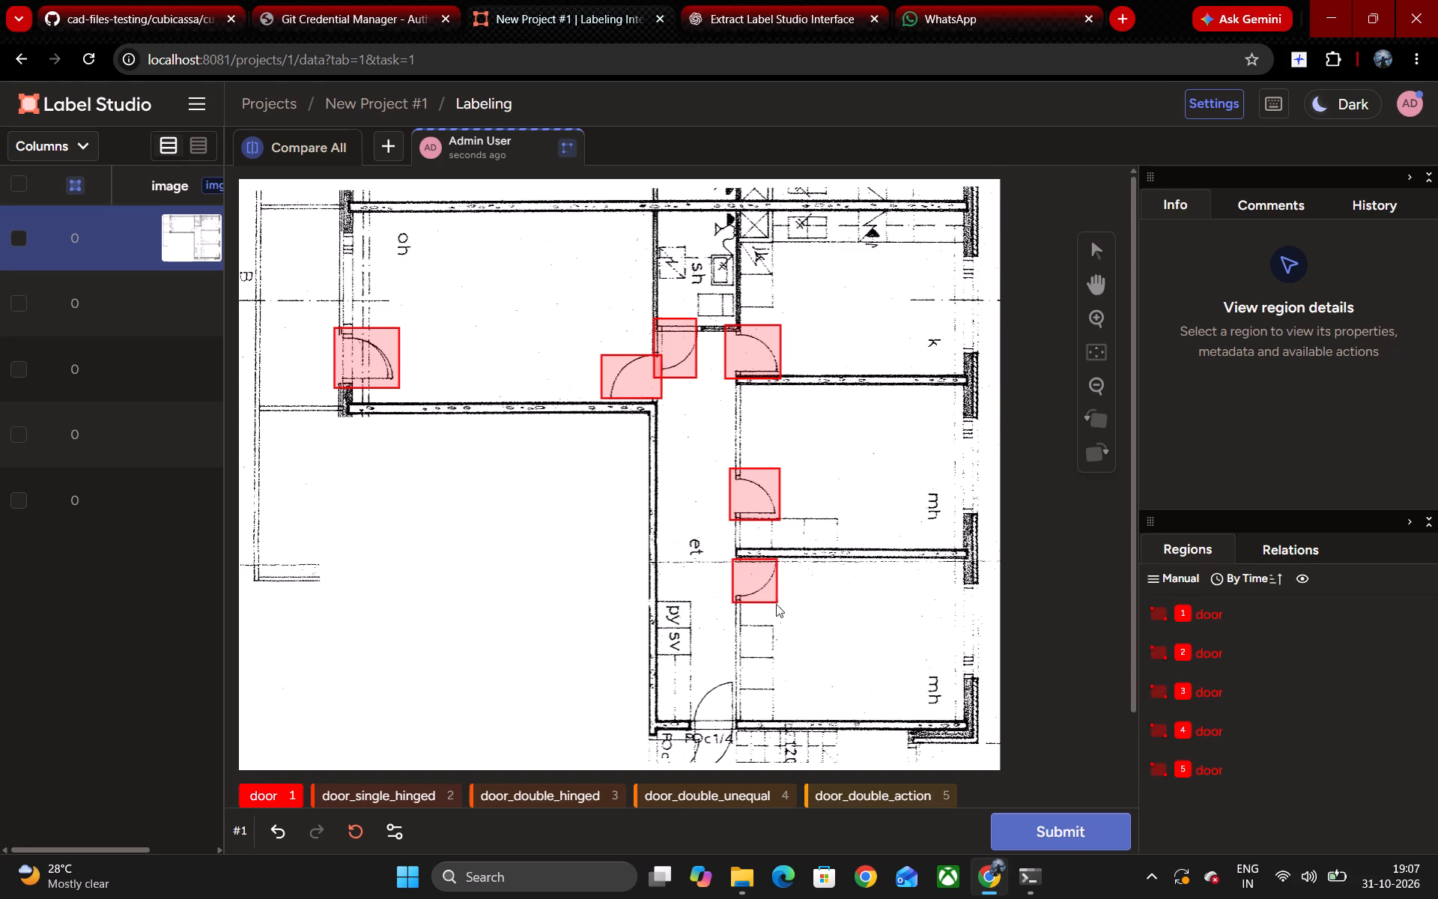
pyautogui.moveTo(776, 604); pyautogui.dragTo(778, 602)
pyautogui.moveTo(778, 602); pyautogui.dragTo(779, 602)
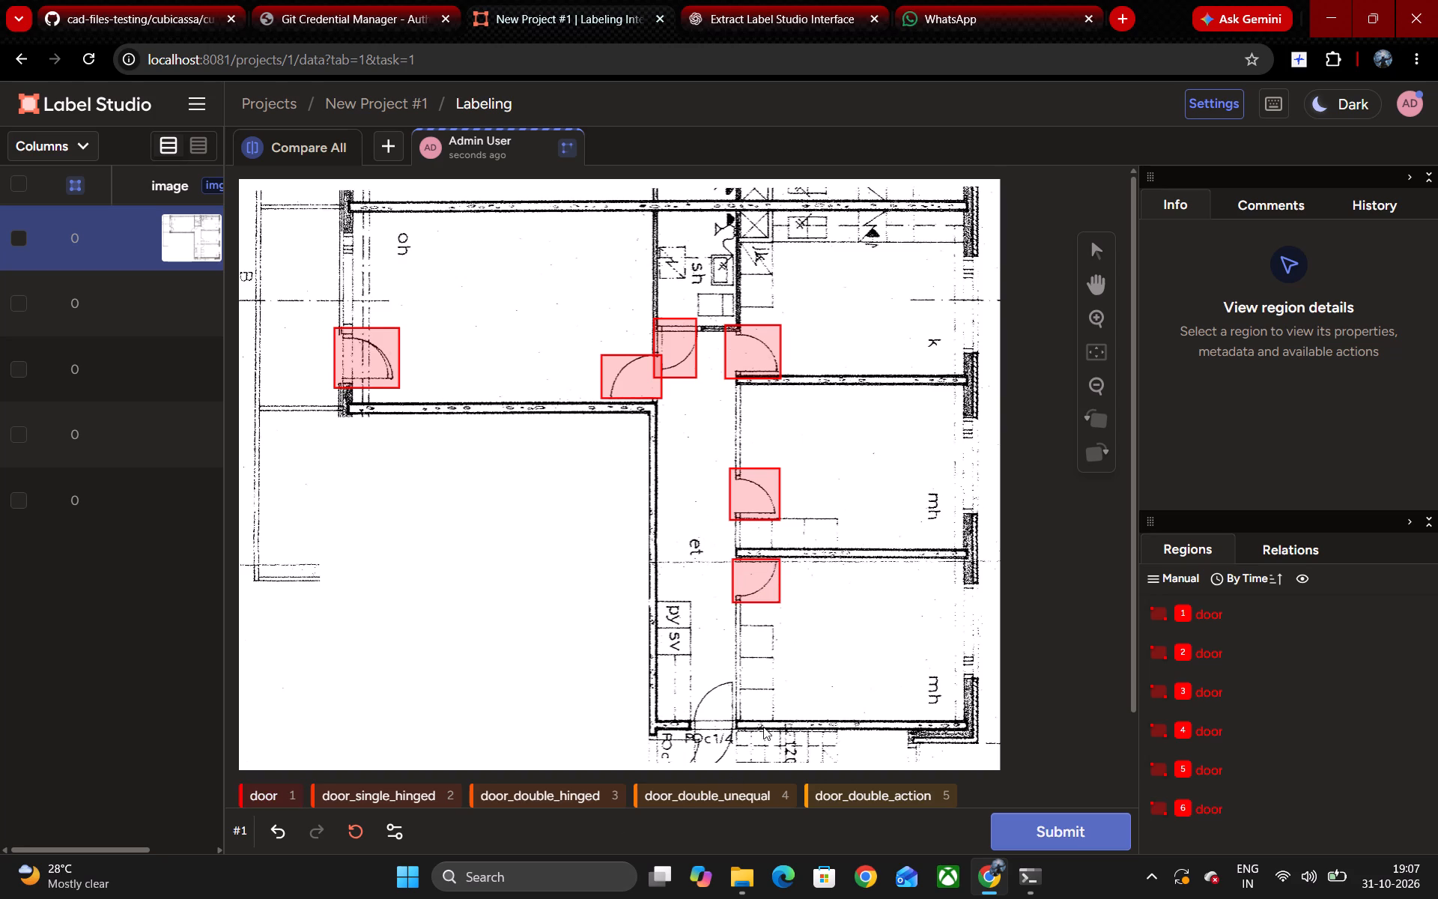
pyautogui.press('1')
pyautogui.moveTo(738, 679); pyautogui.dragTo(689, 731)
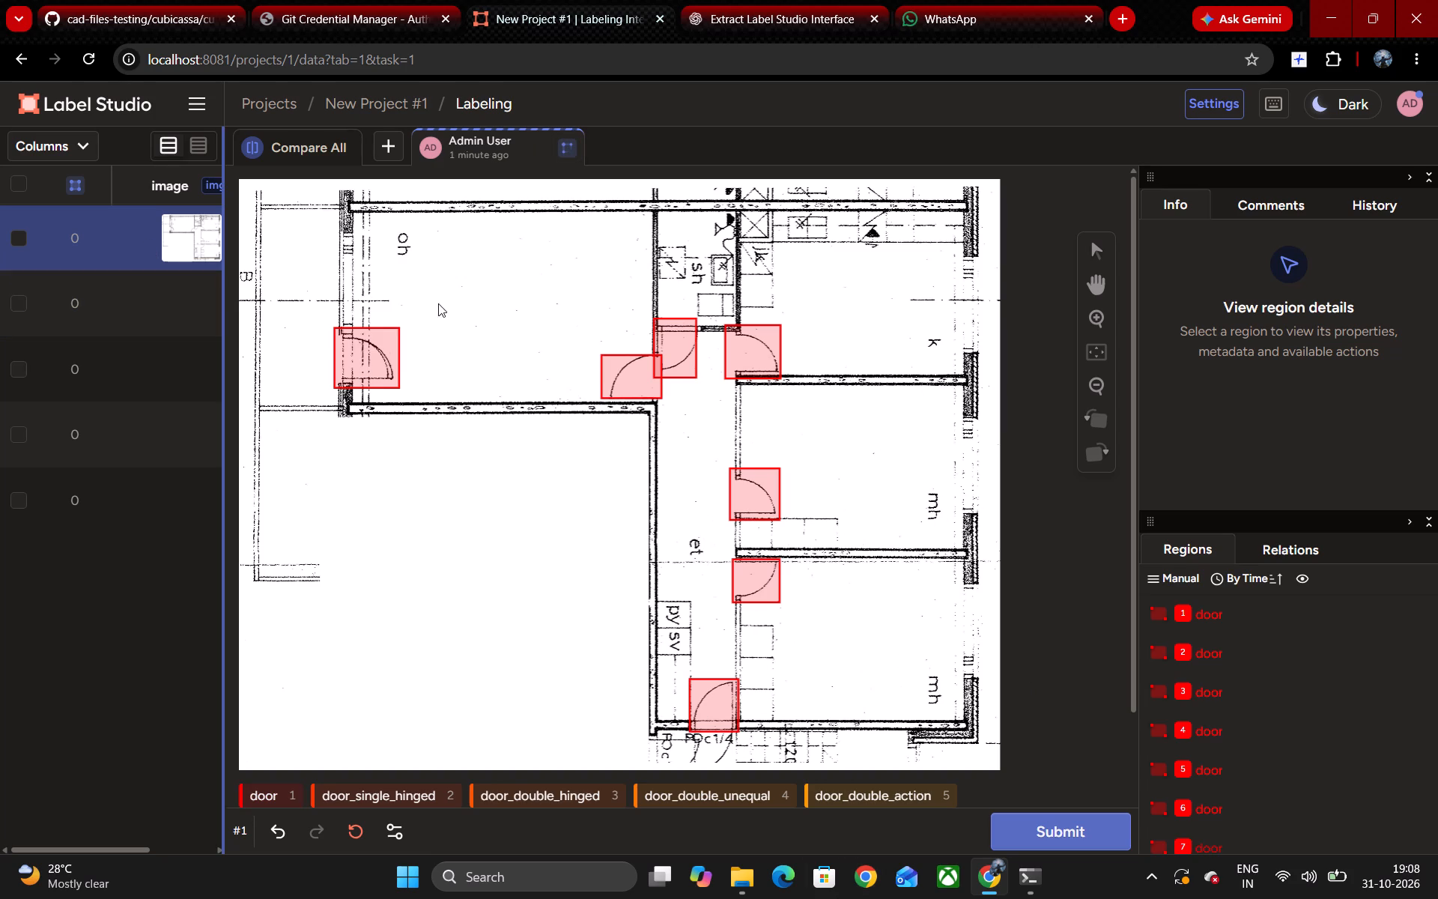
# Box the window on the oh room's outer wall with the purple label and submit the annotation.
pyautogui.press('z')
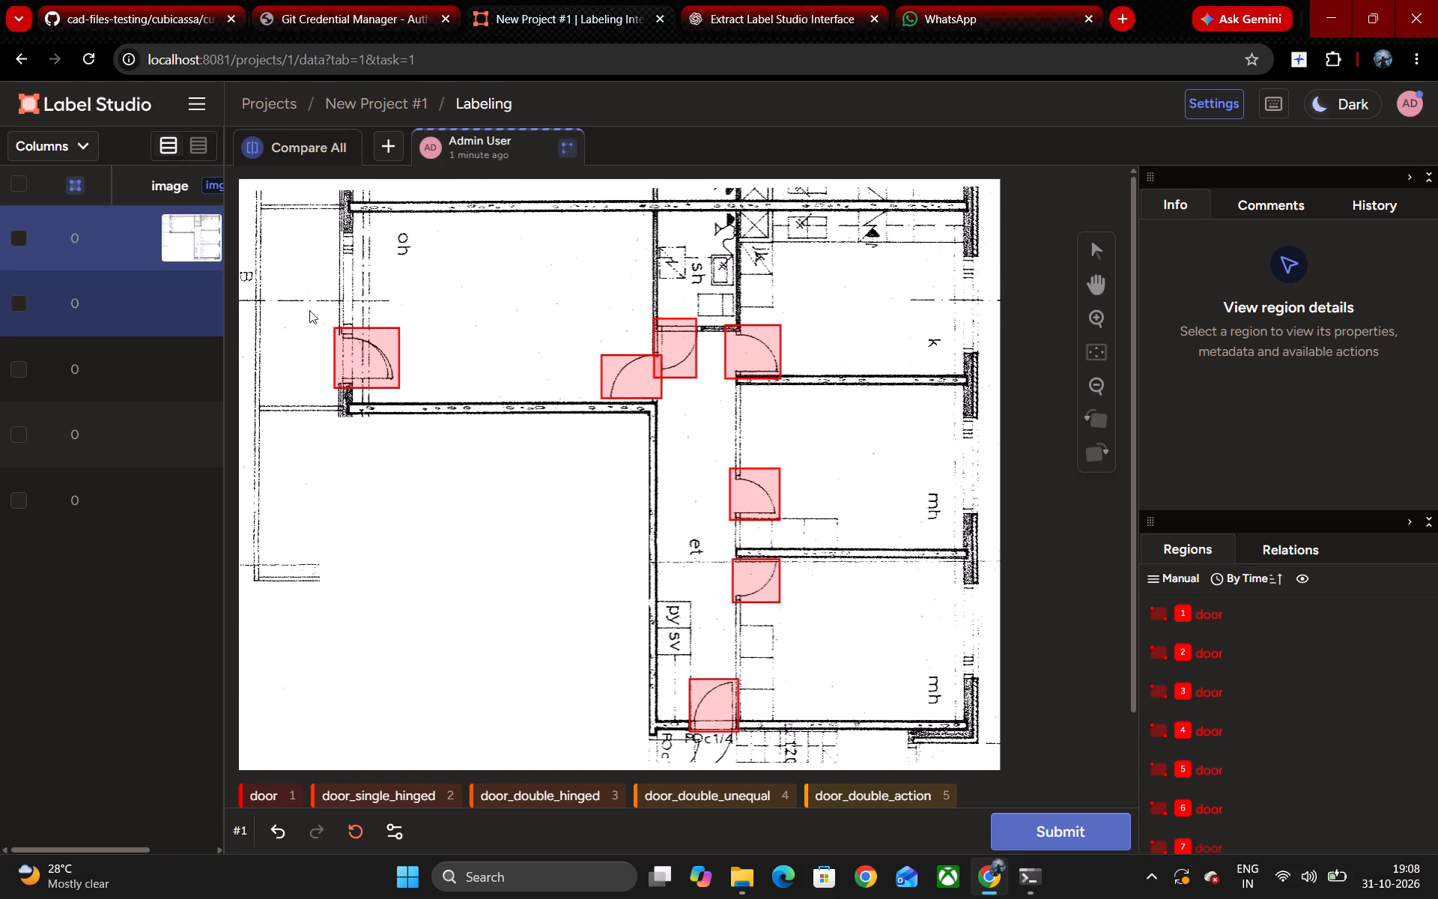
pyautogui.moveTo(338, 234); pyautogui.dragTo(356, 263)
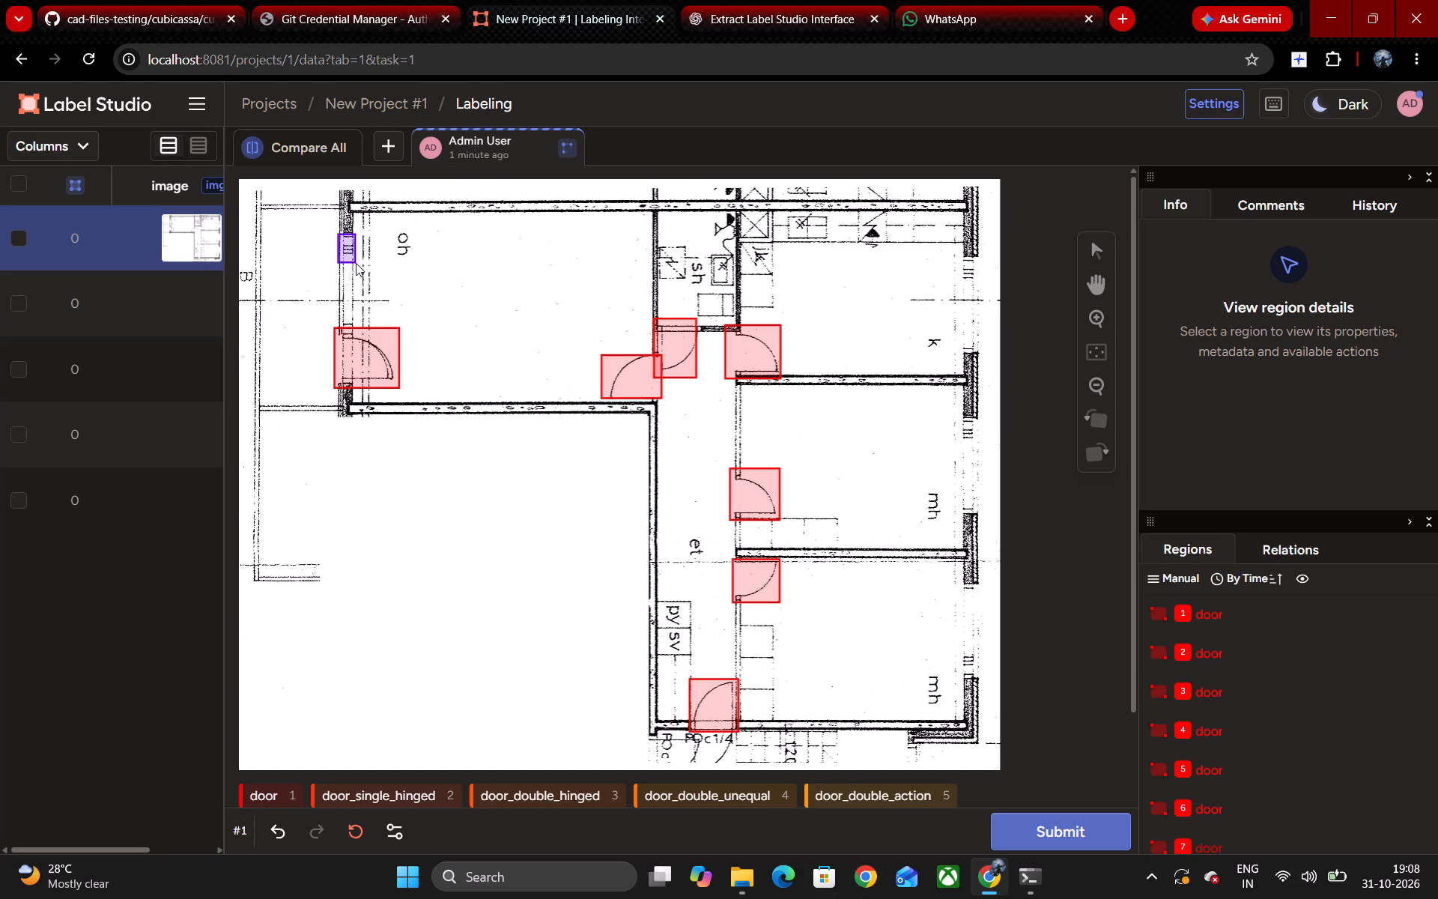
pyautogui.moveTo(356, 263); pyautogui.dragTo(357, 331)
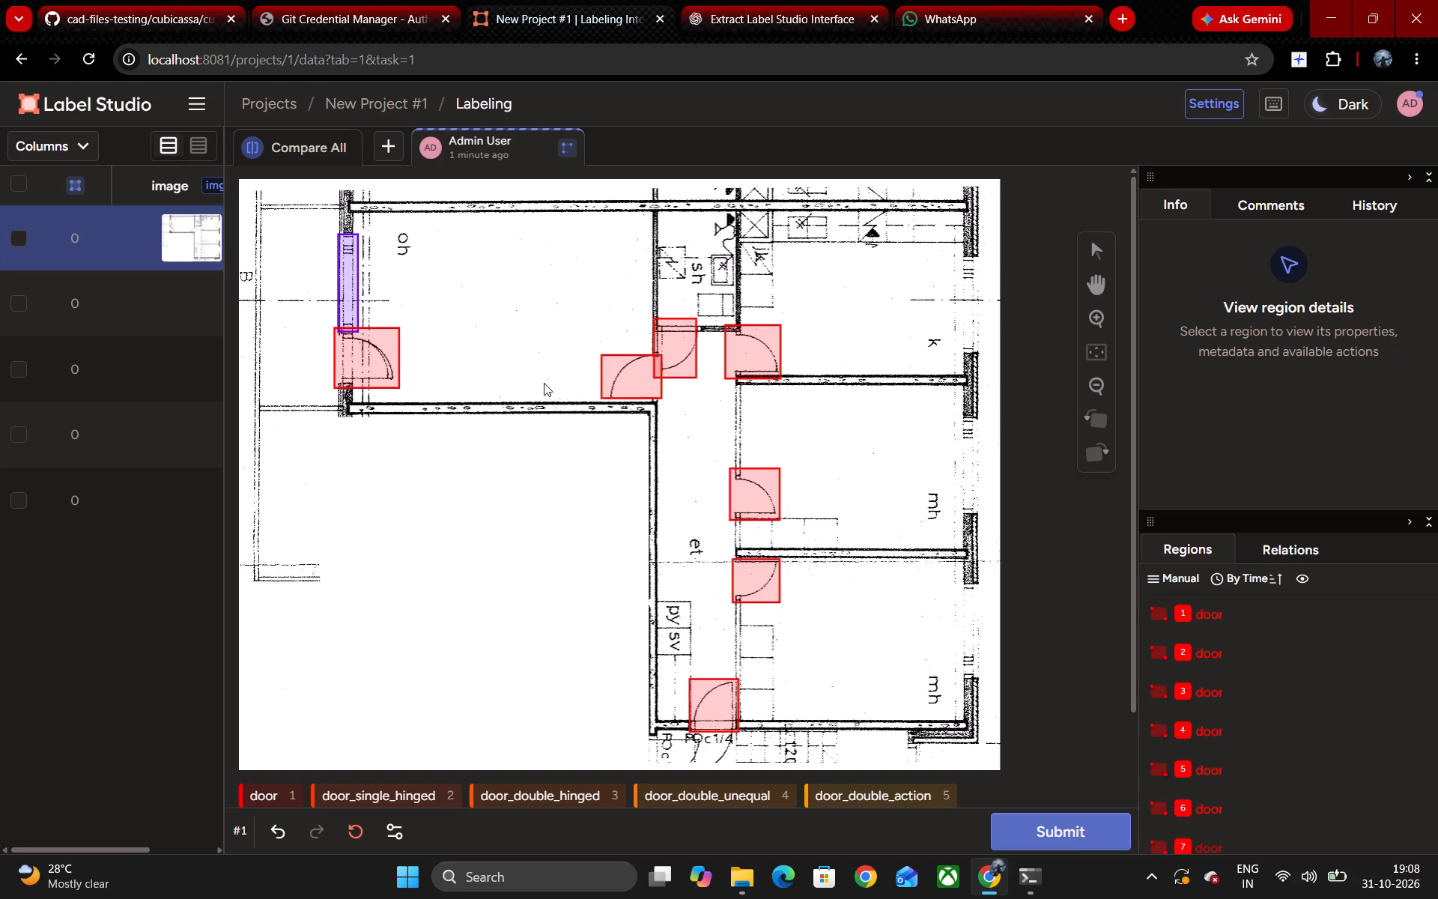
pyautogui.click(1041, 822)
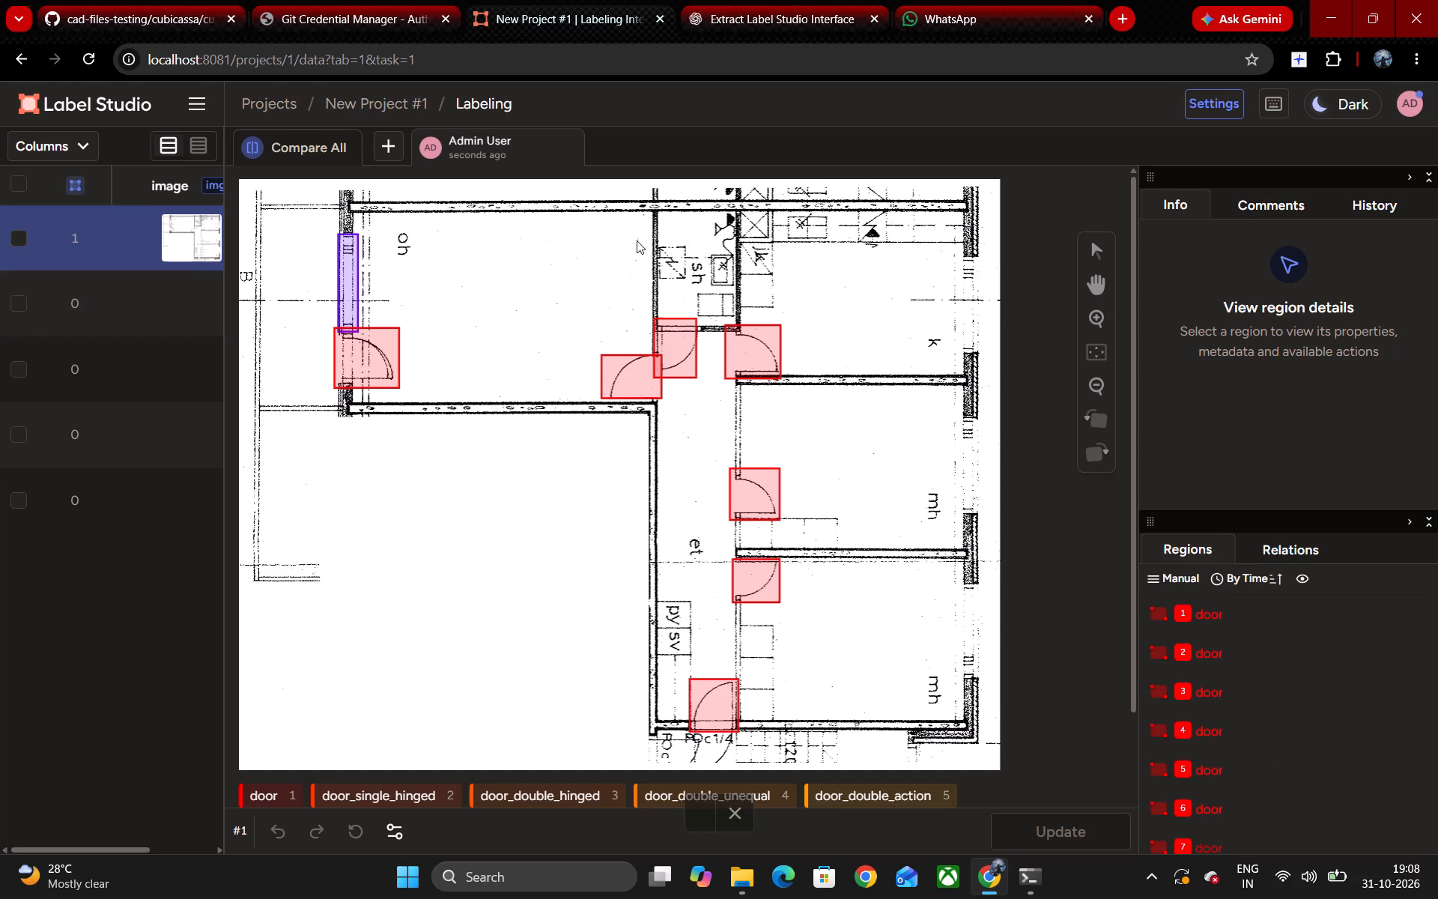
# Box the outer-wall windows of the k room and both mh rooms with the same purple label, and update the annotation.
pyautogui.press('z')
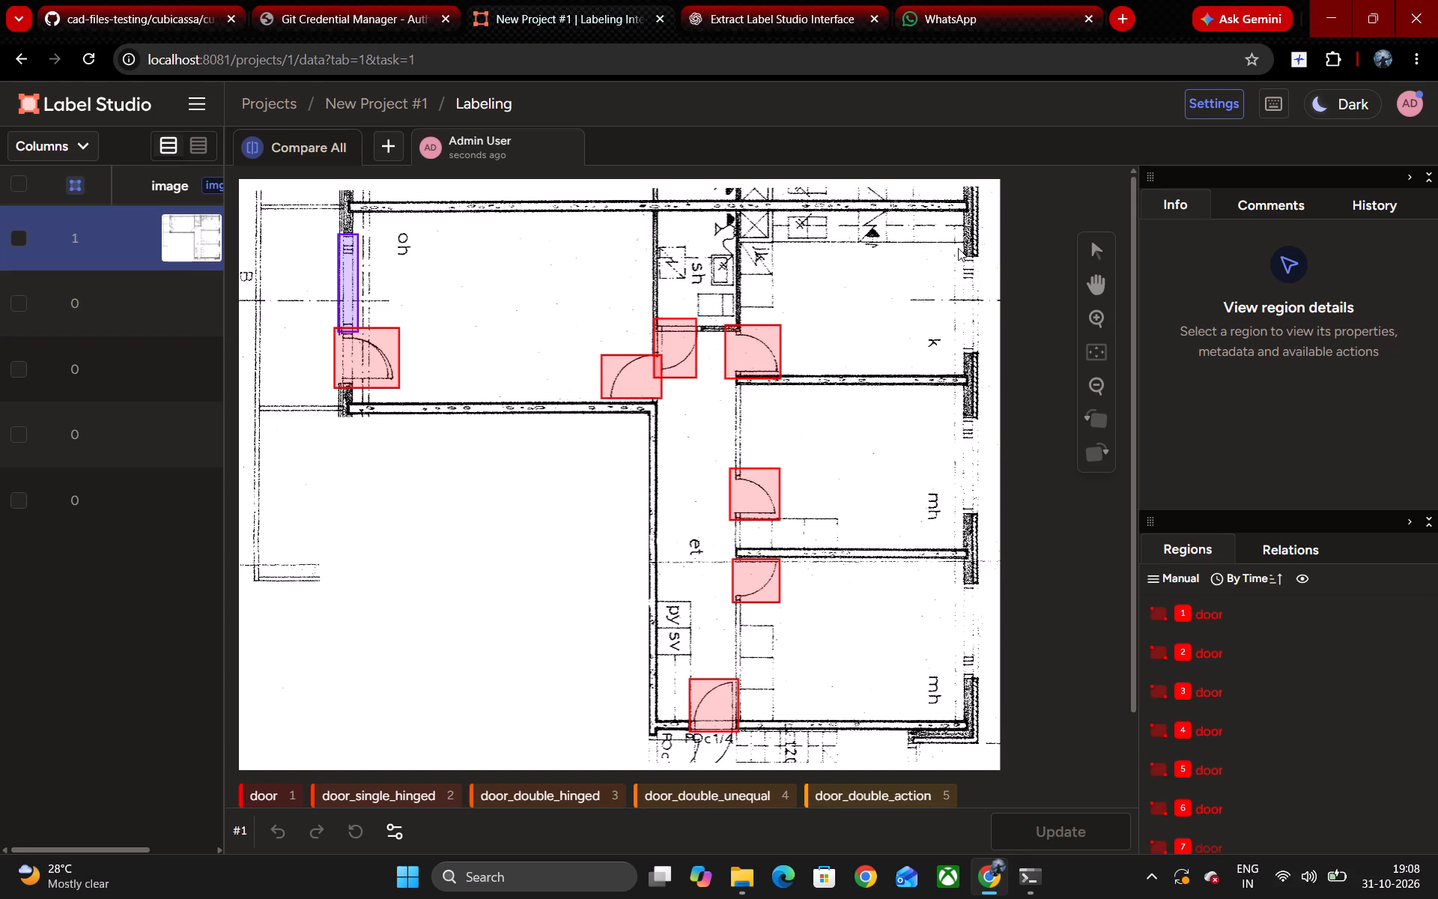
pyautogui.moveTo(958, 248); pyautogui.dragTo(977, 356)
pyautogui.press('z')
pyautogui.moveTo(961, 415); pyautogui.dragTo(976, 468)
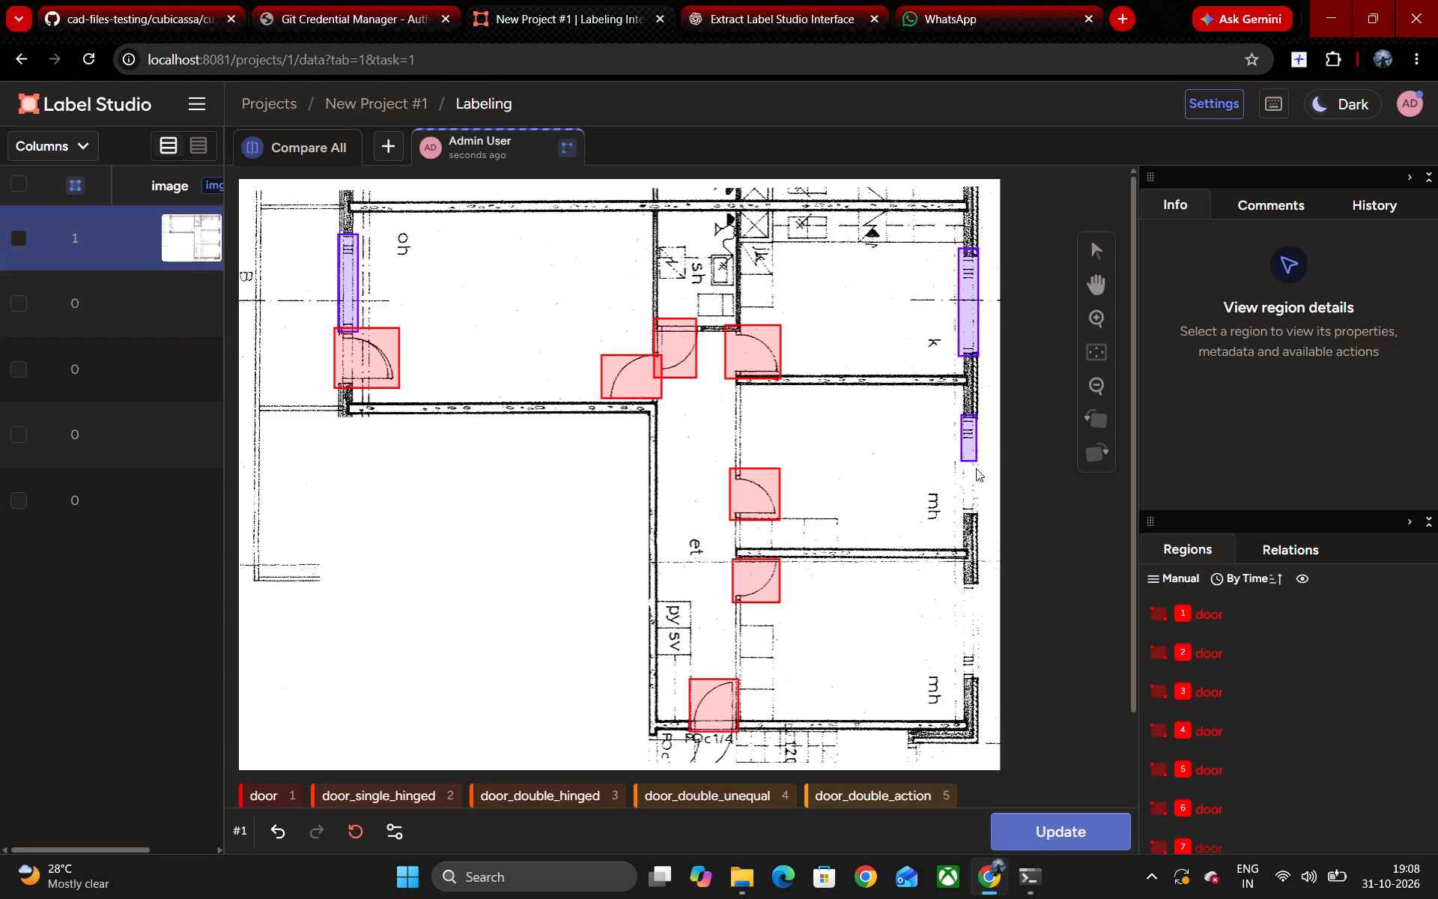
pyautogui.moveTo(976, 468); pyautogui.dragTo(976, 515)
pyautogui.press('z')
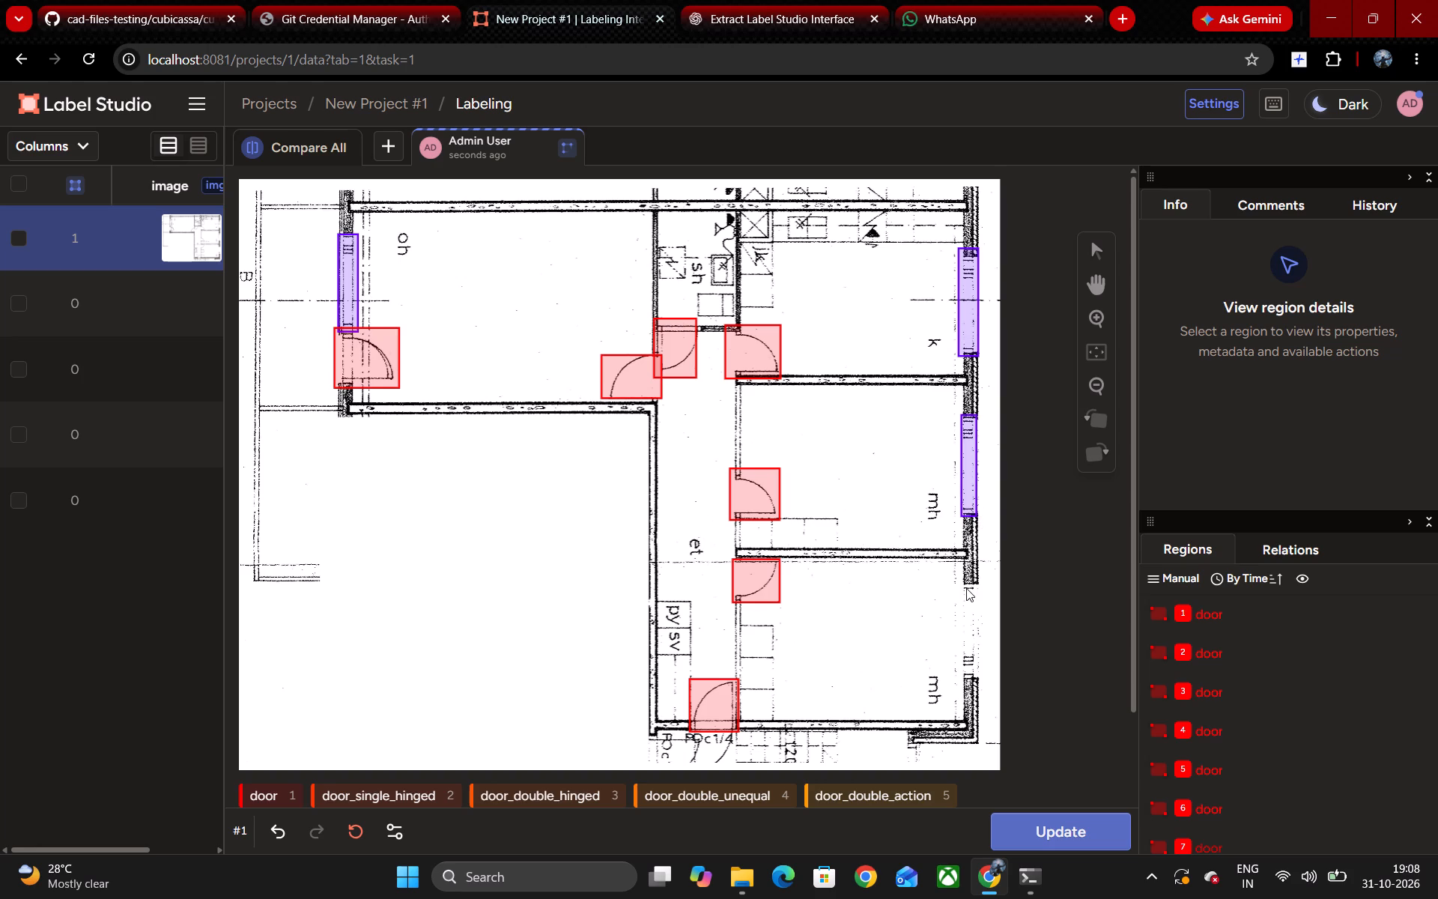
pyautogui.moveTo(959, 584); pyautogui.dragTo(979, 671)
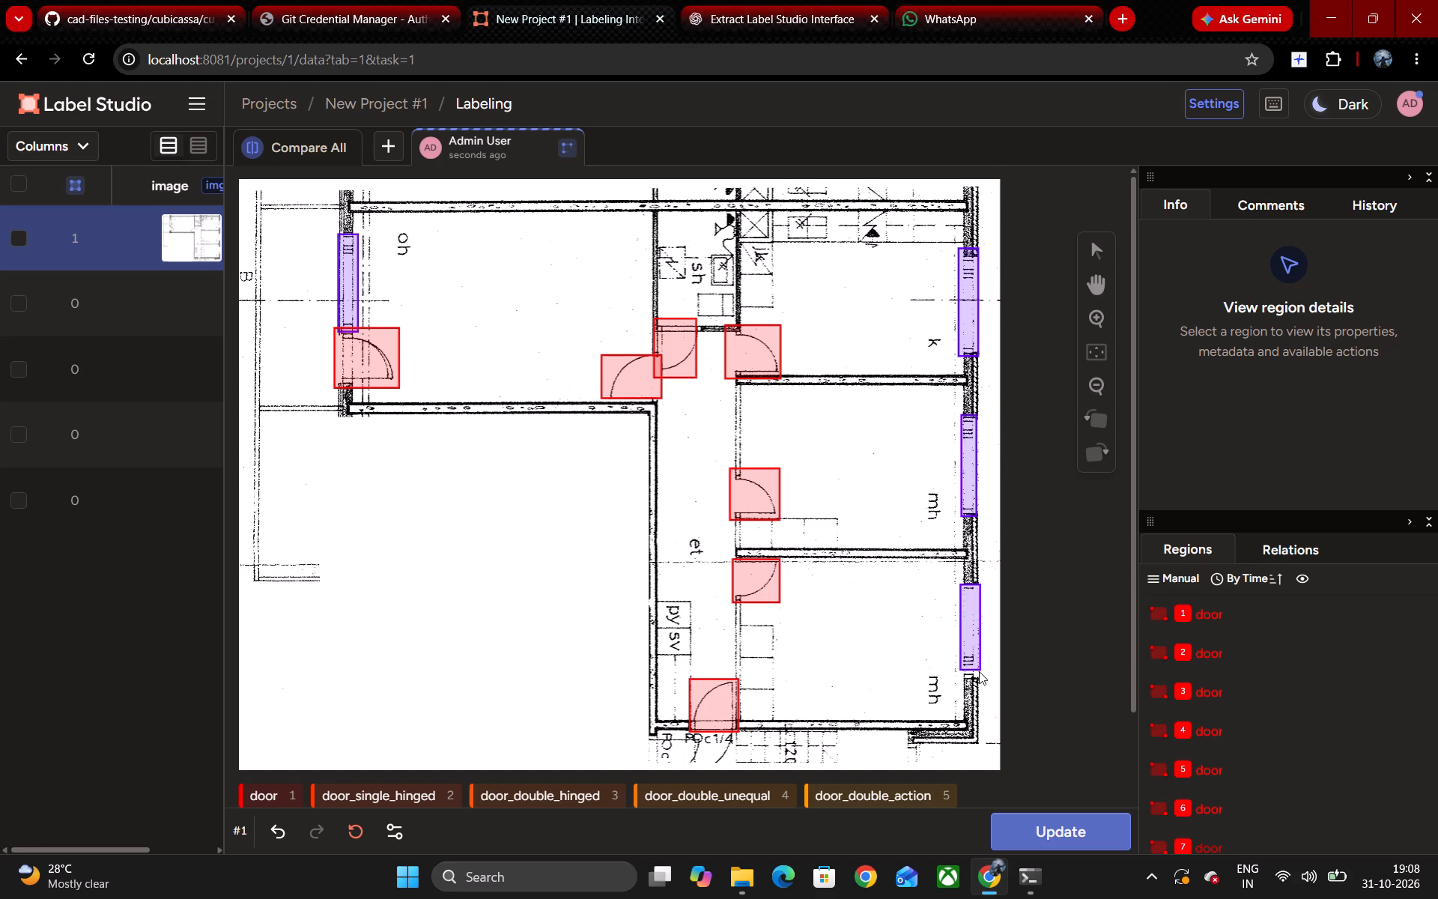
pyautogui.moveTo(979, 671); pyautogui.dragTo(978, 684)
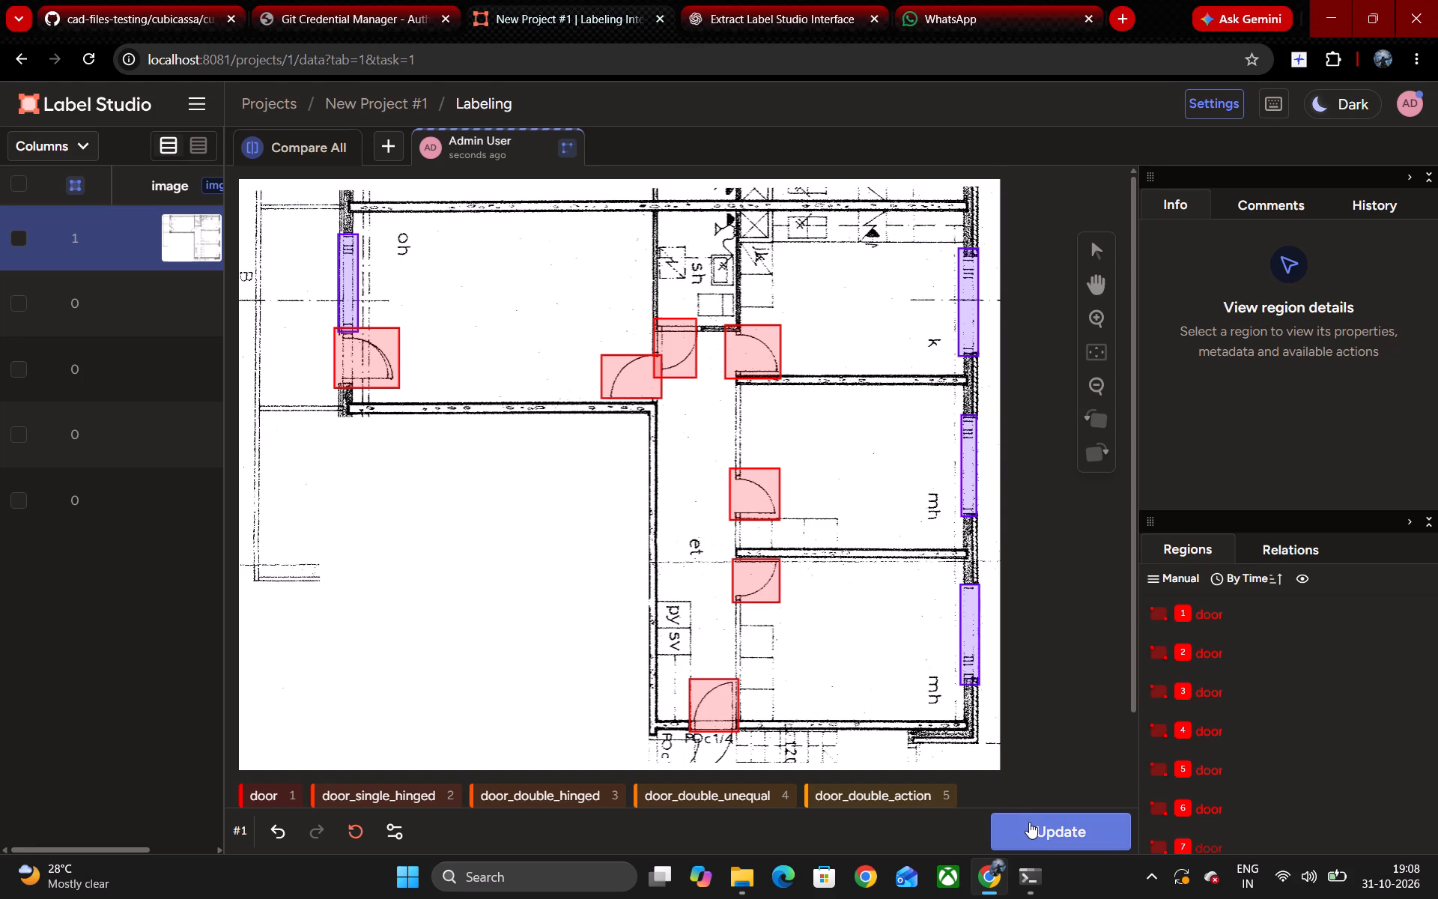
pyautogui.click(1029, 822)
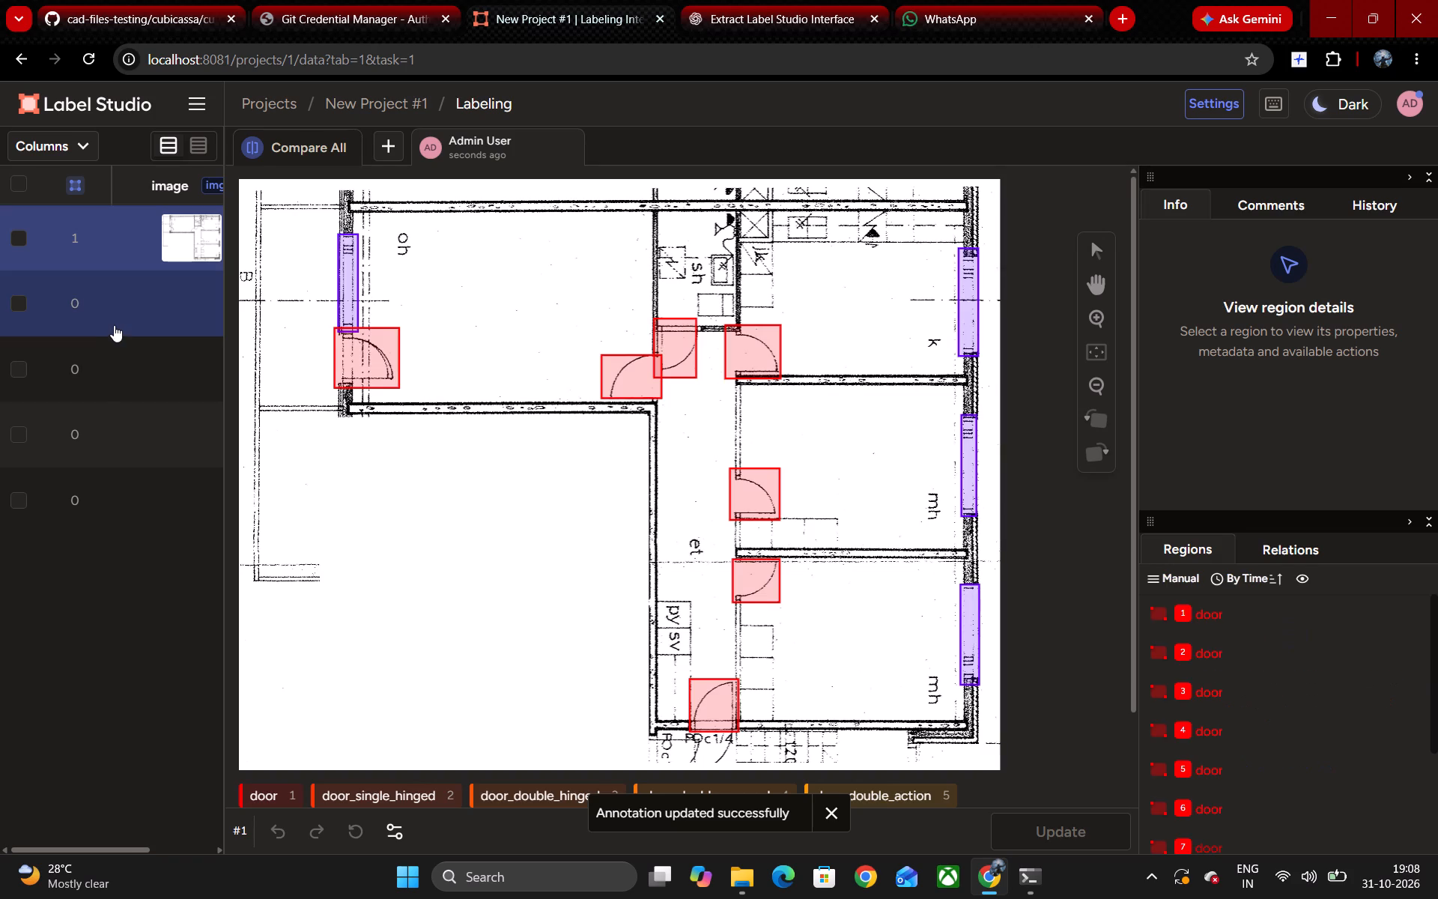
pyautogui.click(118, 309)
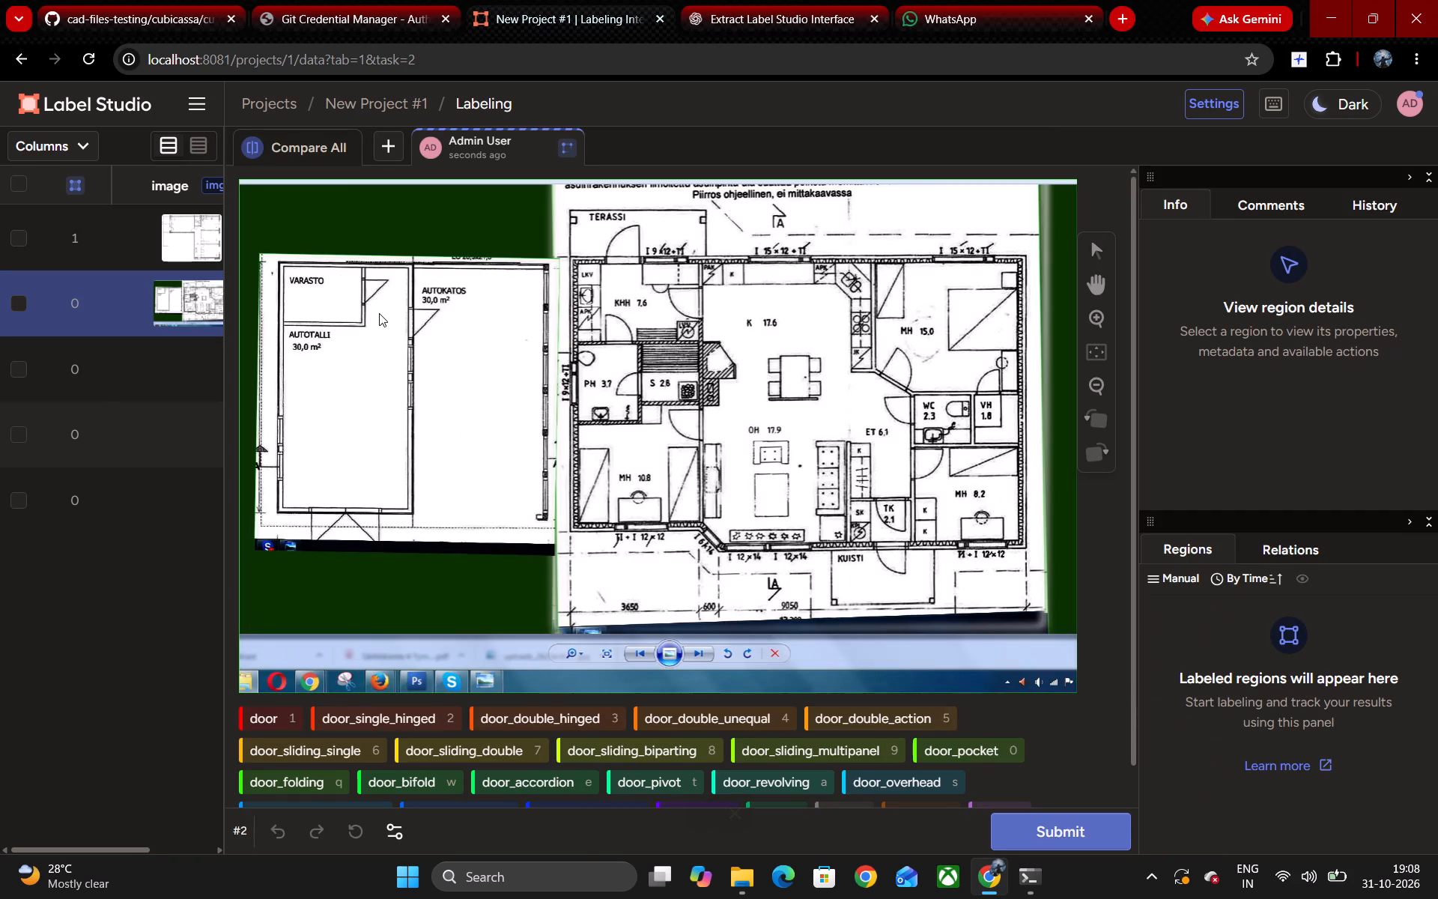
pyautogui.press('1')
pyautogui.moveTo(359, 276); pyautogui.dragTo(389, 305)
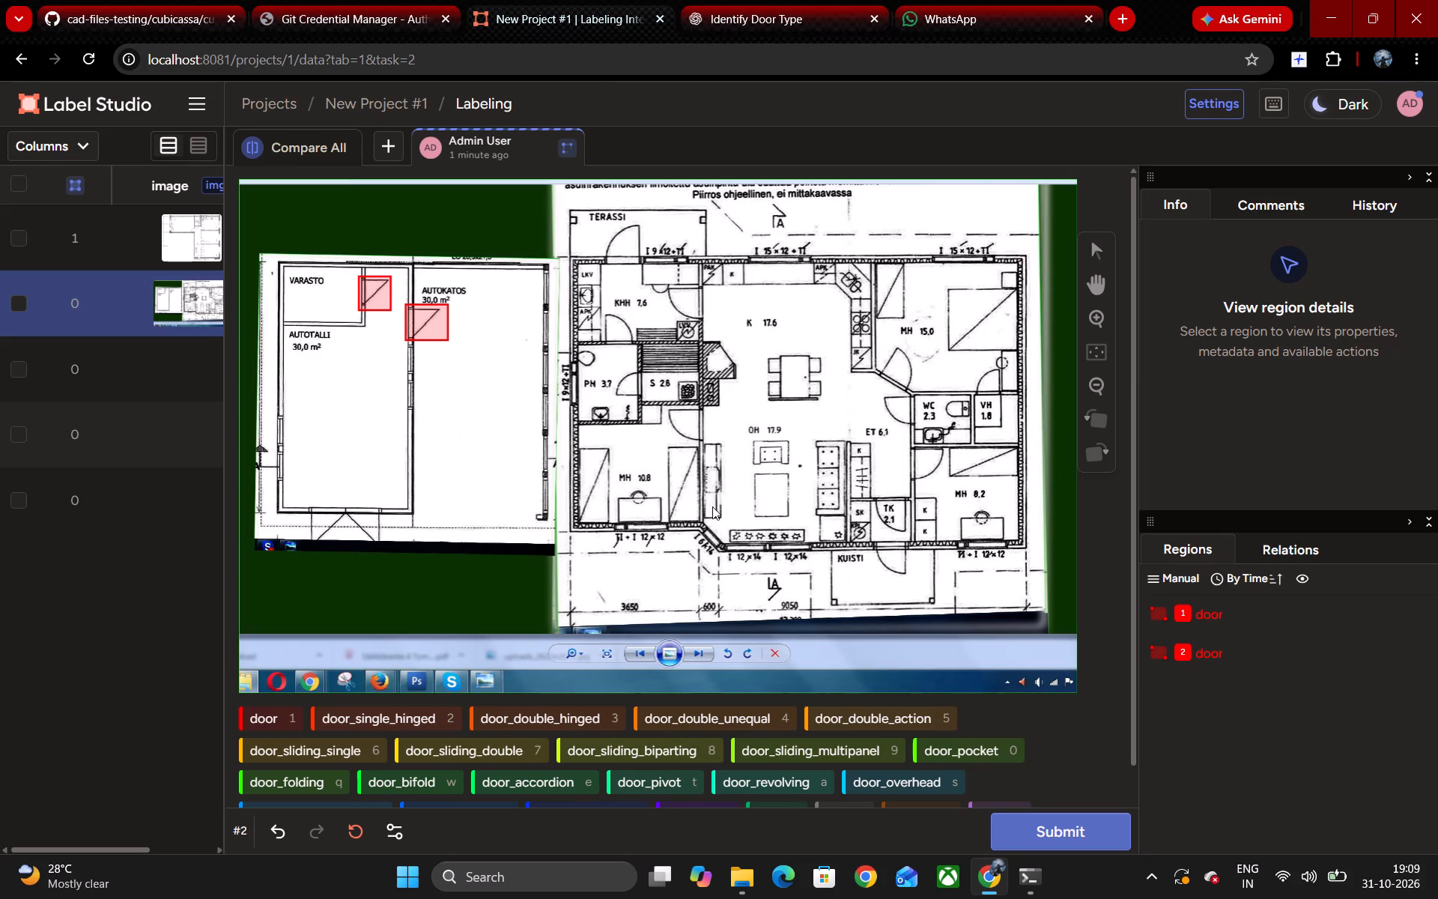
pyautogui.press('1')
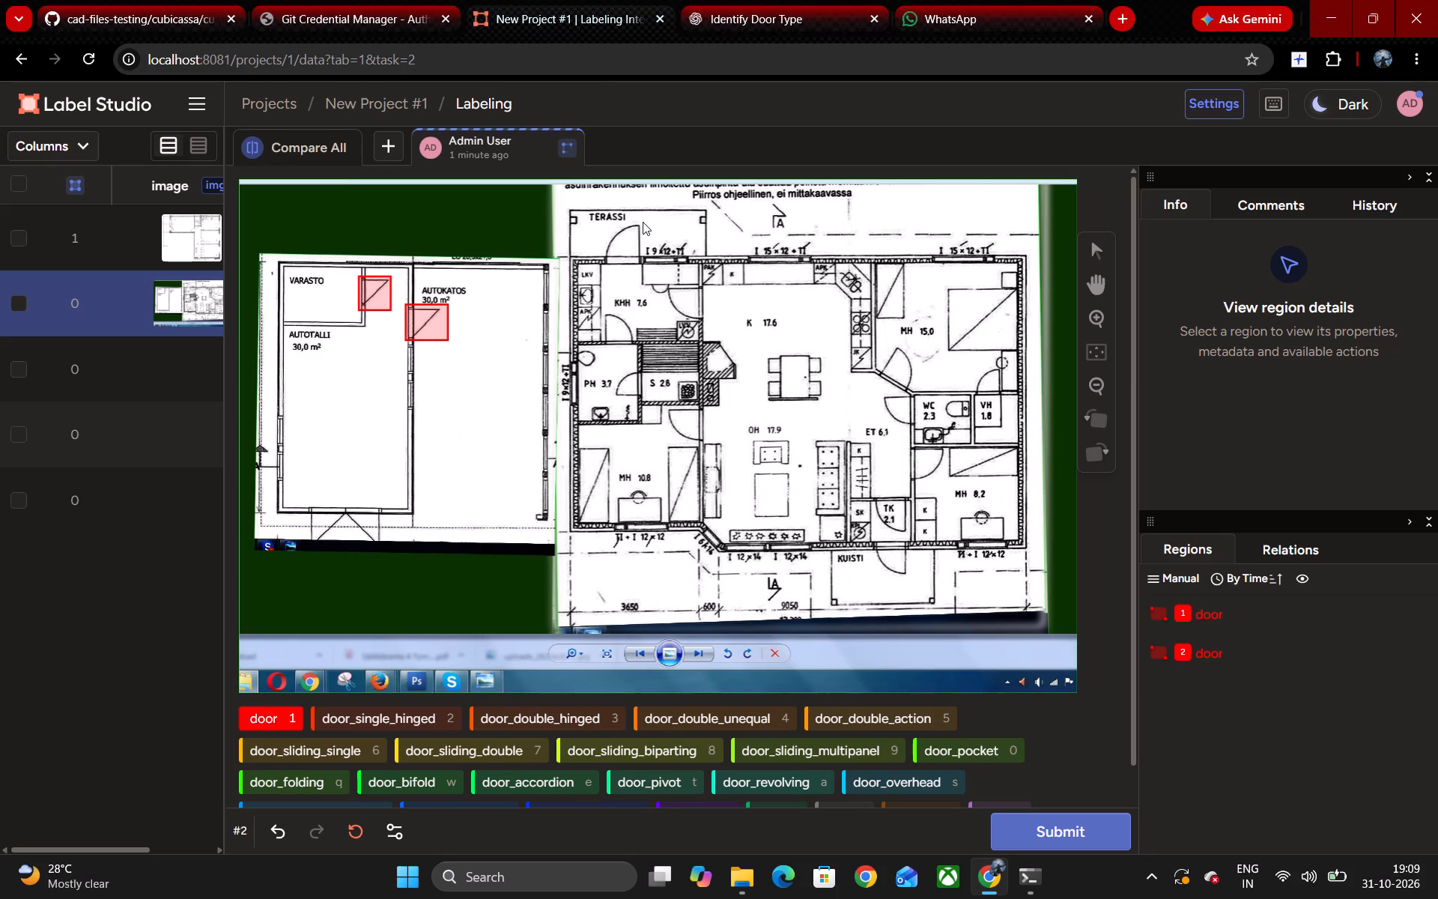
pyautogui.moveTo(643, 222); pyautogui.dragTo(602, 265)
pyautogui.press('1')
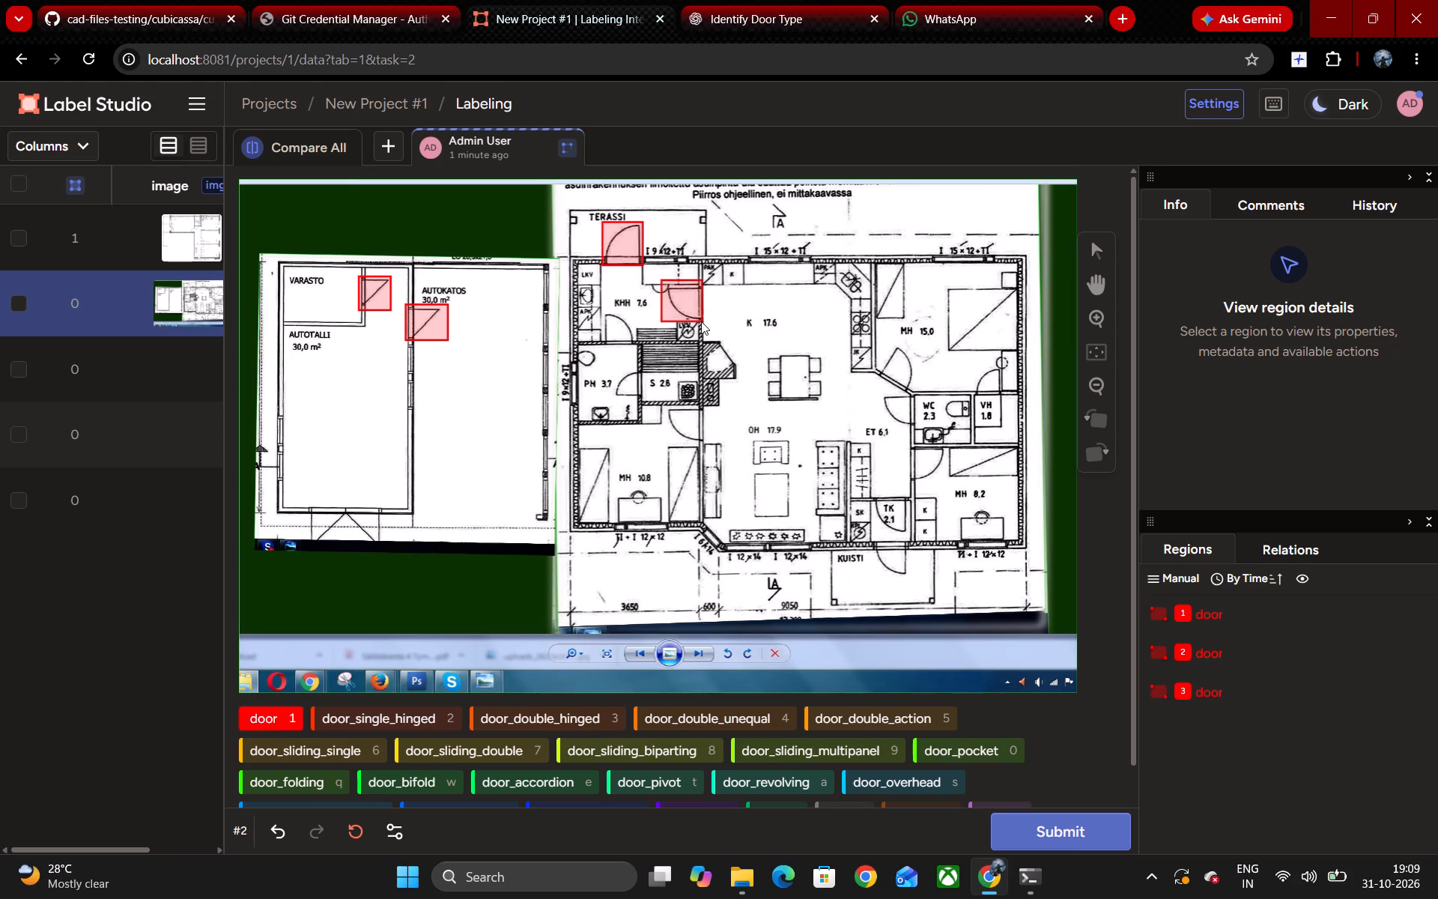
# Relabel the AUTOTALLI–AUTOKATOS door and the VARASTO door as door_single_hinged.
pyautogui.click(374, 723)
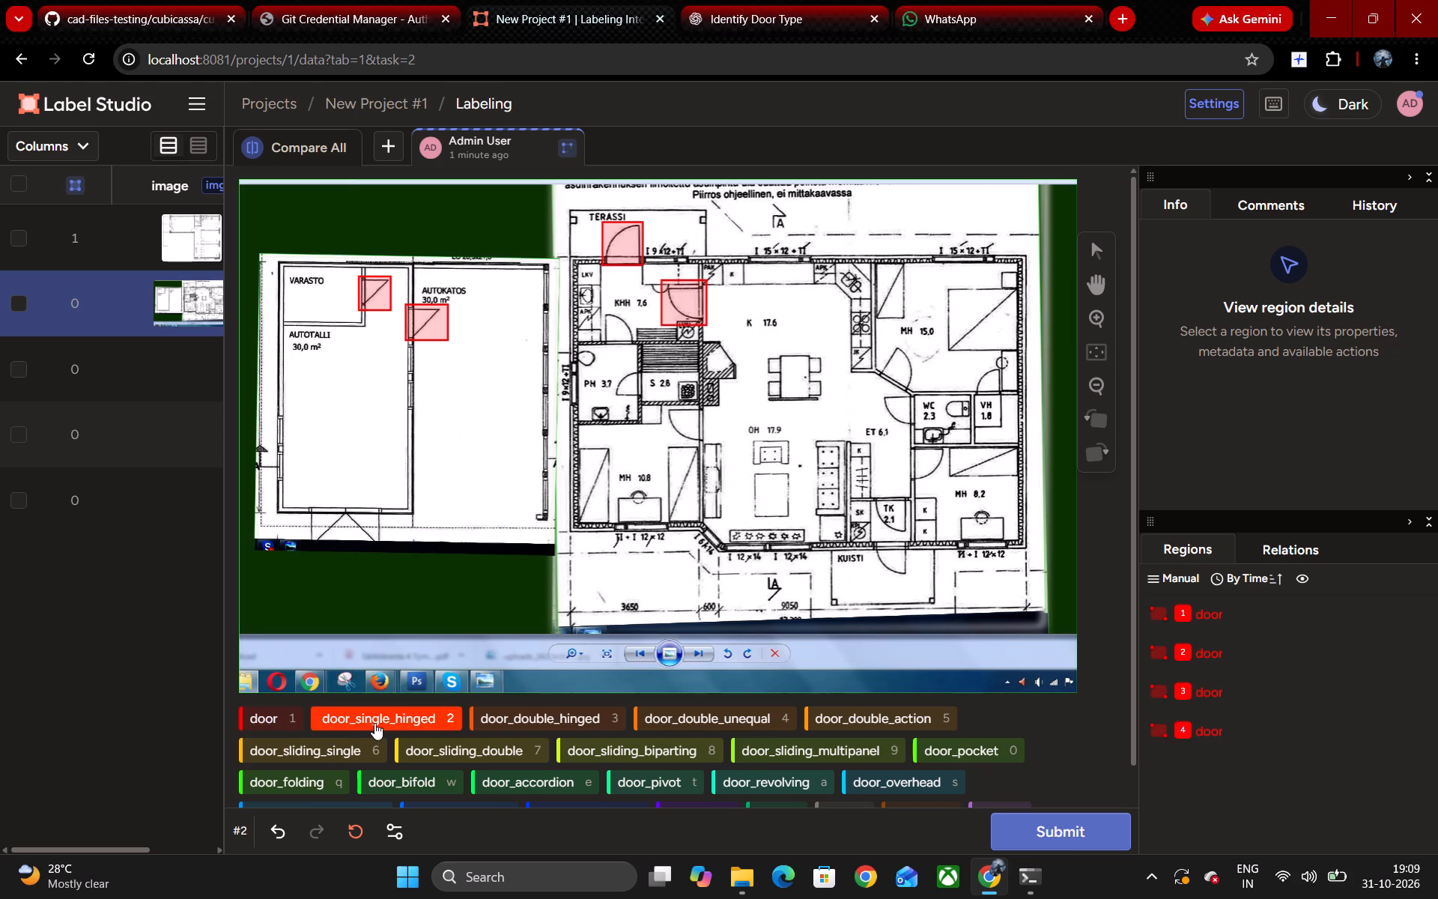
pyautogui.click(414, 339)
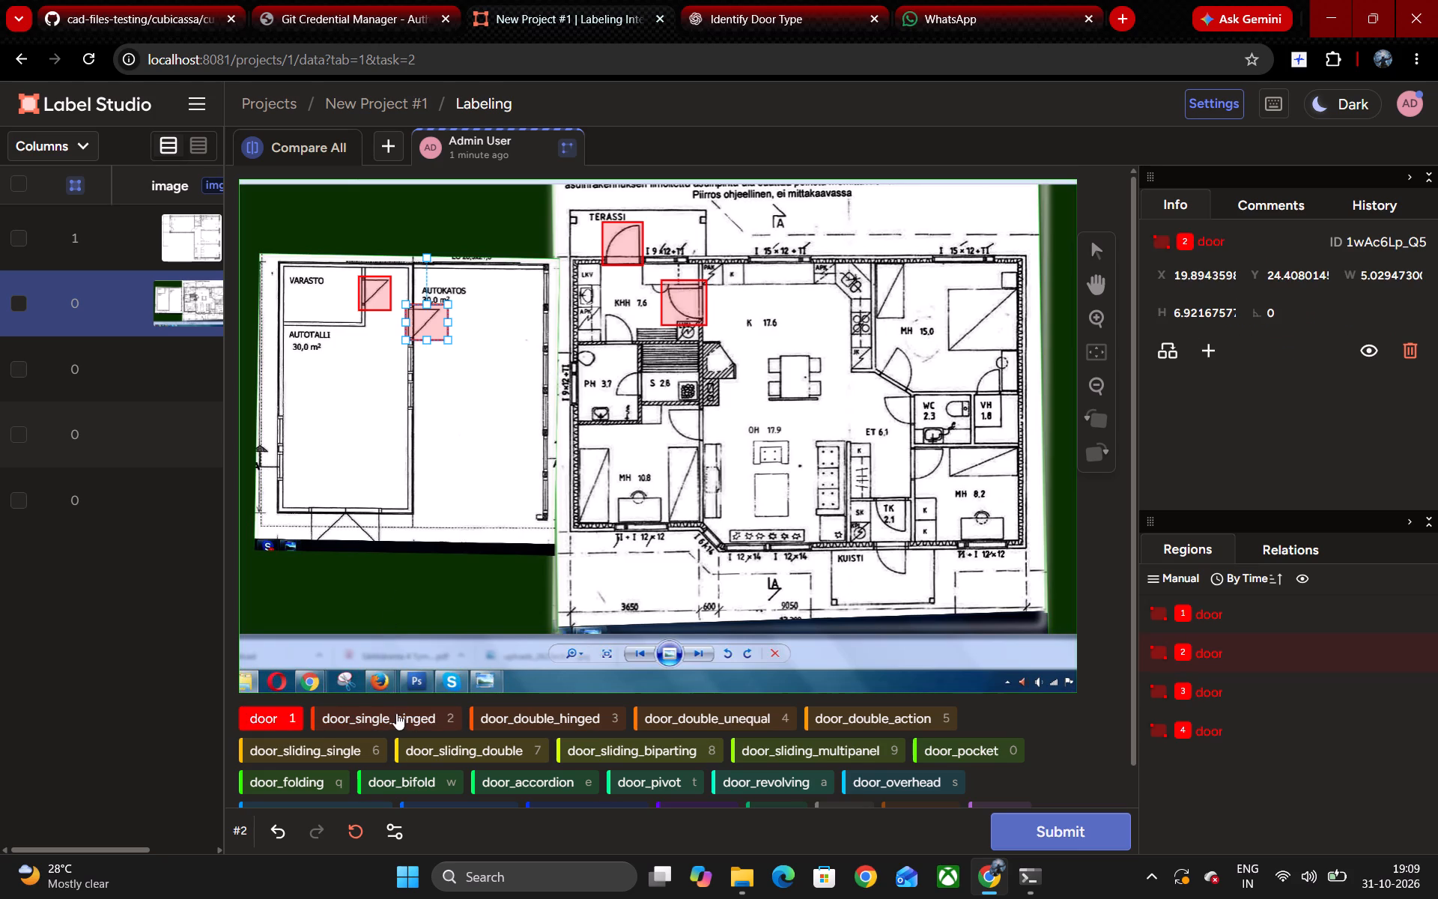
pyautogui.click(398, 720)
pyautogui.click(371, 286)
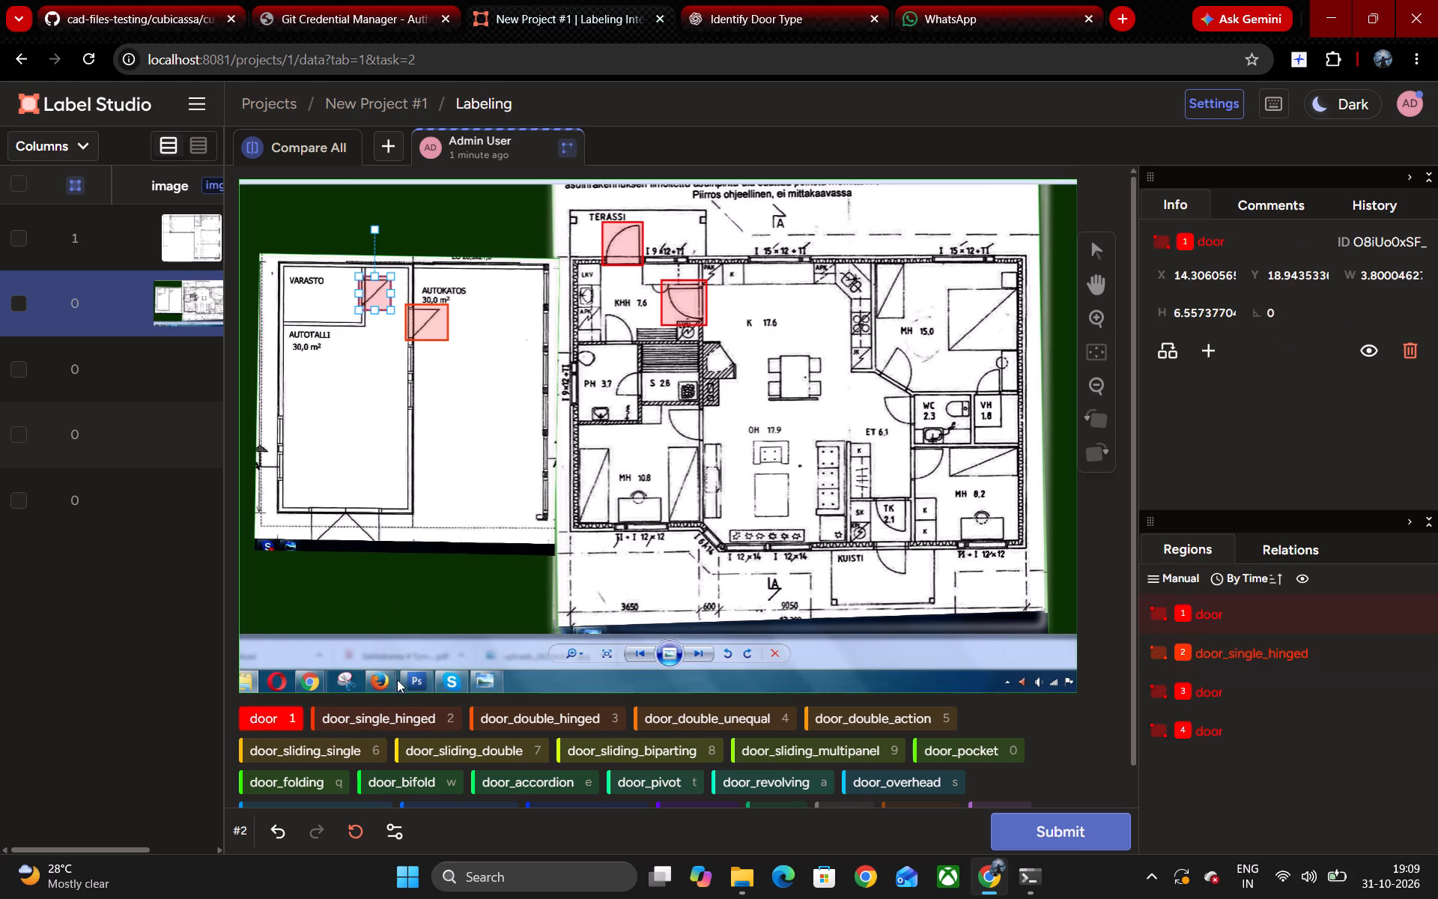
pyautogui.click(401, 709)
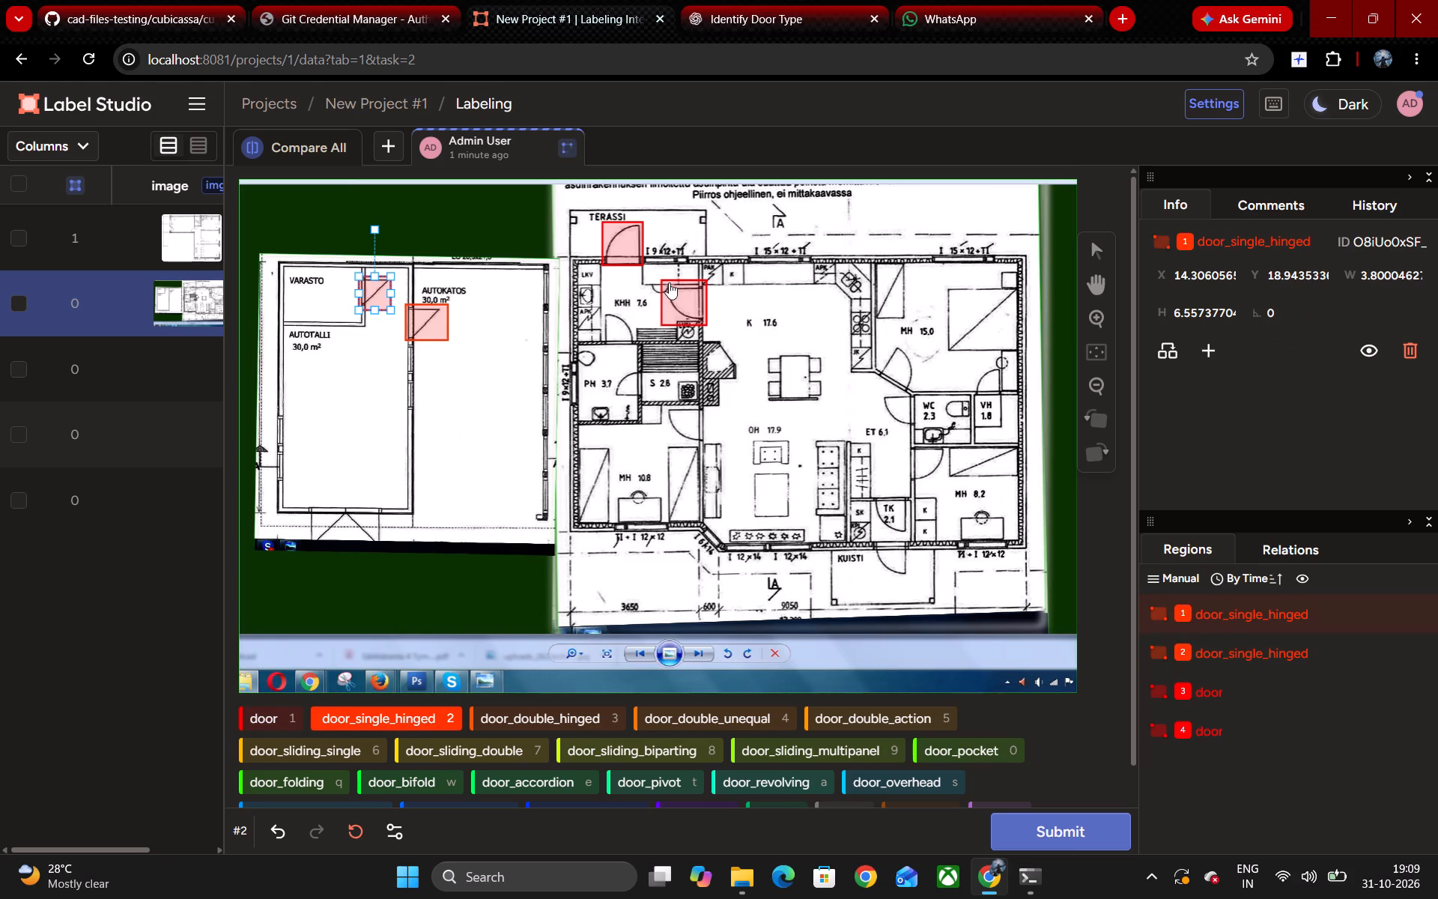
pyautogui.press('Escape')
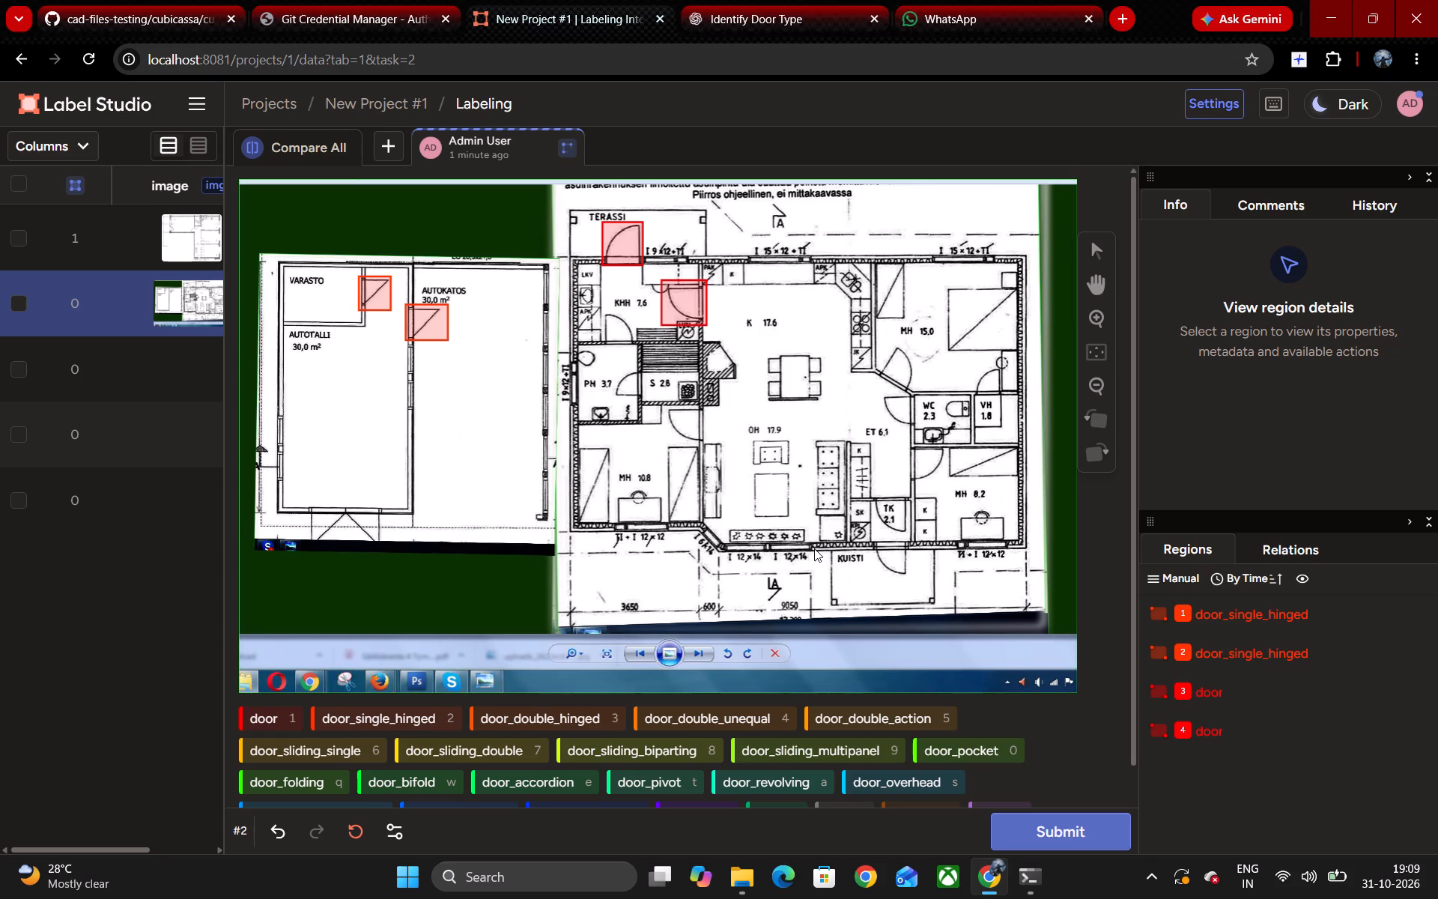
# Box the KHH–PH door, the PH–S door and the MH 10.8 room's door with the door label.
pyautogui.press('1')
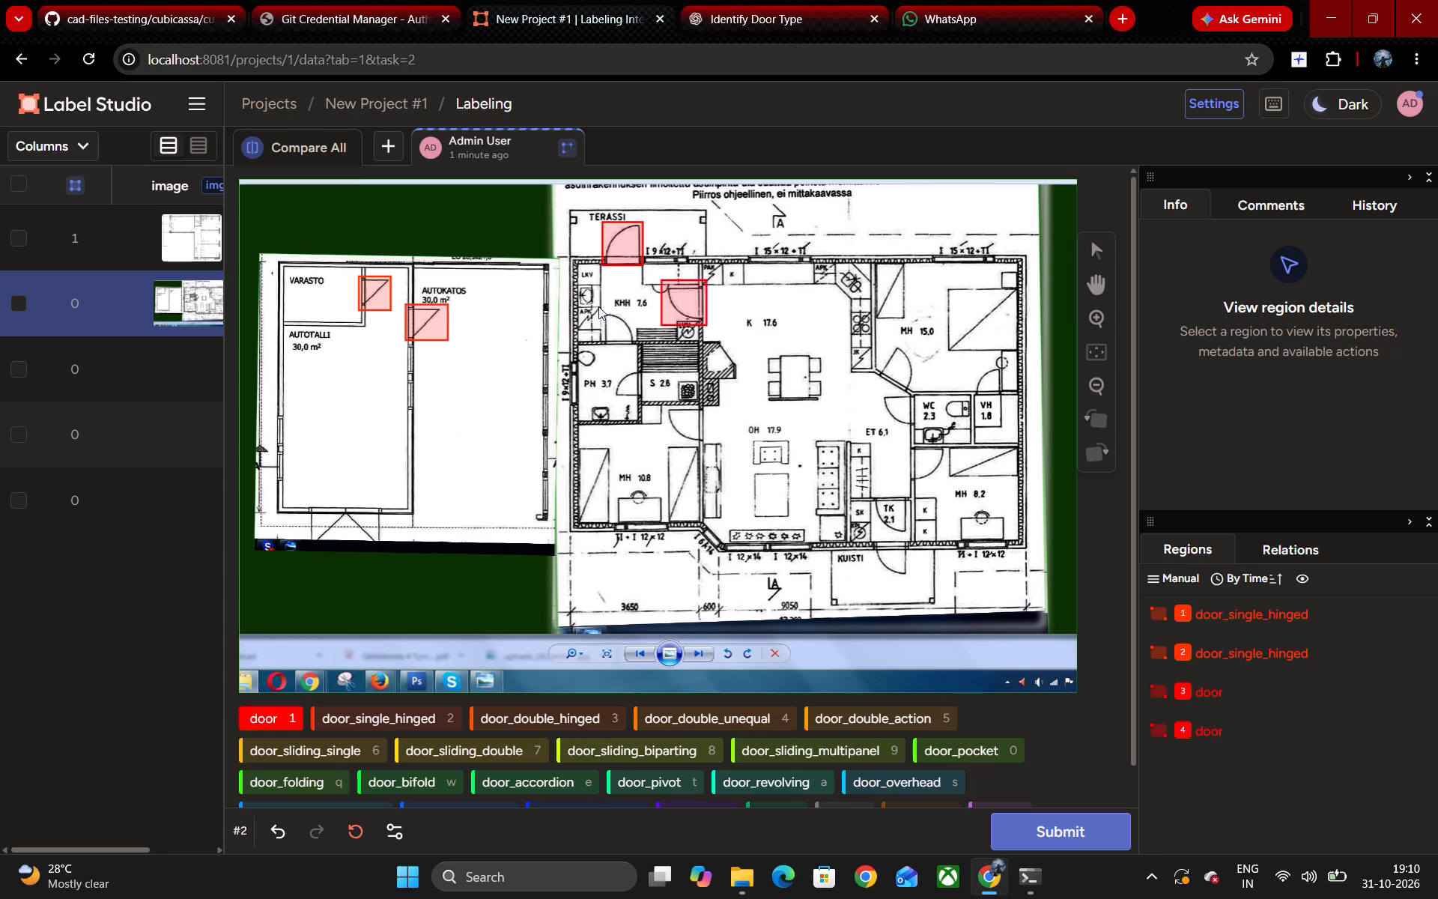
pyautogui.moveTo(598, 306); pyautogui.dragTo(637, 345)
pyautogui.press('1')
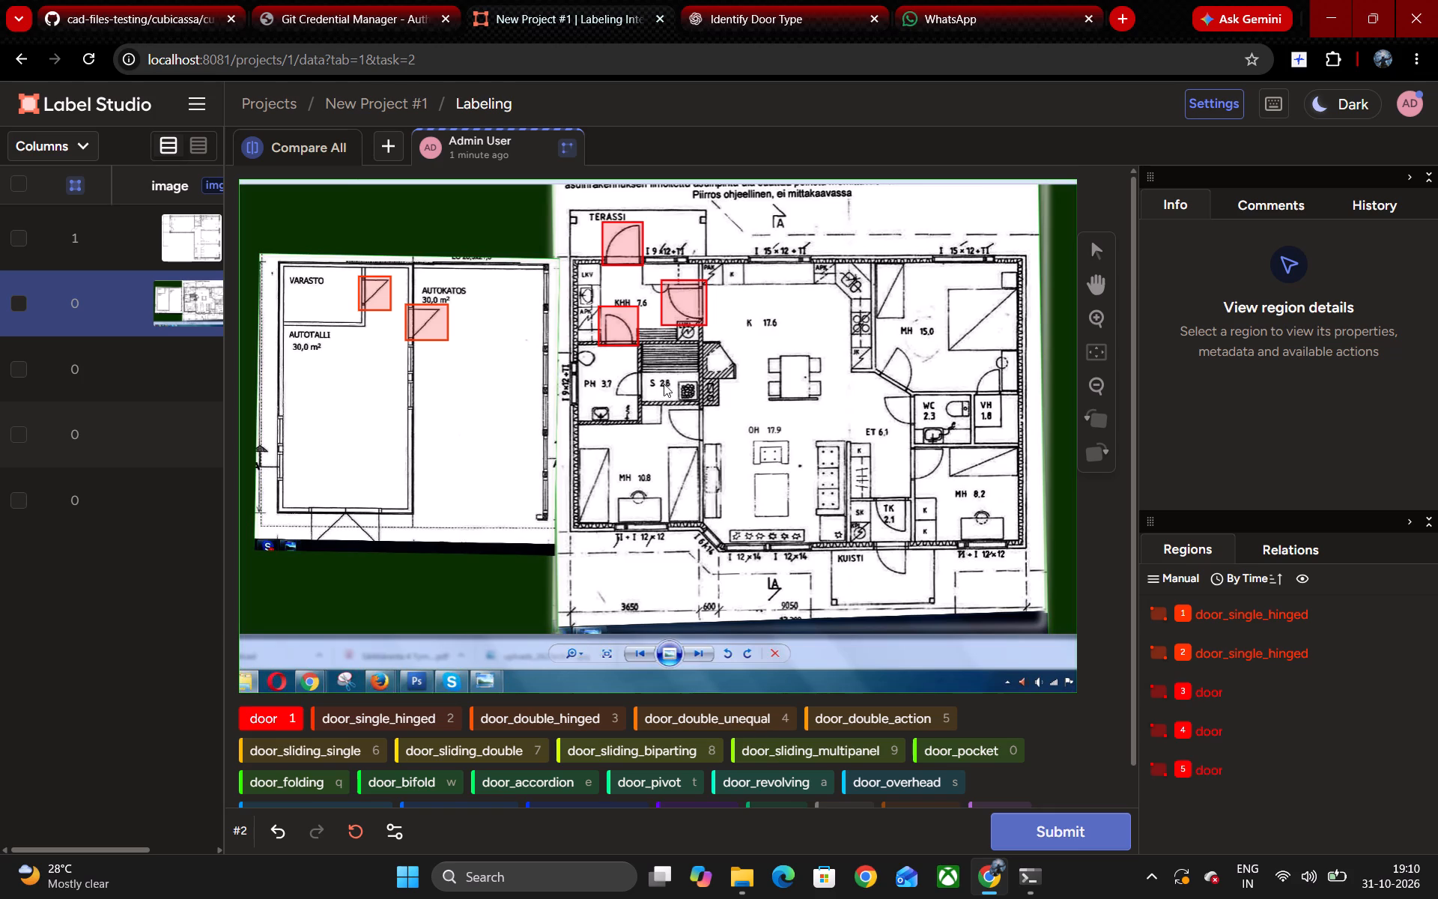
pyautogui.moveTo(614, 393); pyautogui.dragTo(640, 390)
pyautogui.moveTo(640, 390); pyautogui.dragTo(645, 365)
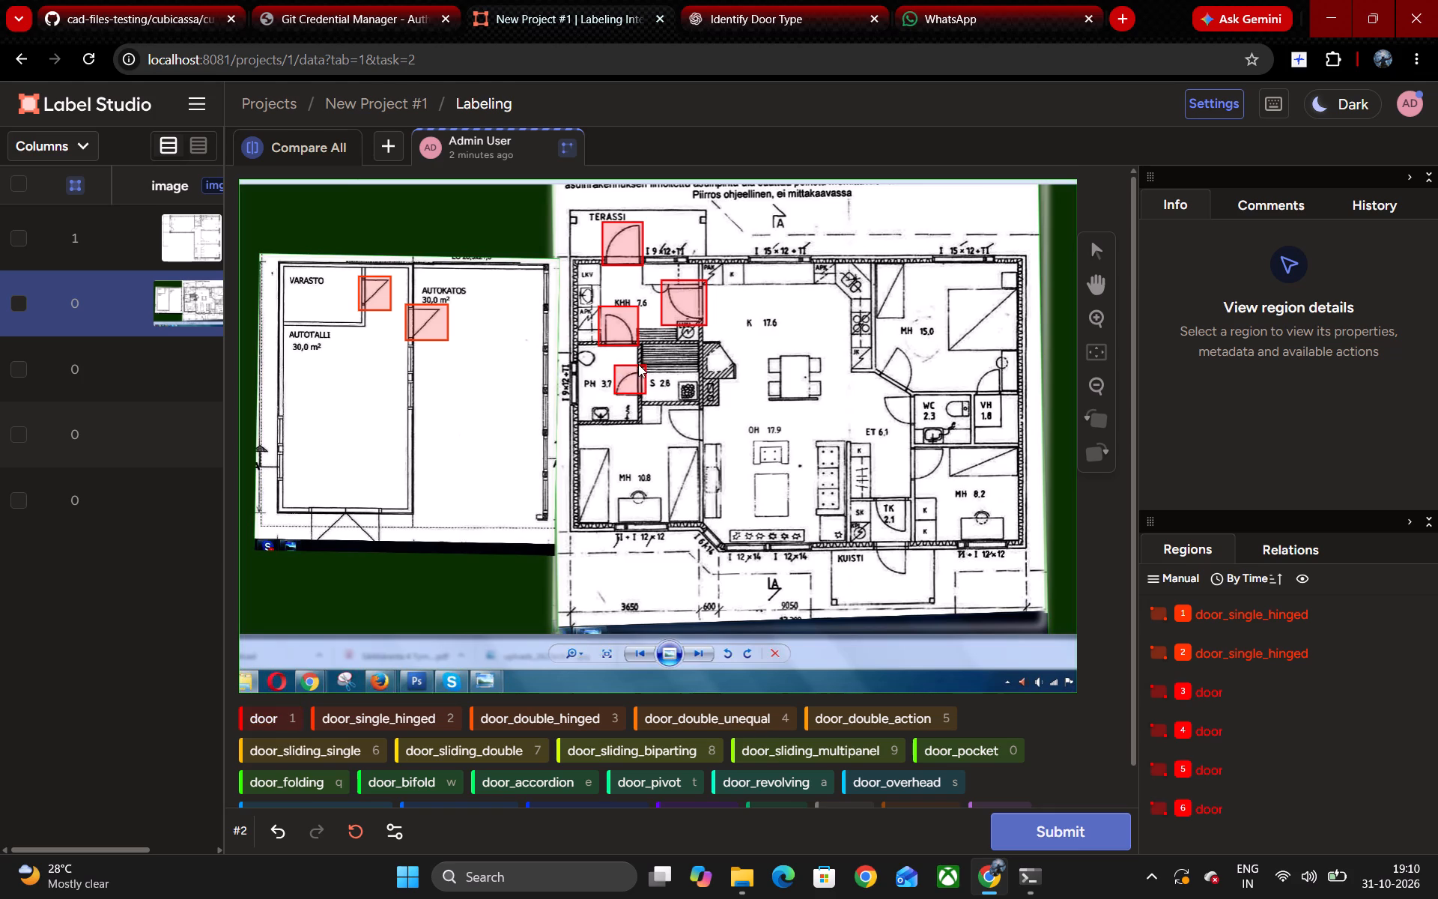
pyautogui.moveTo(638, 375); pyautogui.dragTo(638, 381)
pyautogui.moveTo(638, 381); pyautogui.dragTo(638, 382)
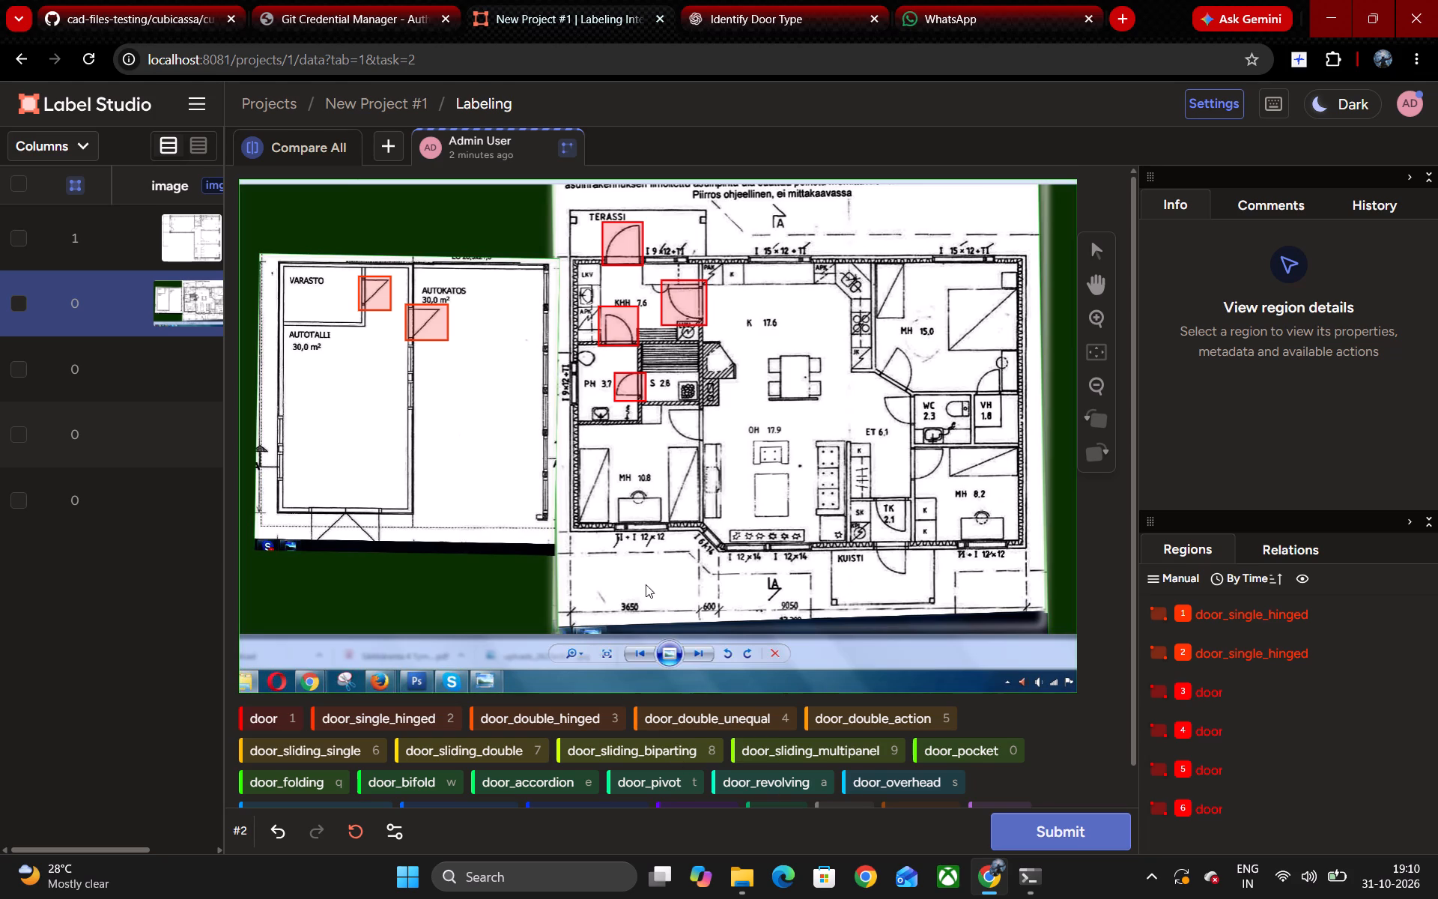
pyautogui.press('1')
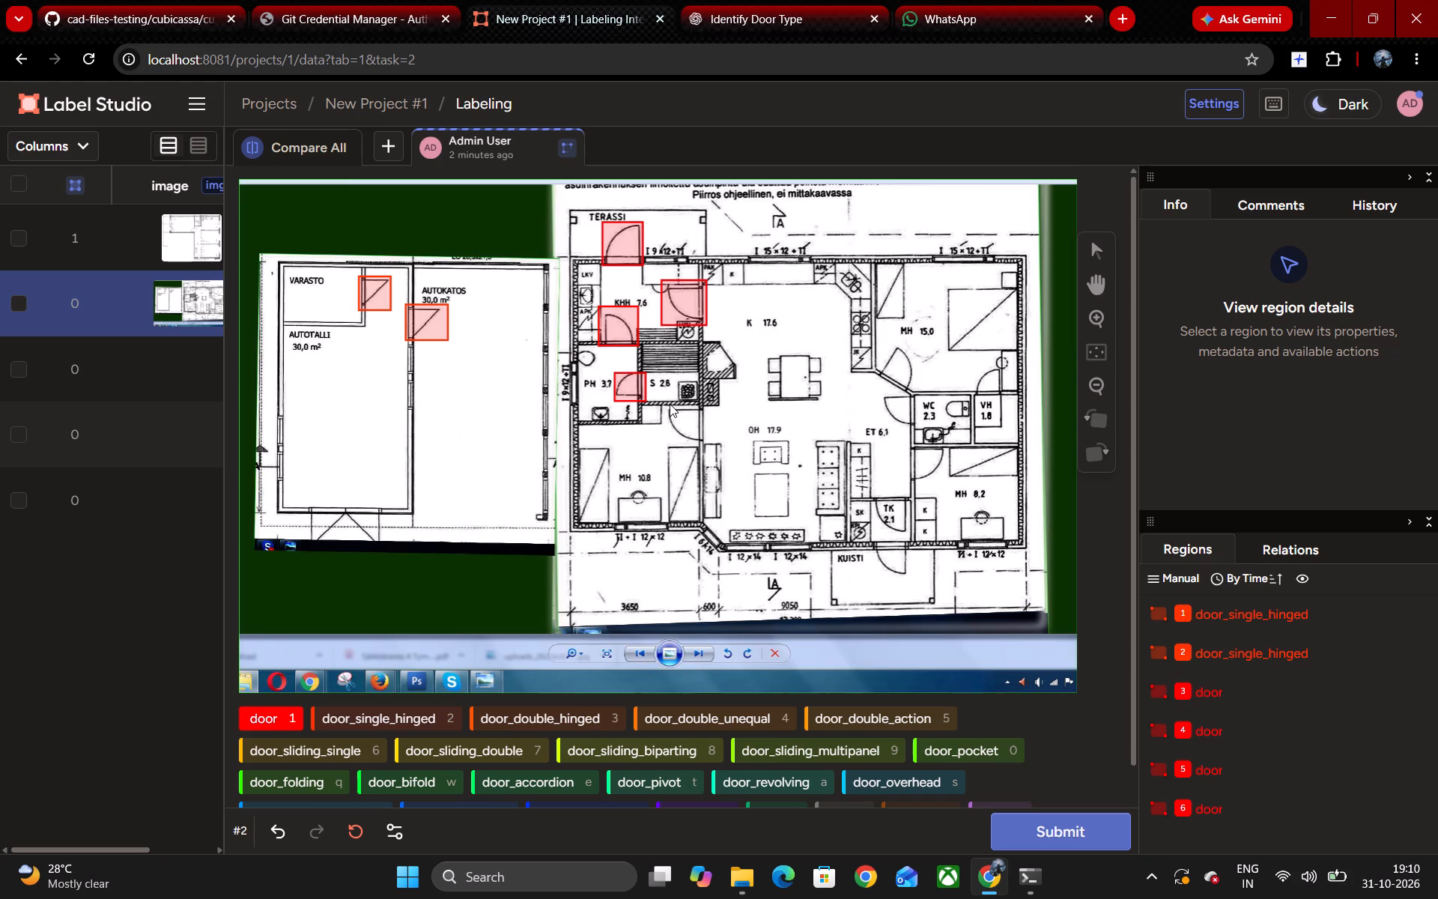
pyautogui.click(701, 439)
# Box the MH 15.0 room's entry door with the door label and fit the box tightly around its swing.
pyautogui.press('1')
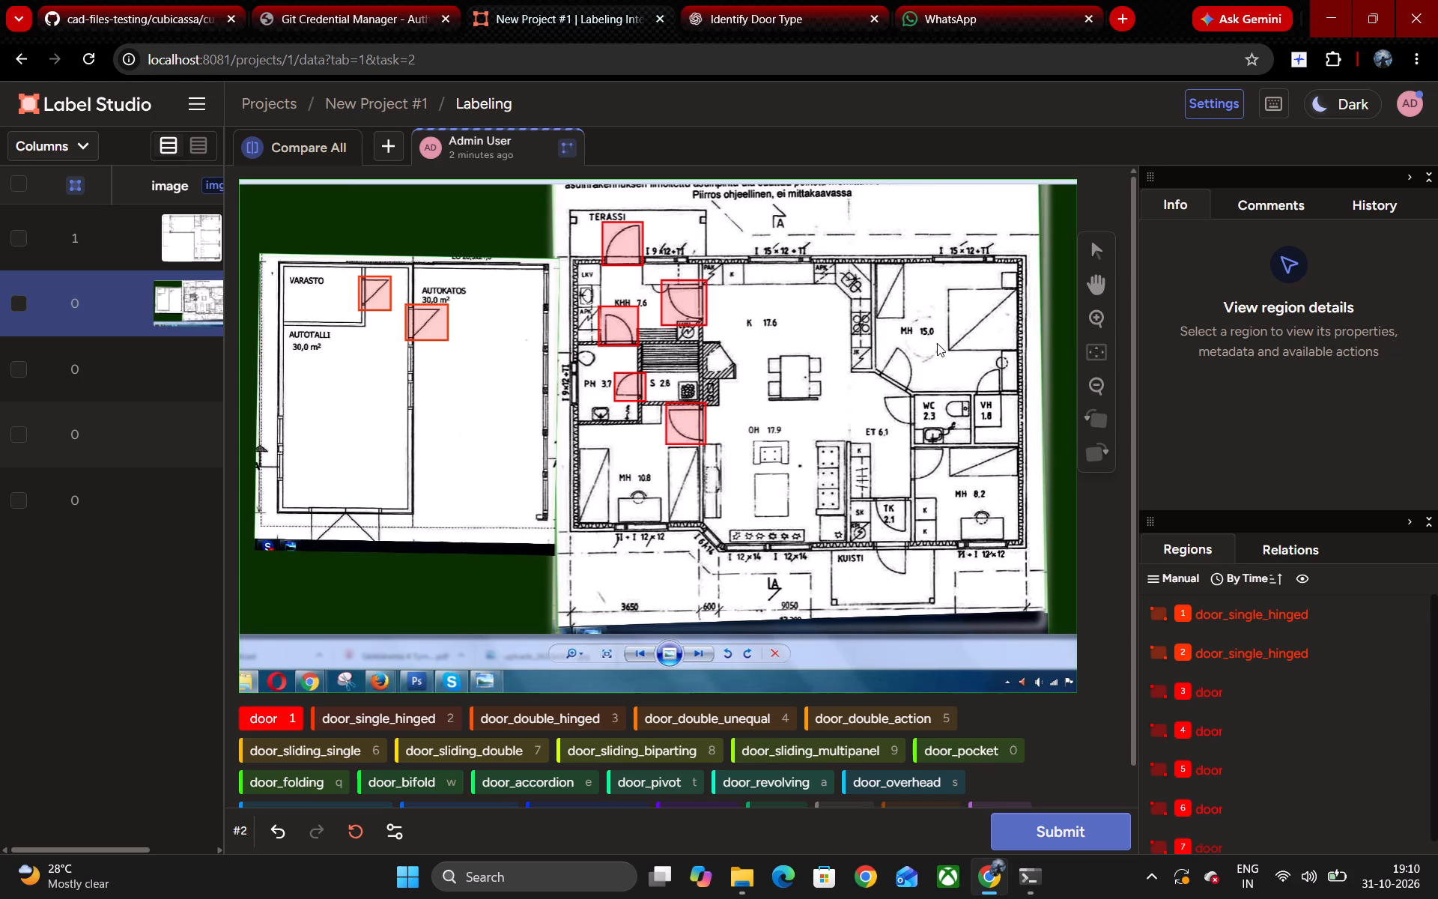
pyautogui.moveTo(892, 344); pyautogui.dragTo(928, 385)
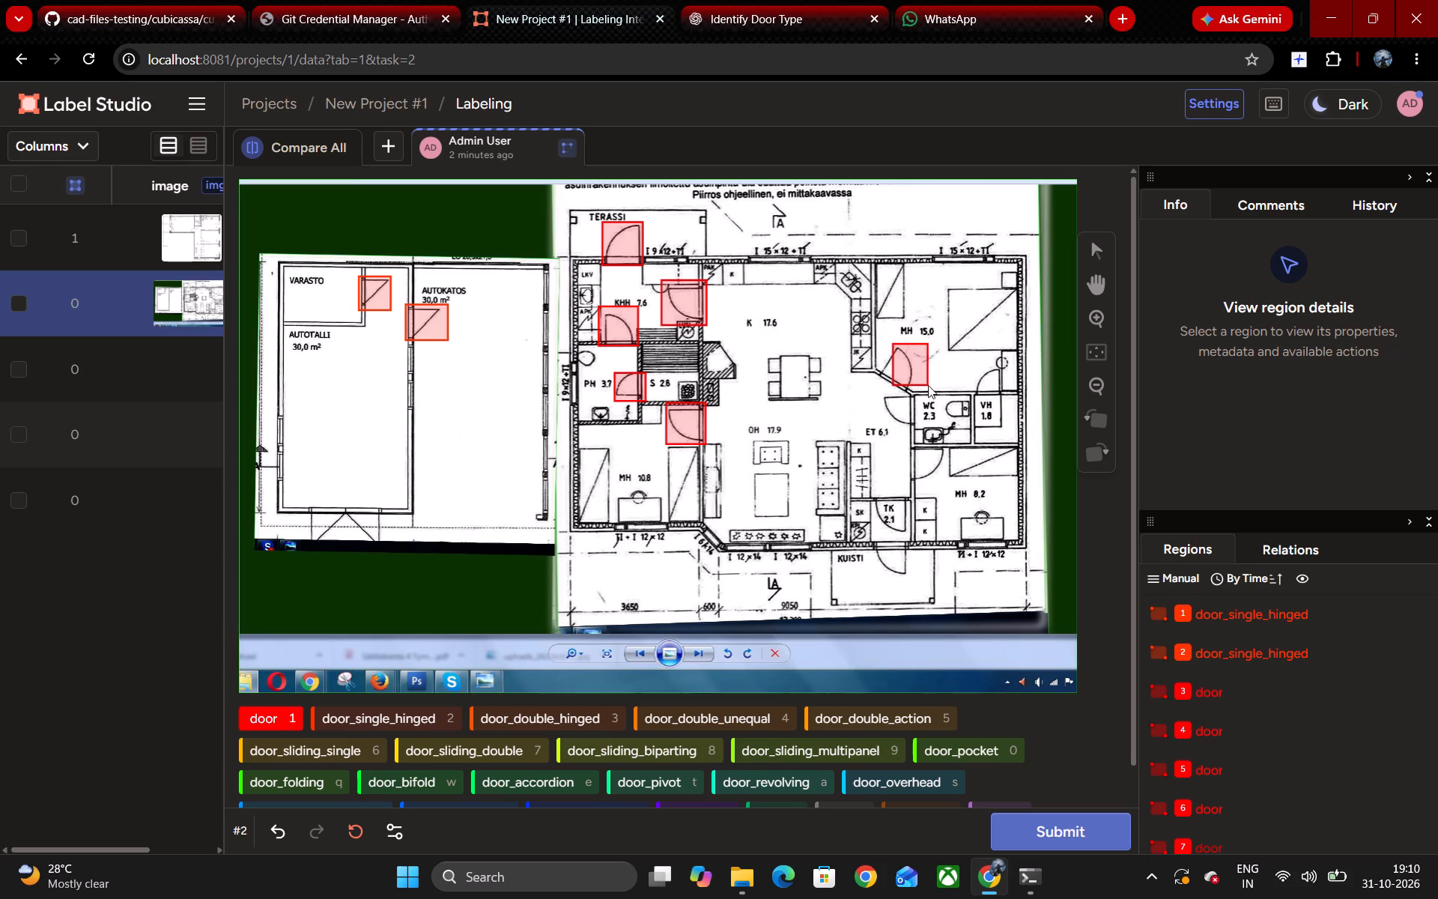
pyautogui.moveTo(928, 385); pyautogui.dragTo(941, 392)
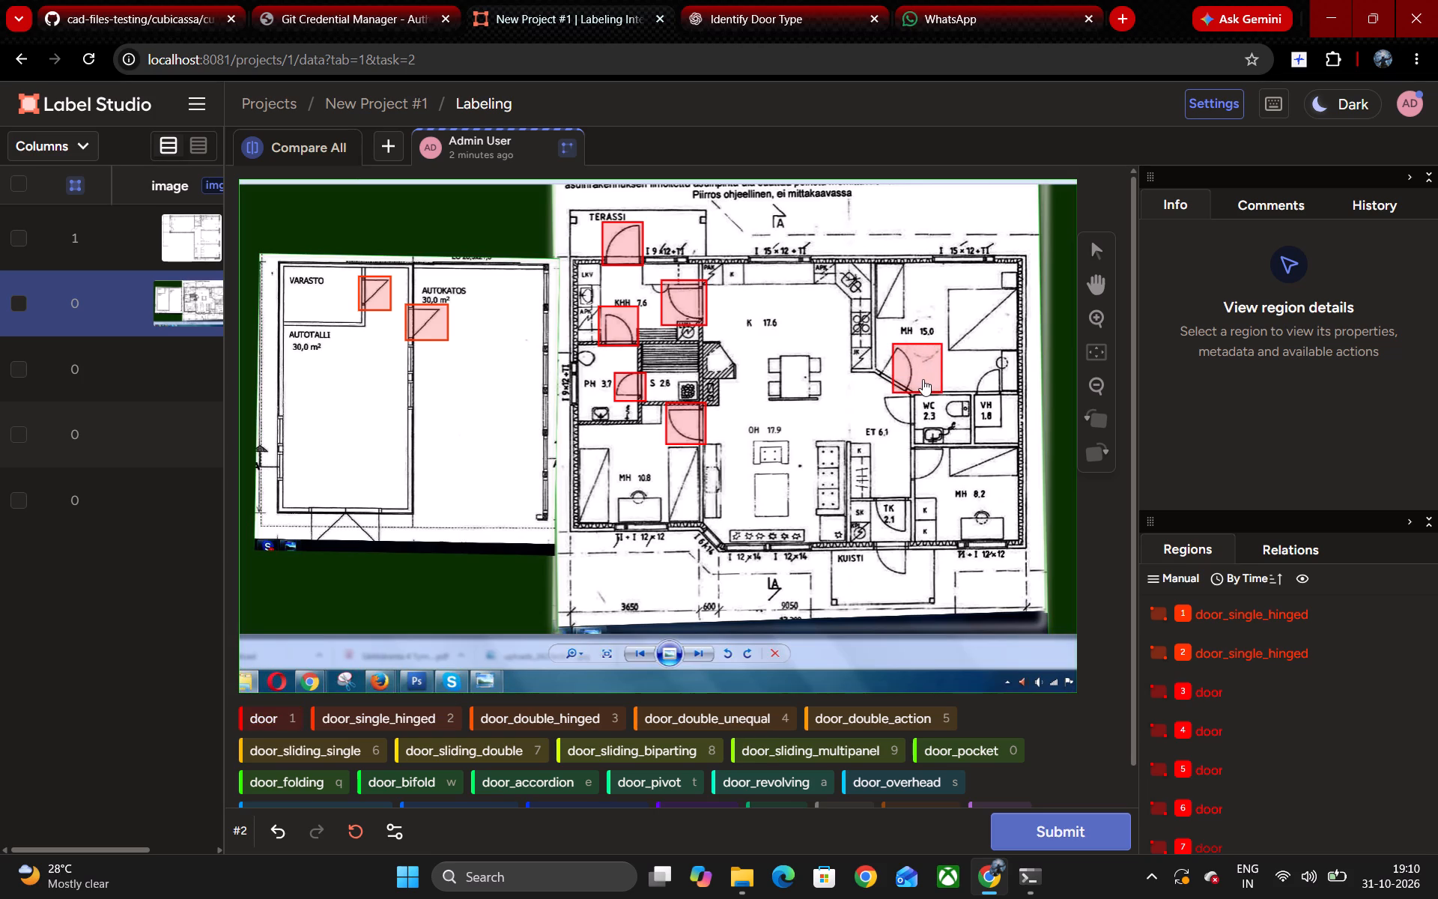
pyautogui.moveTo(923, 379); pyautogui.dragTo(905, 379)
pyautogui.click(905, 379)
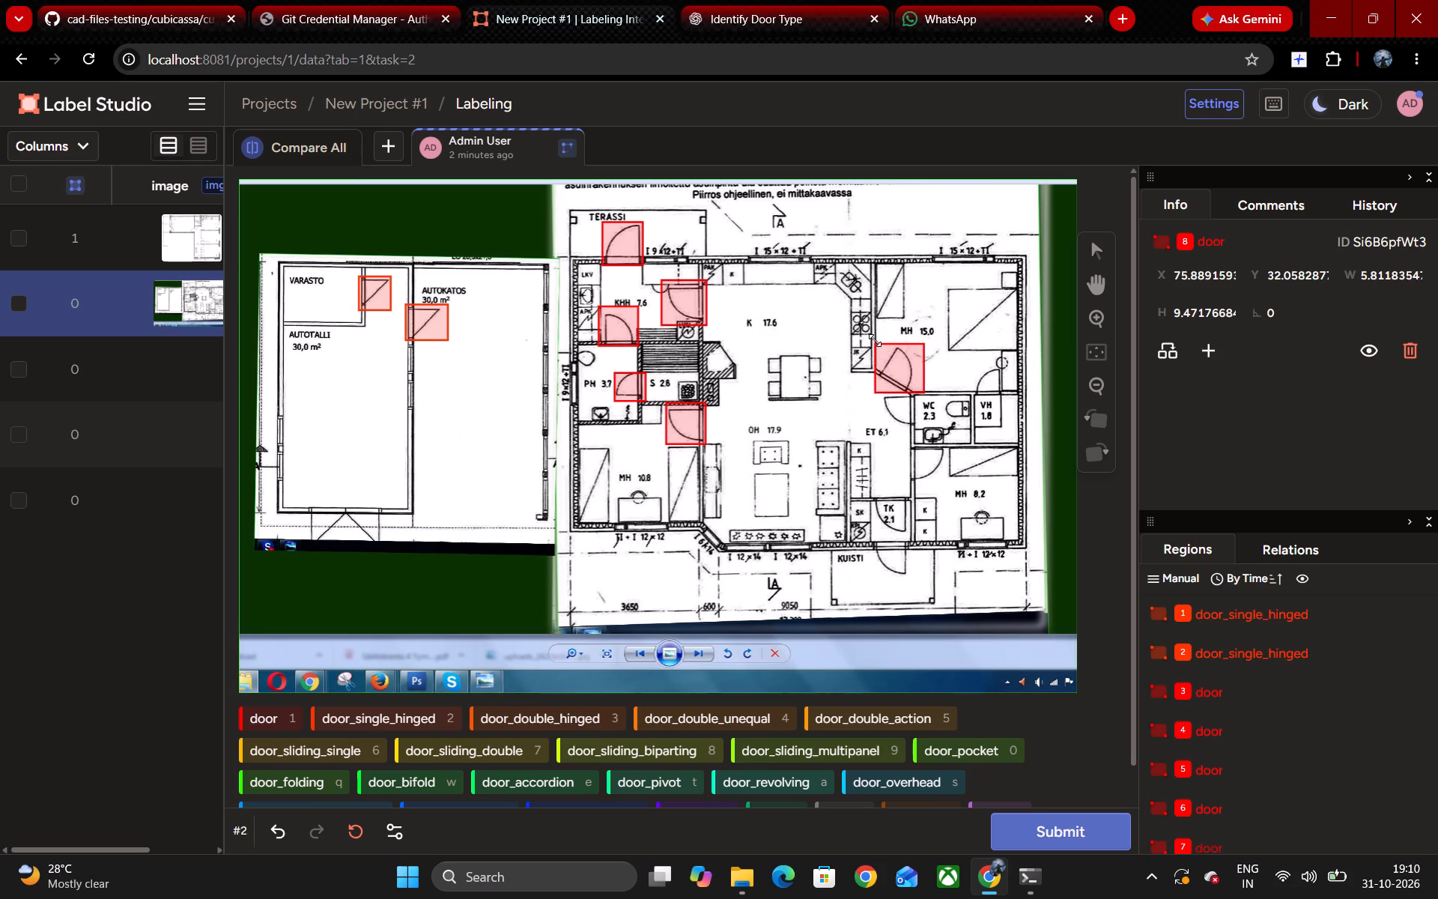
pyautogui.click(875, 346)
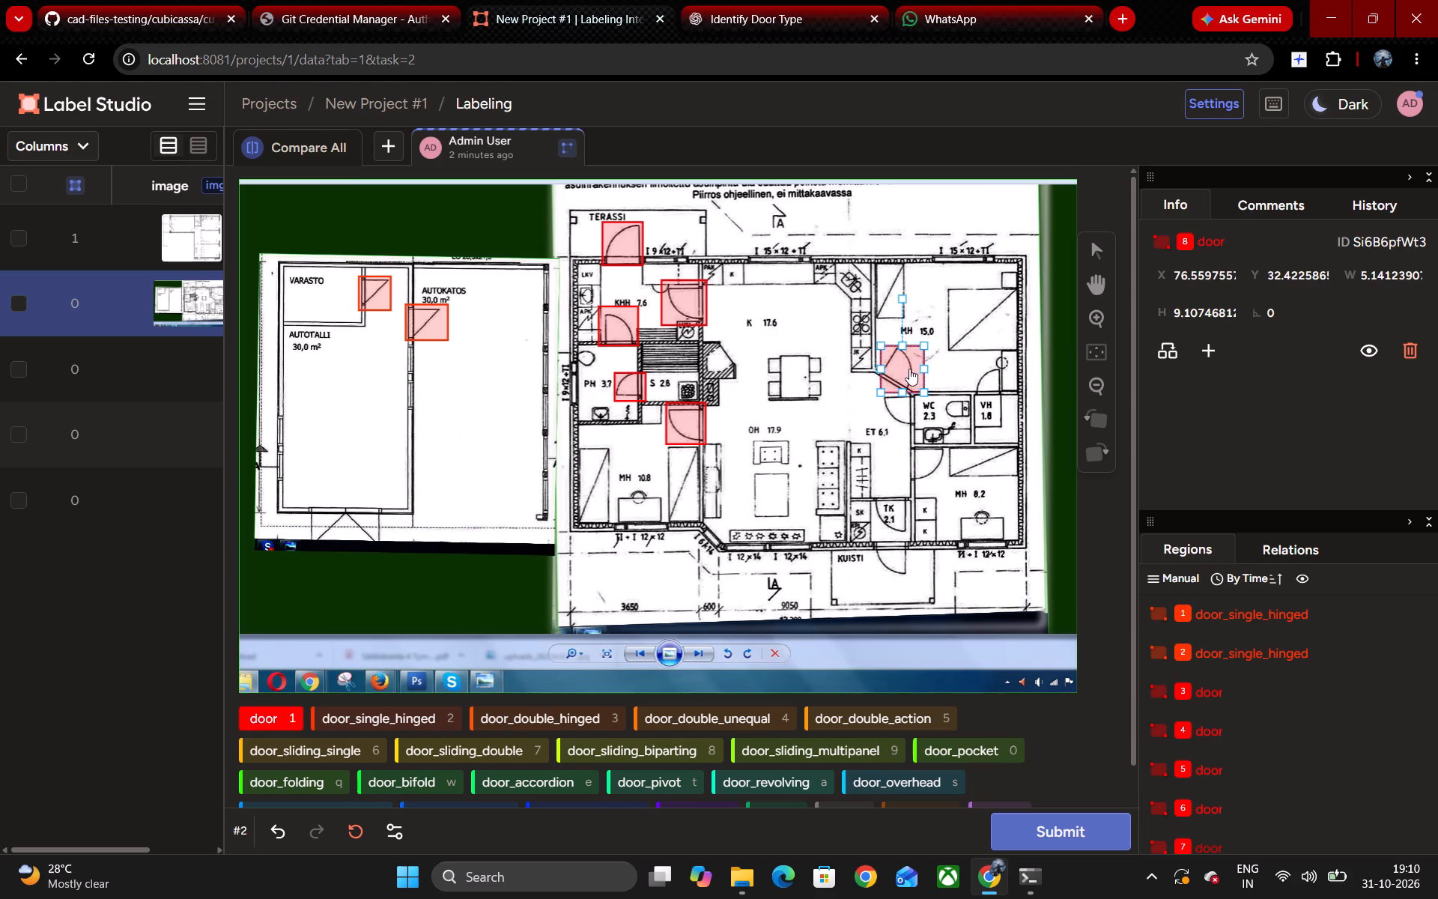
pyautogui.moveTo(927, 369); pyautogui.dragTo(918, 369)
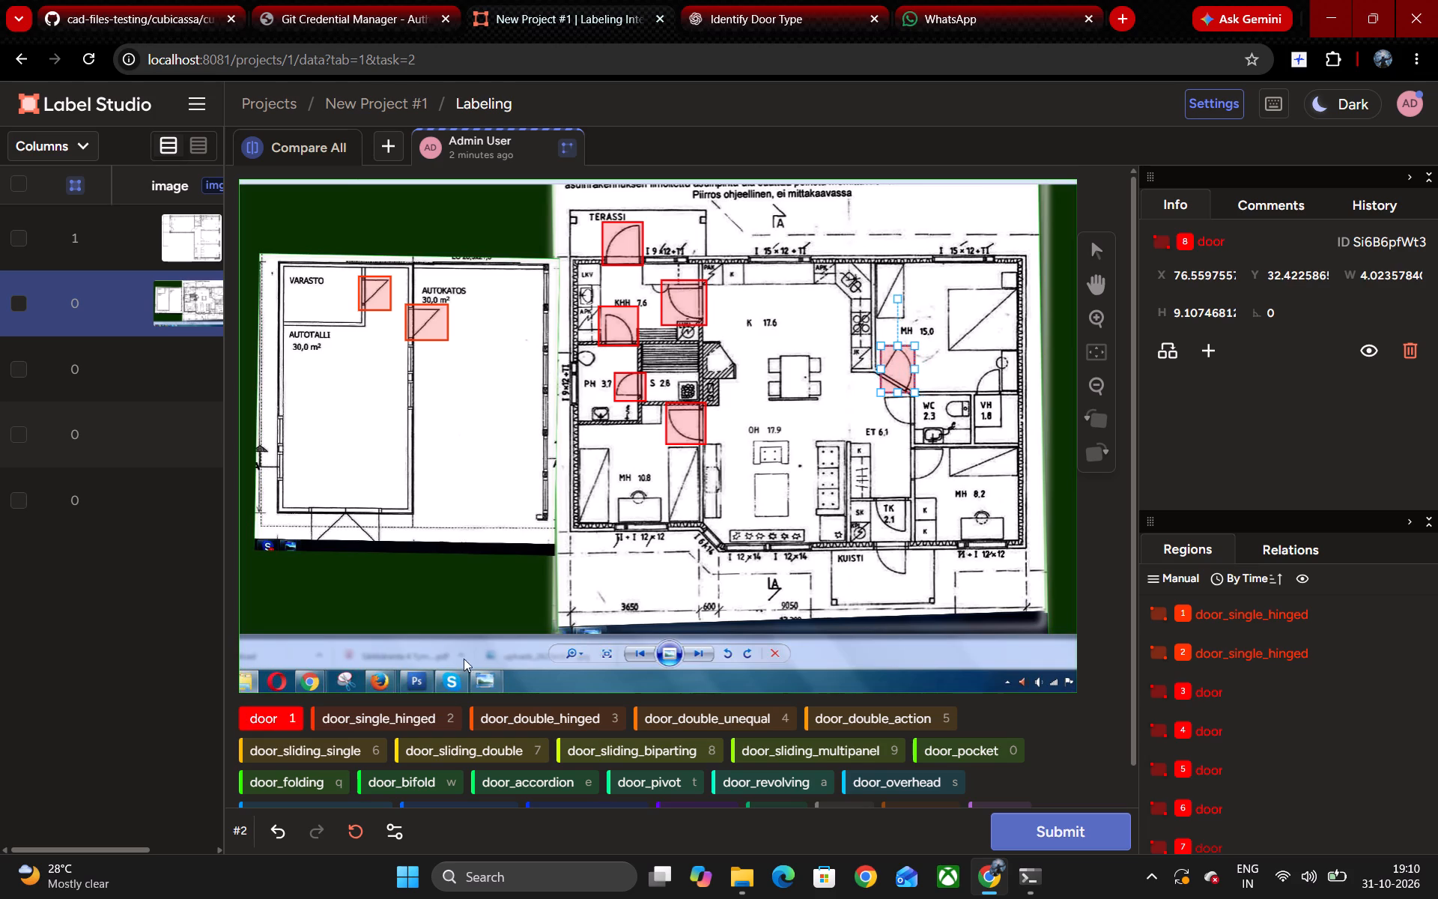
# Box the KUISTI entrance door and the WC door with the door label.
pyautogui.moveTo(868, 535); pyautogui.dragTo(909, 576)
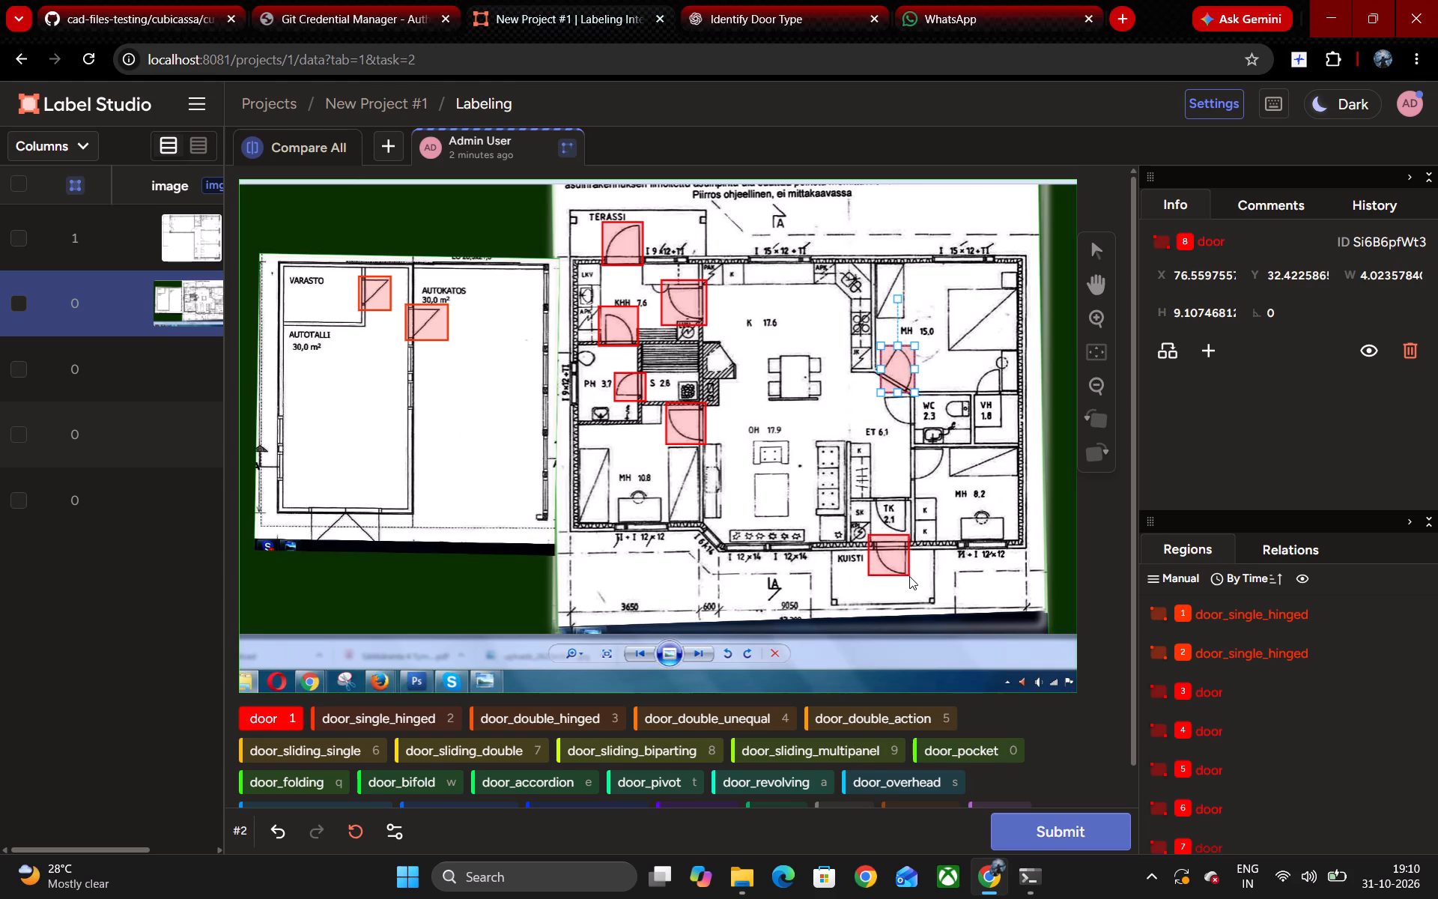
pyautogui.moveTo(909, 576); pyautogui.dragTo(909, 580)
pyautogui.press('1')
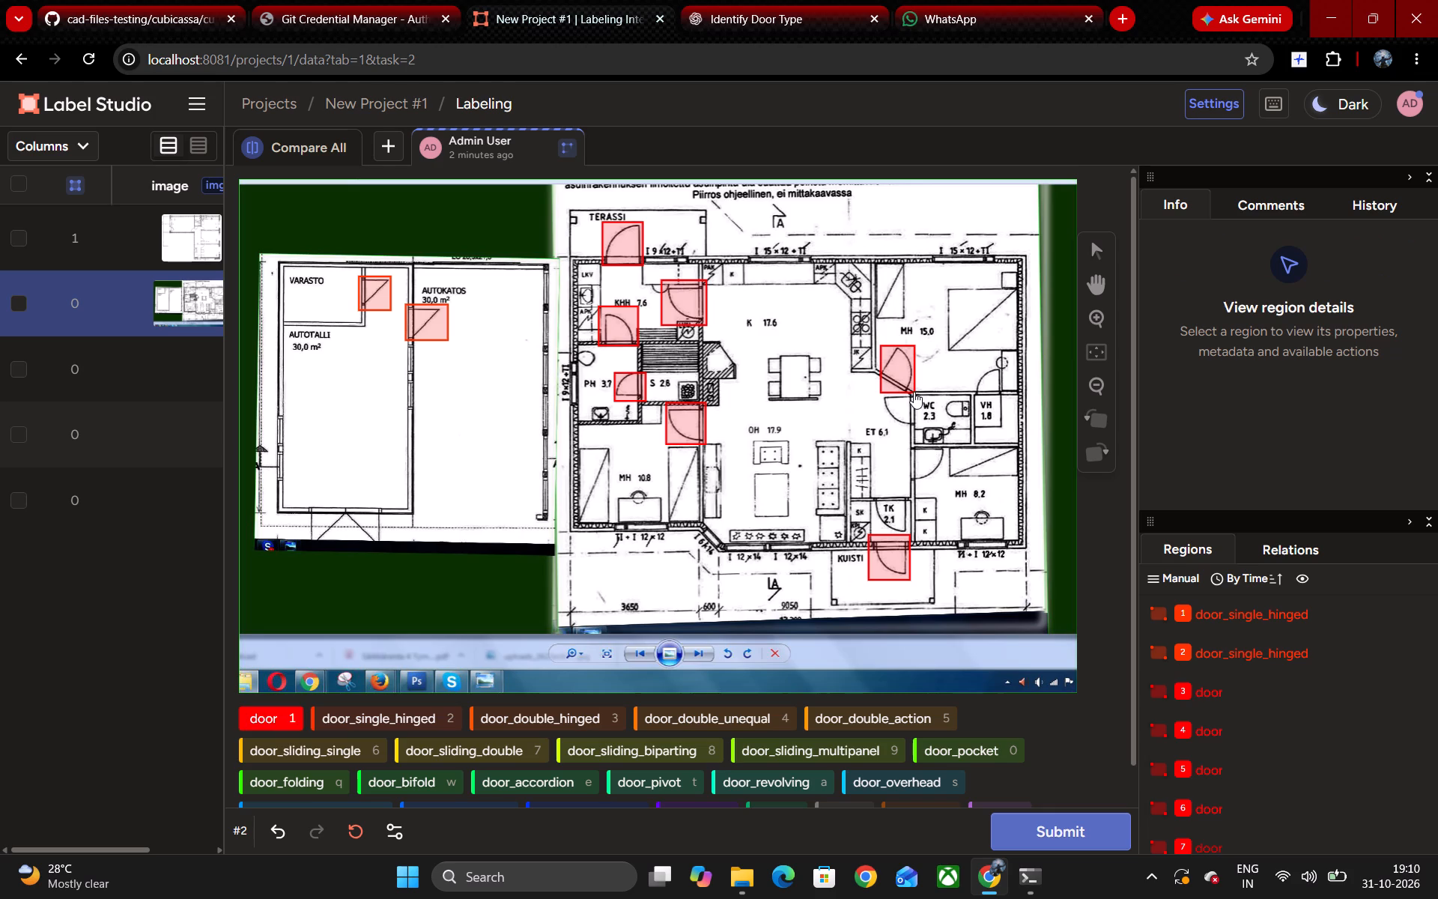
pyautogui.moveTo(918, 429); pyautogui.dragTo(918, 427)
pyautogui.moveTo(918, 427); pyautogui.dragTo(880, 389)
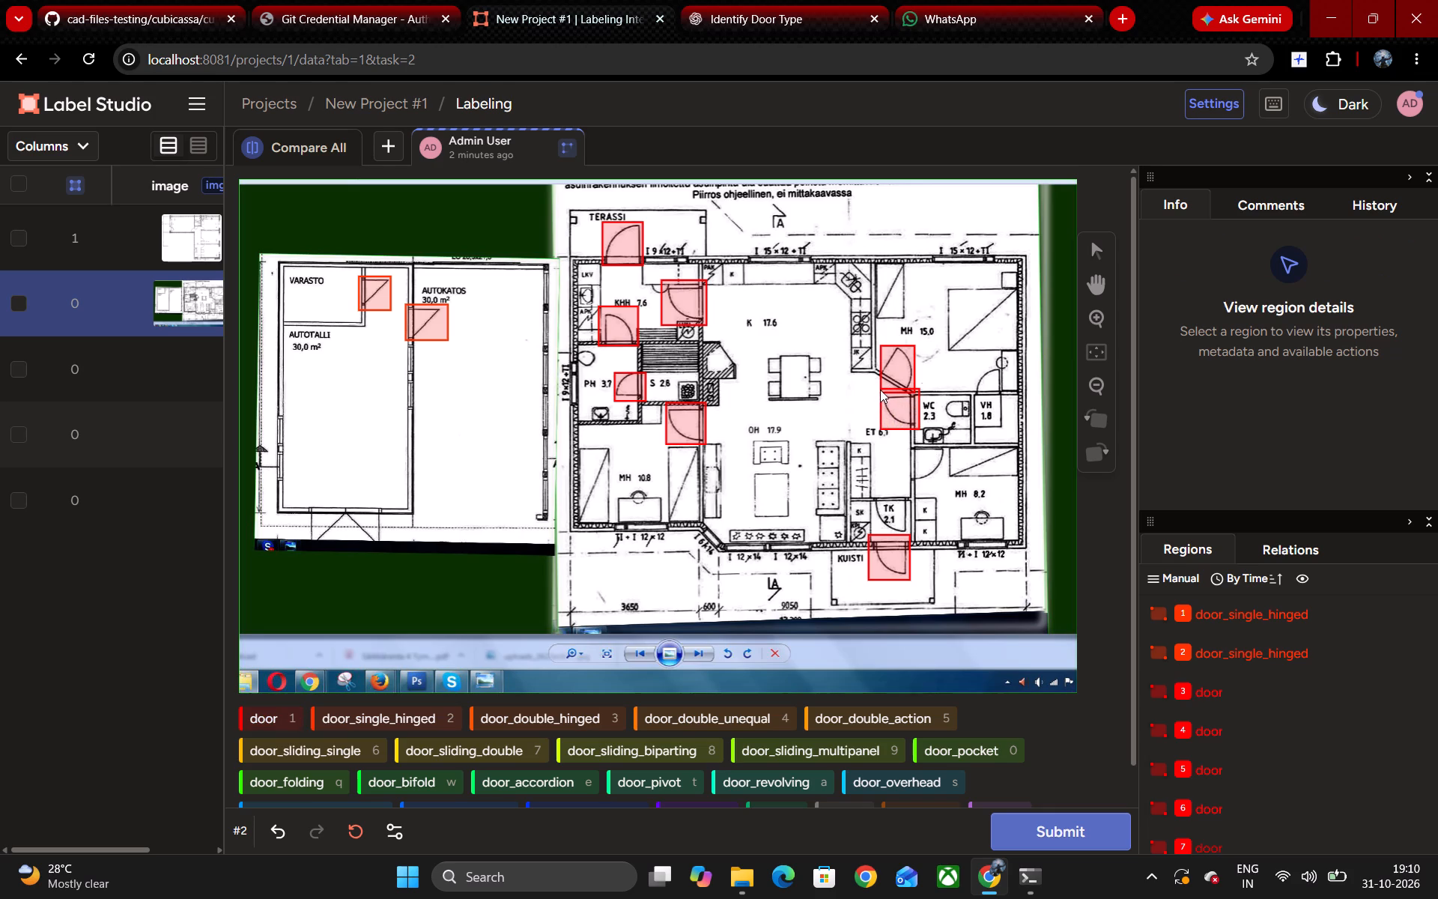
# Box the VH closet door, the MH 8.2 room's door and the TK inner door with the door label.
pyautogui.press('1')
pyautogui.moveTo(999, 360); pyautogui.dragTo(977, 390)
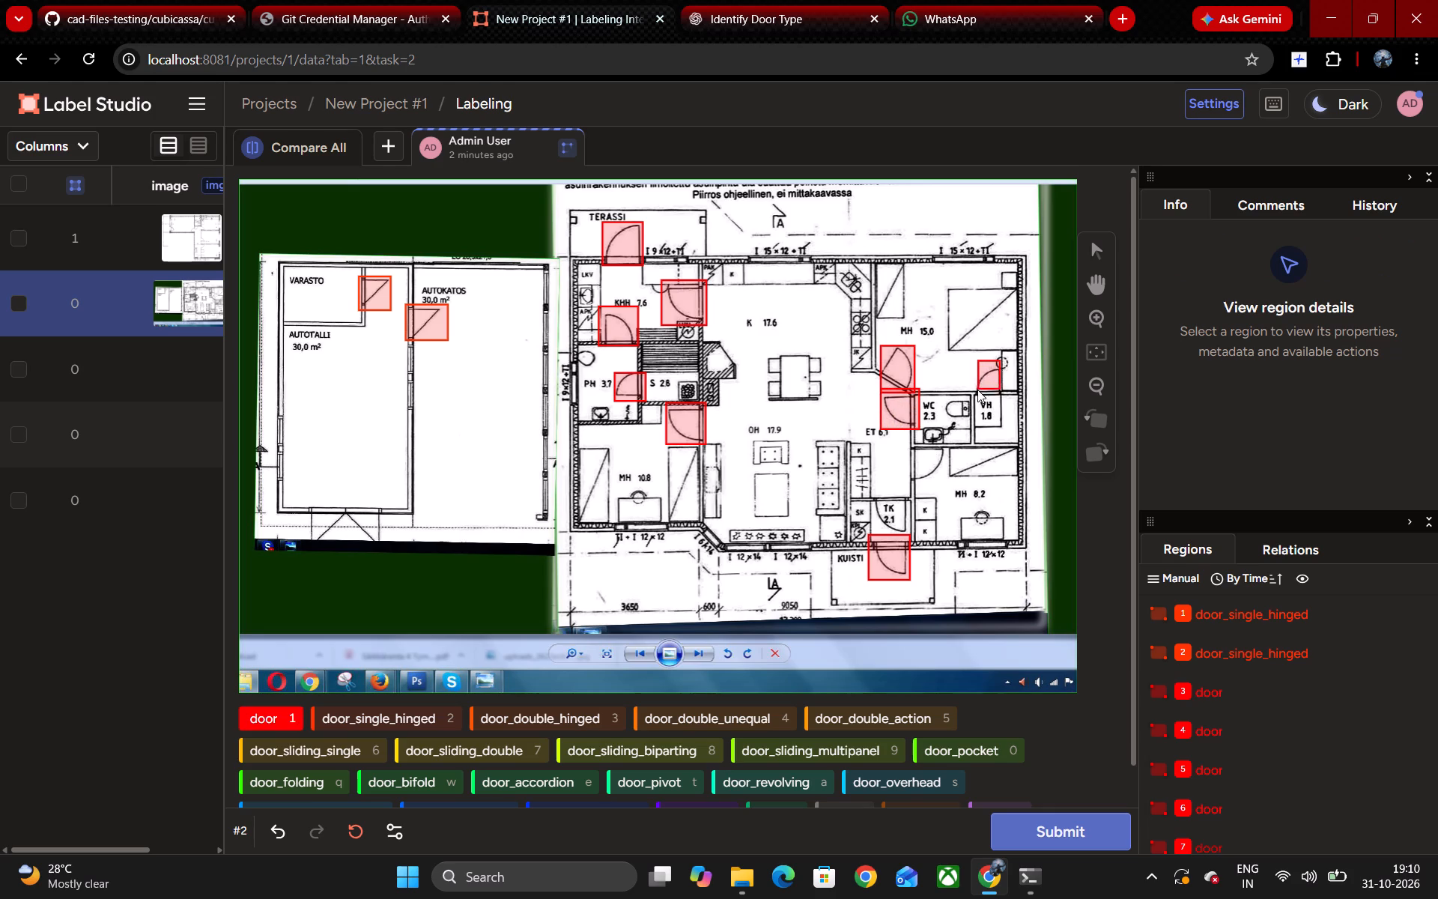
pyautogui.moveTo(977, 390); pyautogui.dragTo(971, 401)
pyautogui.click(974, 391)
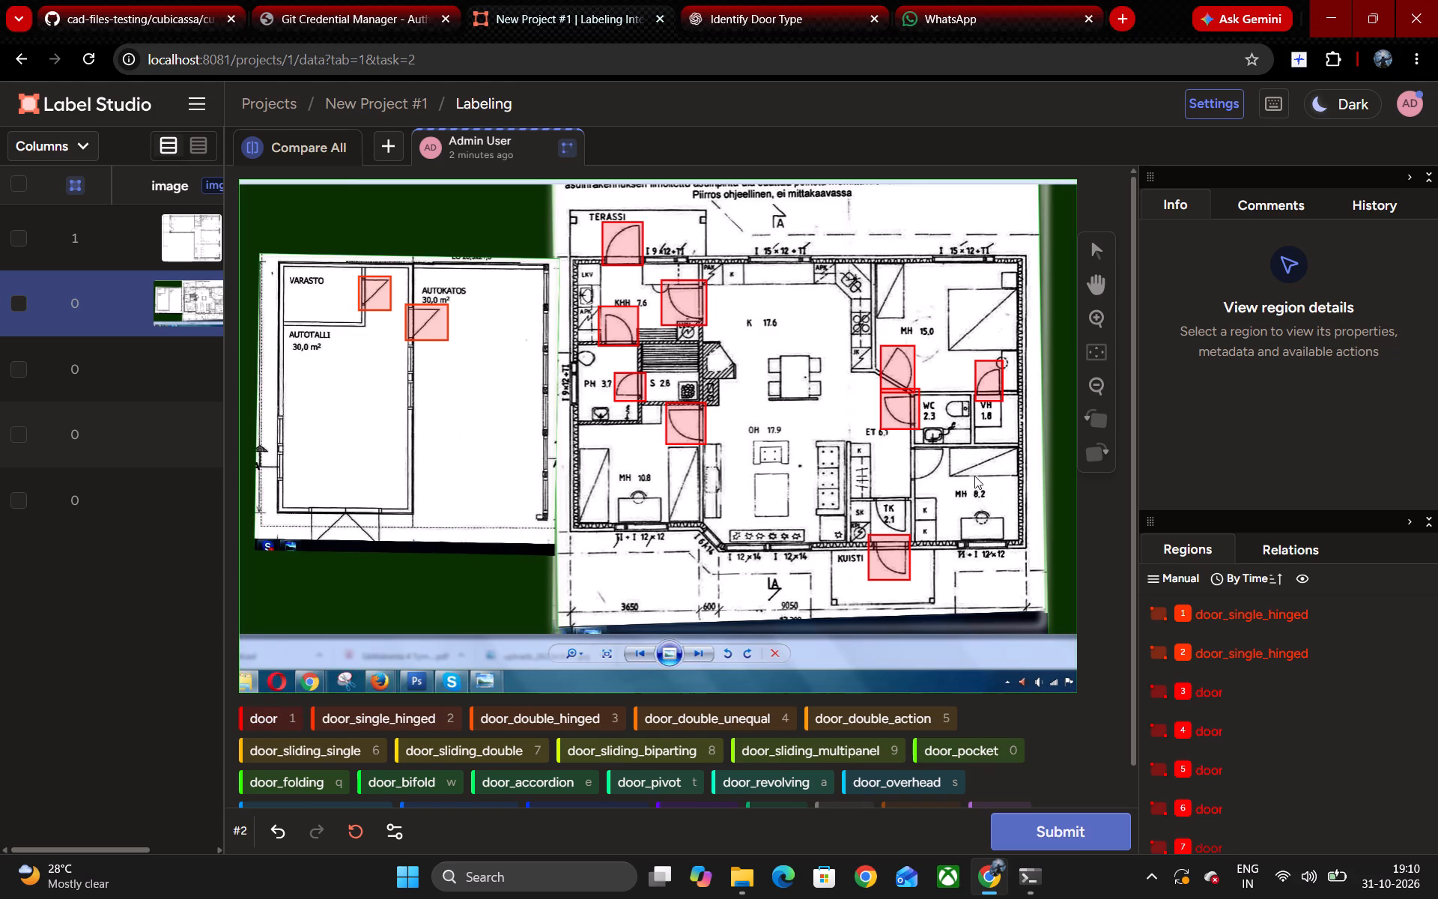
pyautogui.press('1')
pyautogui.moveTo(908, 438); pyautogui.dragTo(941, 469)
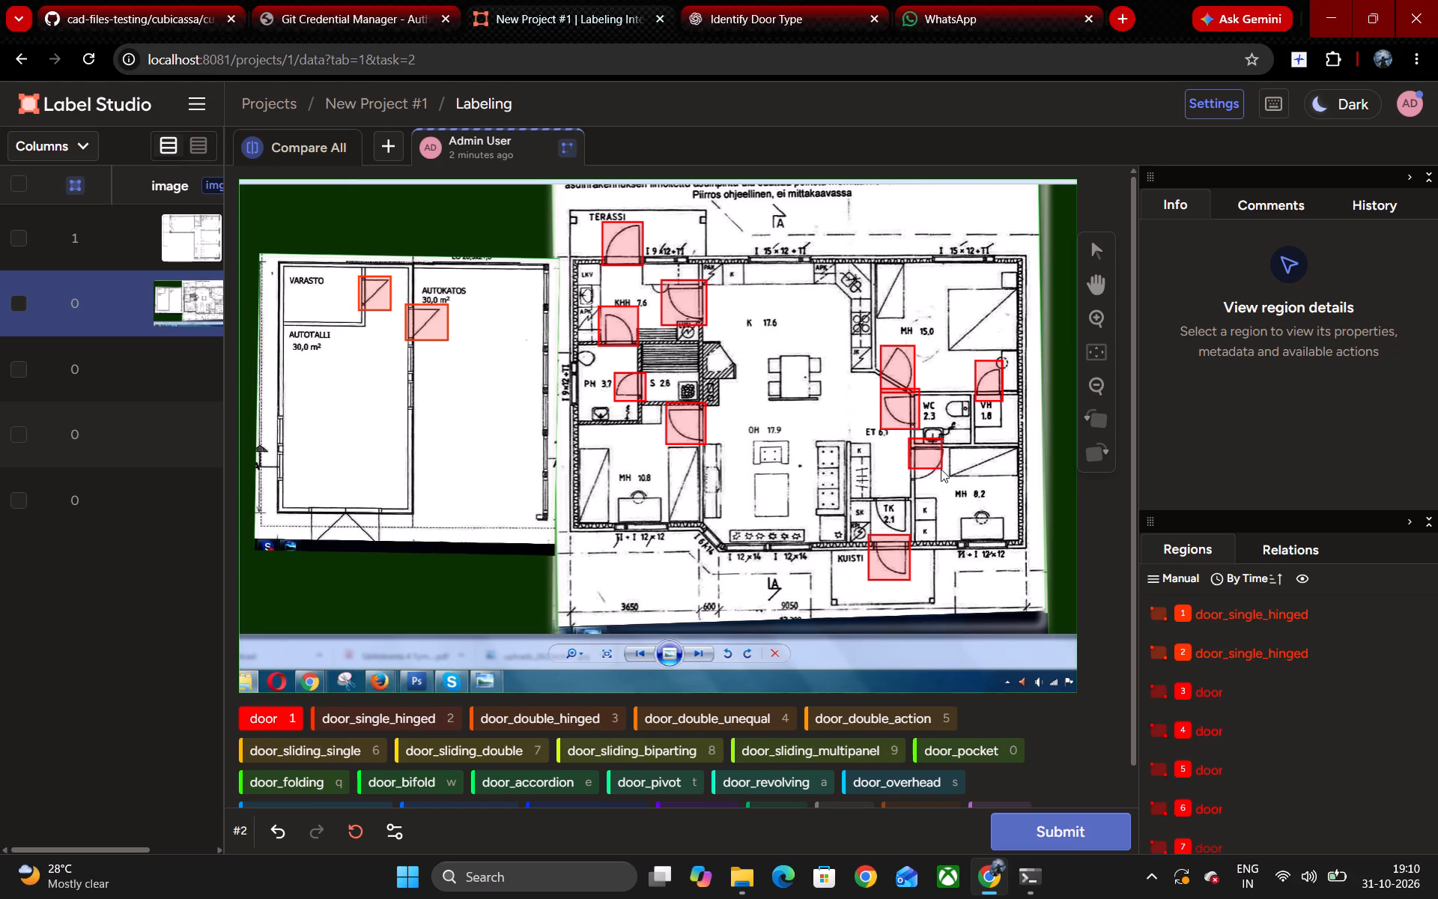
pyautogui.moveTo(941, 469); pyautogui.dragTo(945, 485)
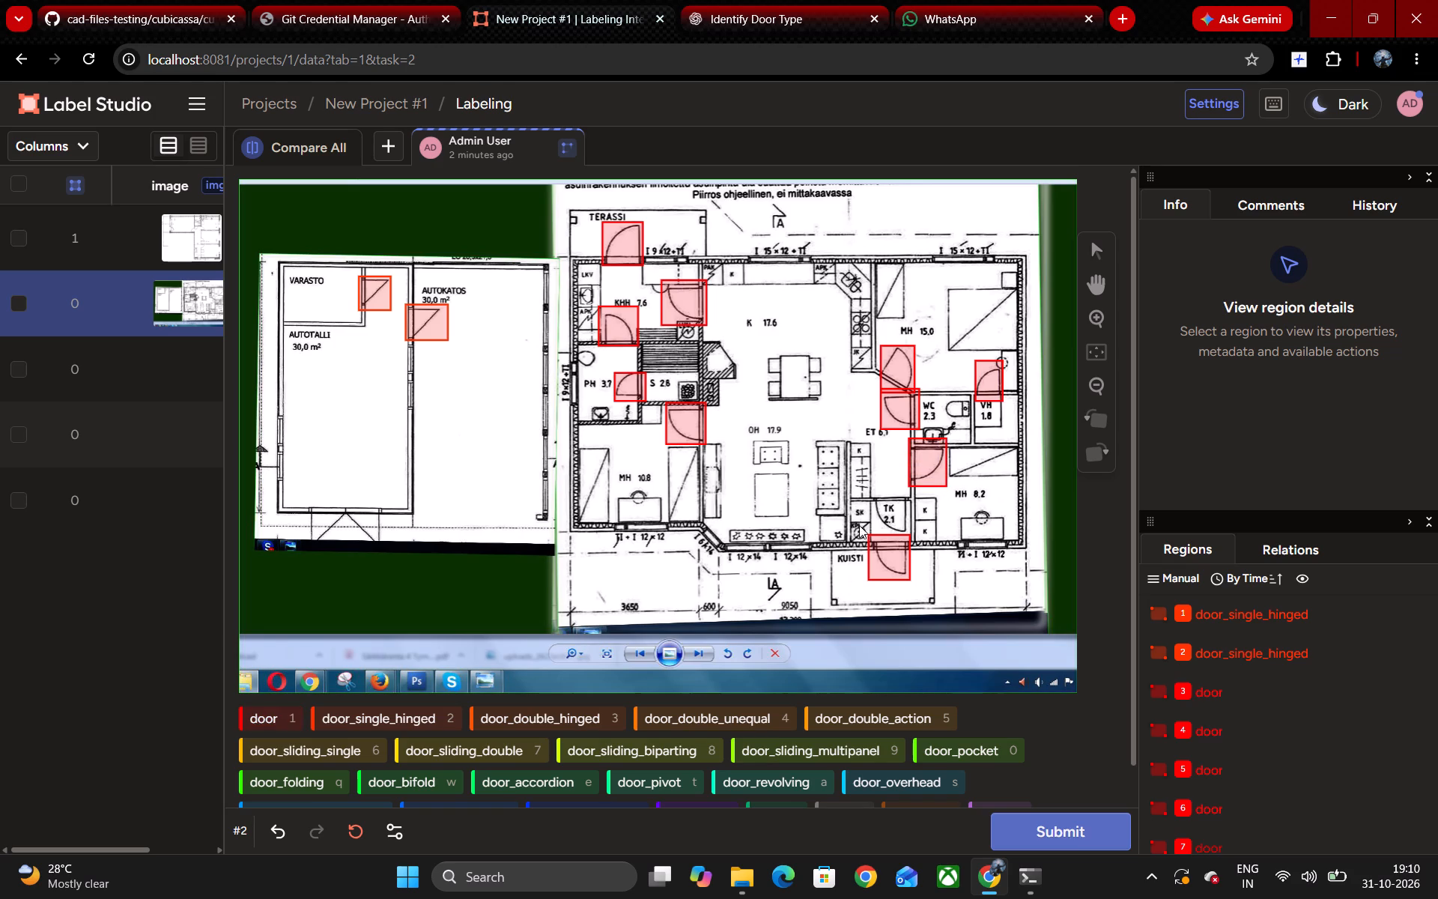
pyautogui.press('1')
pyautogui.moveTo(870, 492); pyautogui.dragTo(910, 536)
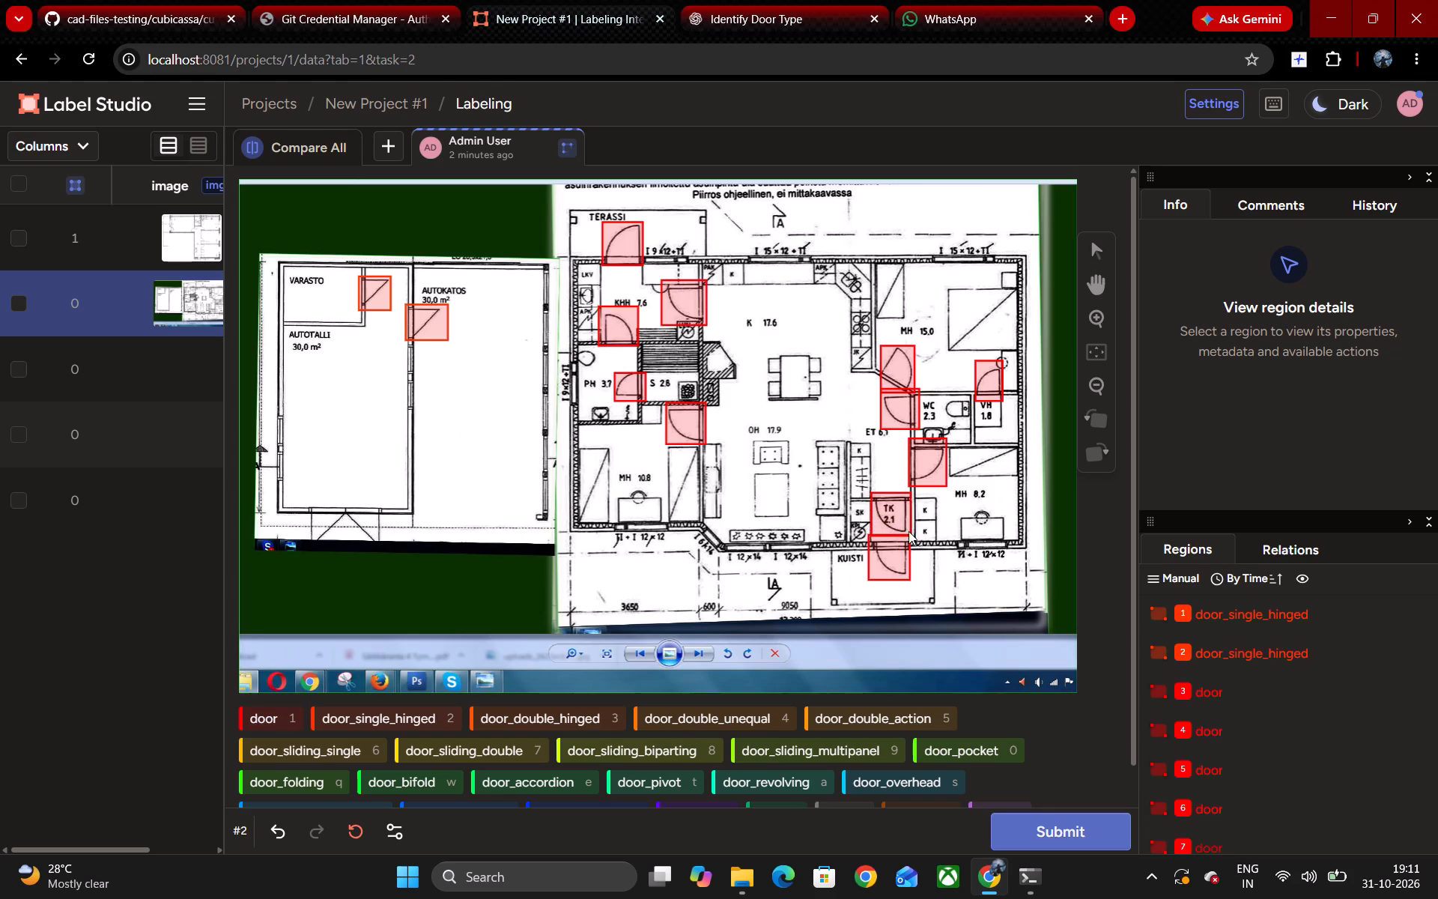
# Submit the second floor plan's annotation and open the third task.
pyautogui.scroll(-1, 647, 377)
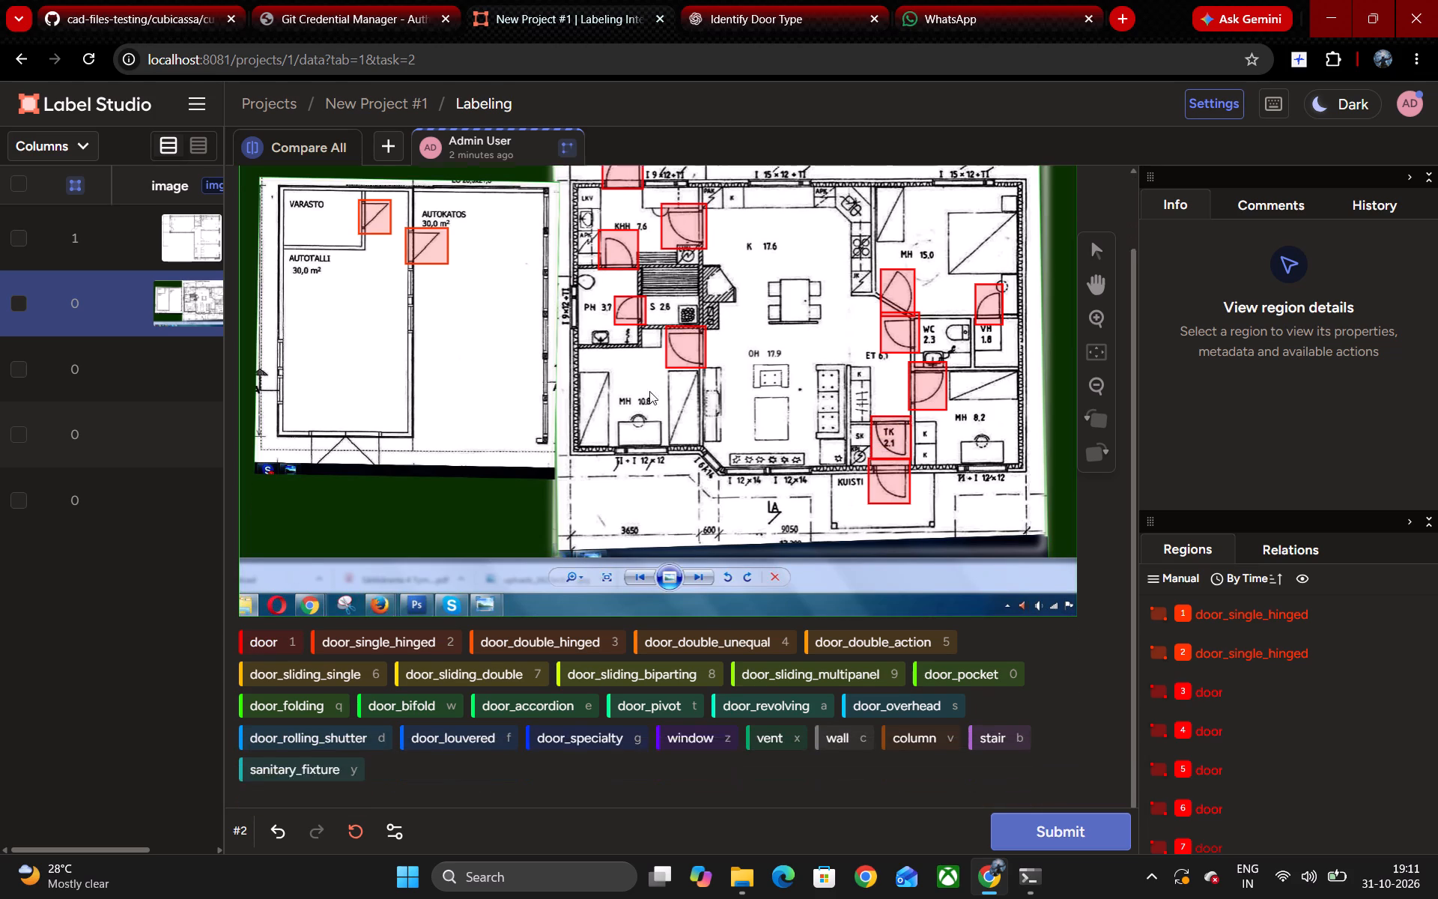
pyautogui.click(1054, 844)
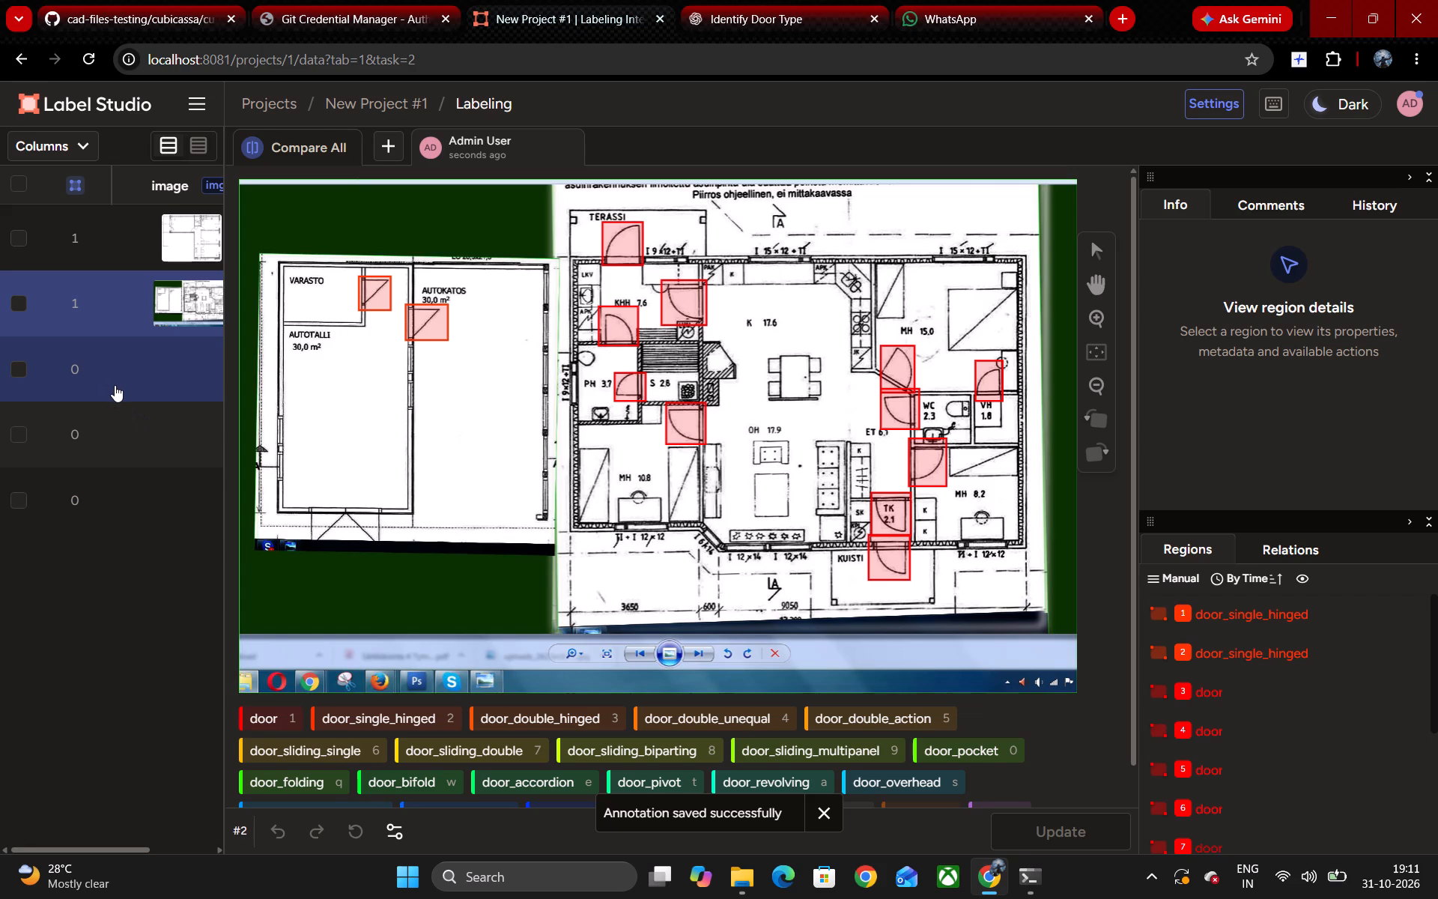
pyautogui.click(115, 386)
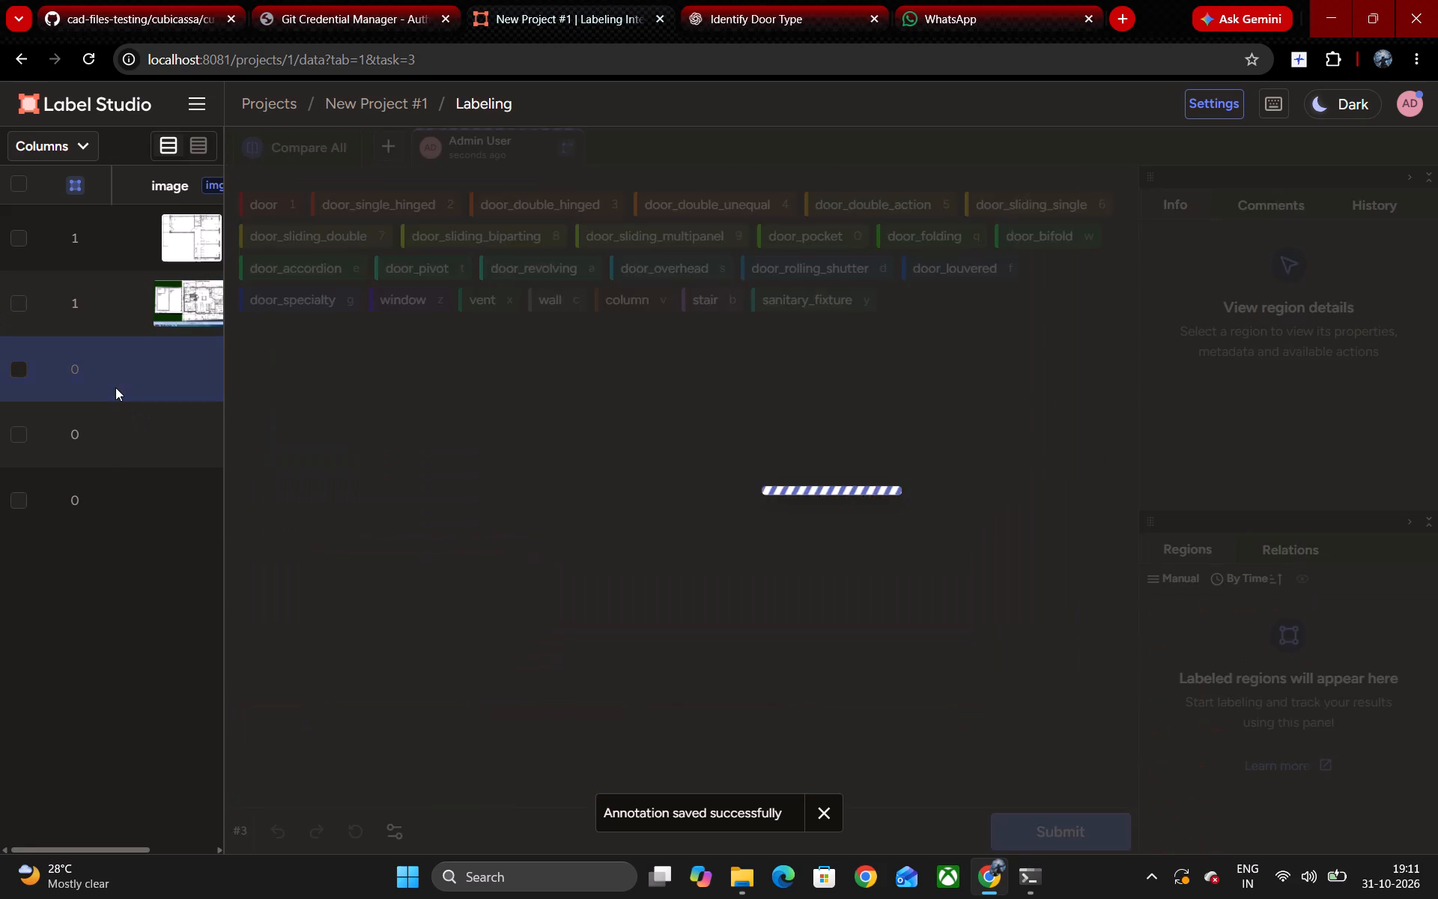
# Box the terrace door, the PH room's door and the sauna door on the third floor plan with the door label.
pyautogui.press('1')
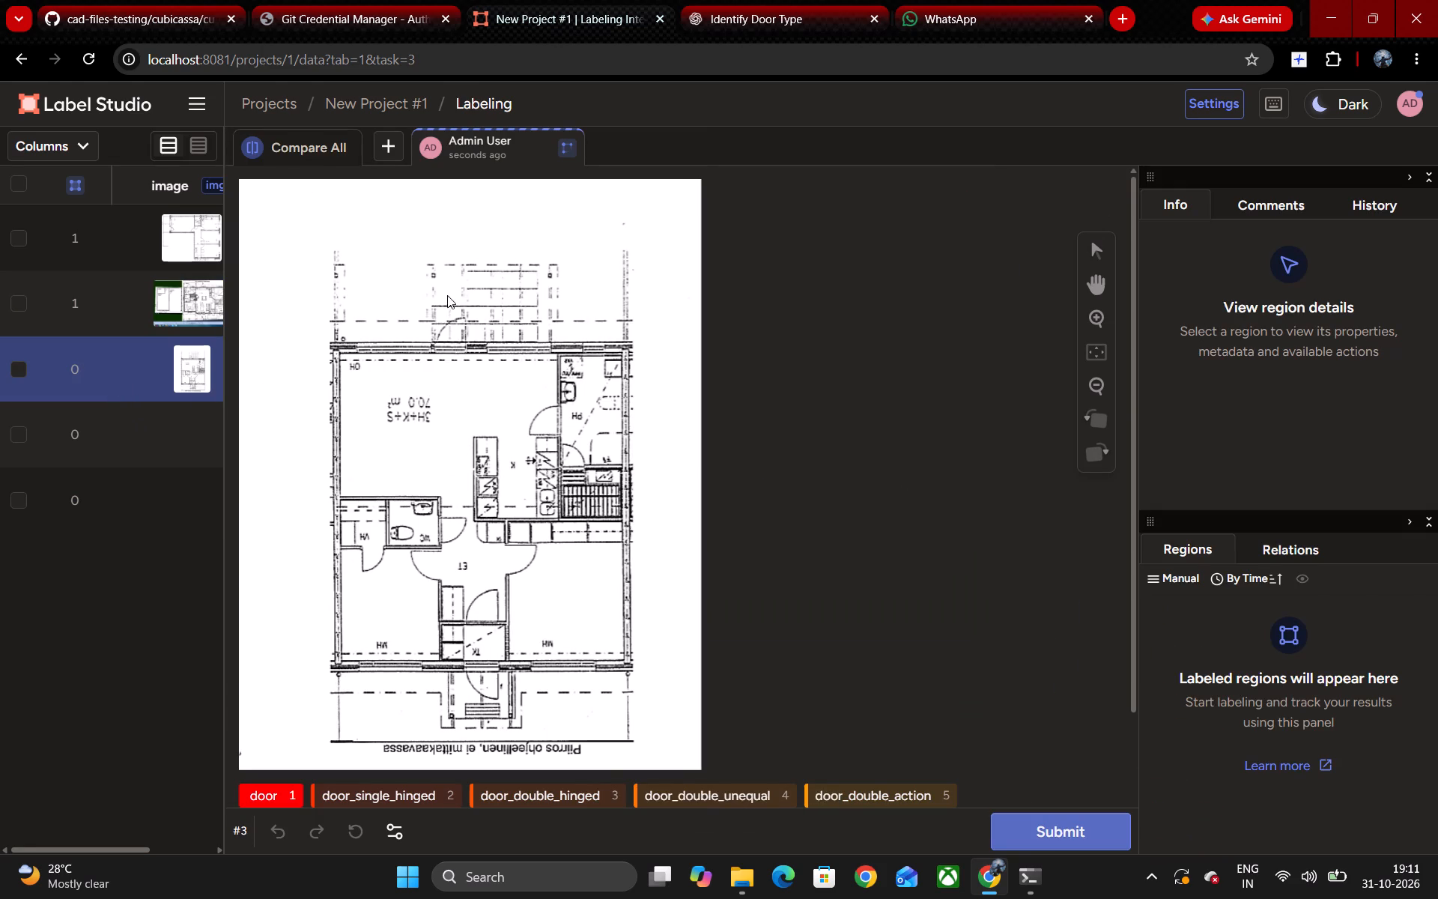
pyautogui.moveTo(470, 315); pyautogui.dragTo(433, 348)
pyautogui.moveTo(433, 348); pyautogui.dragTo(425, 351)
pyautogui.press('1')
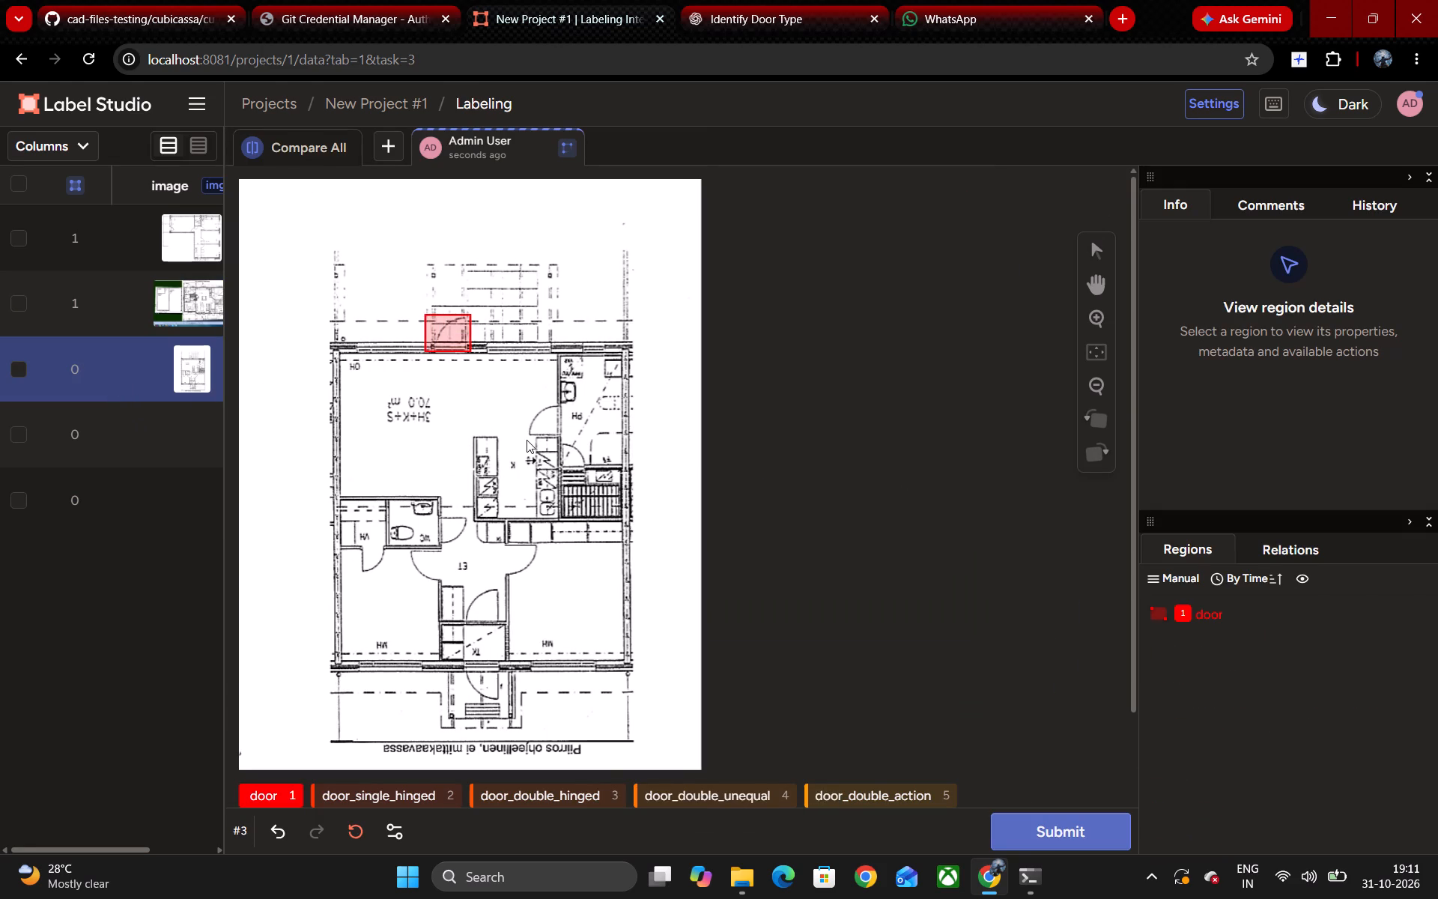
pyautogui.moveTo(524, 439); pyautogui.dragTo(565, 401)
pyautogui.press('1')
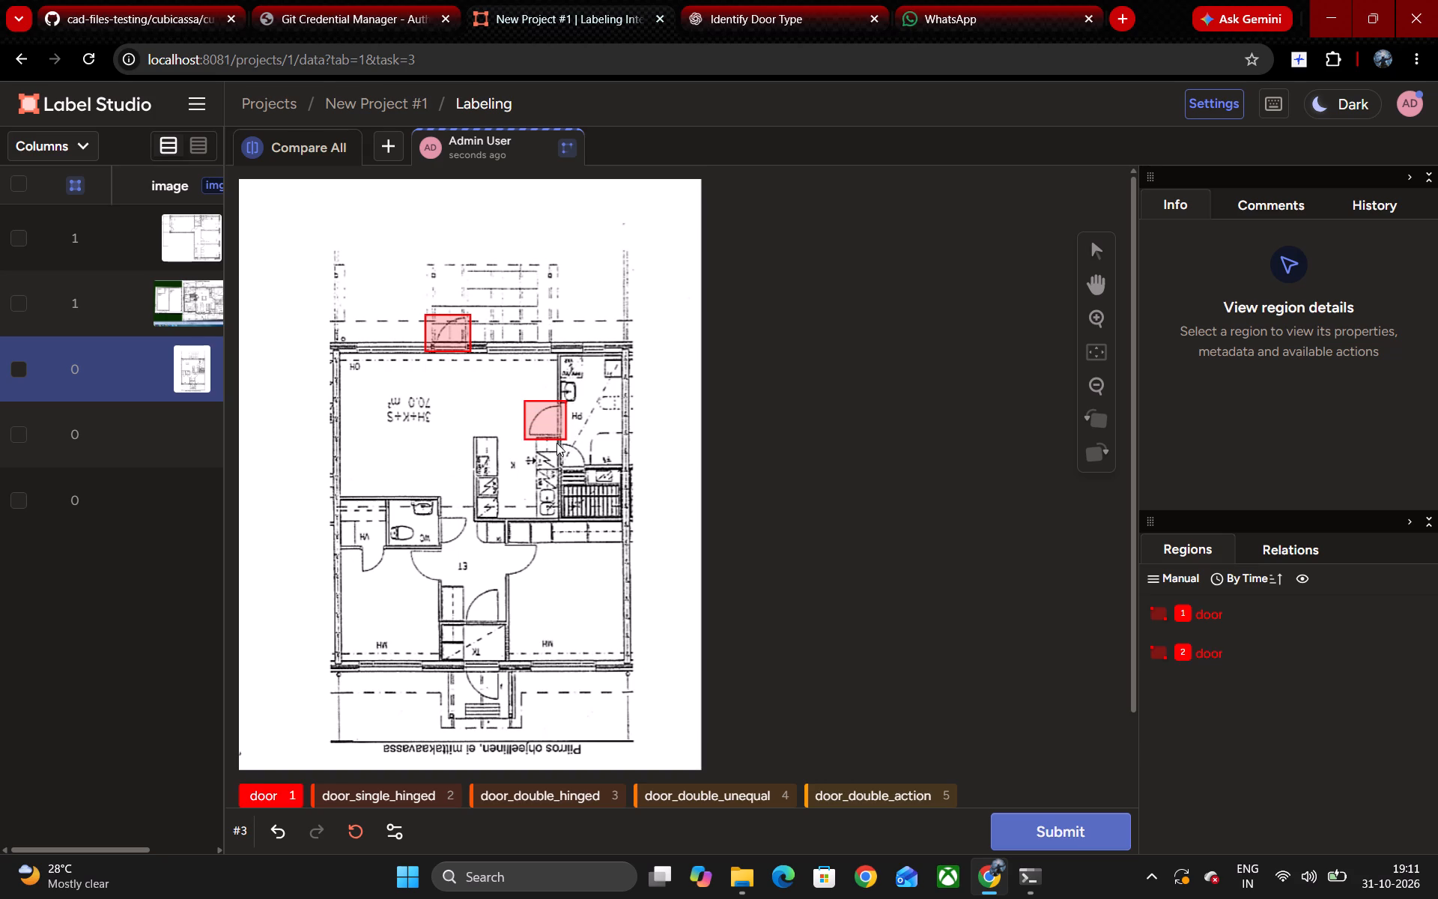
pyautogui.moveTo(558, 443); pyautogui.dragTo(588, 474)
# Box the WC door, the VH closet door and the adjoining MH bedroom's door with the door label.
pyautogui.press('1')
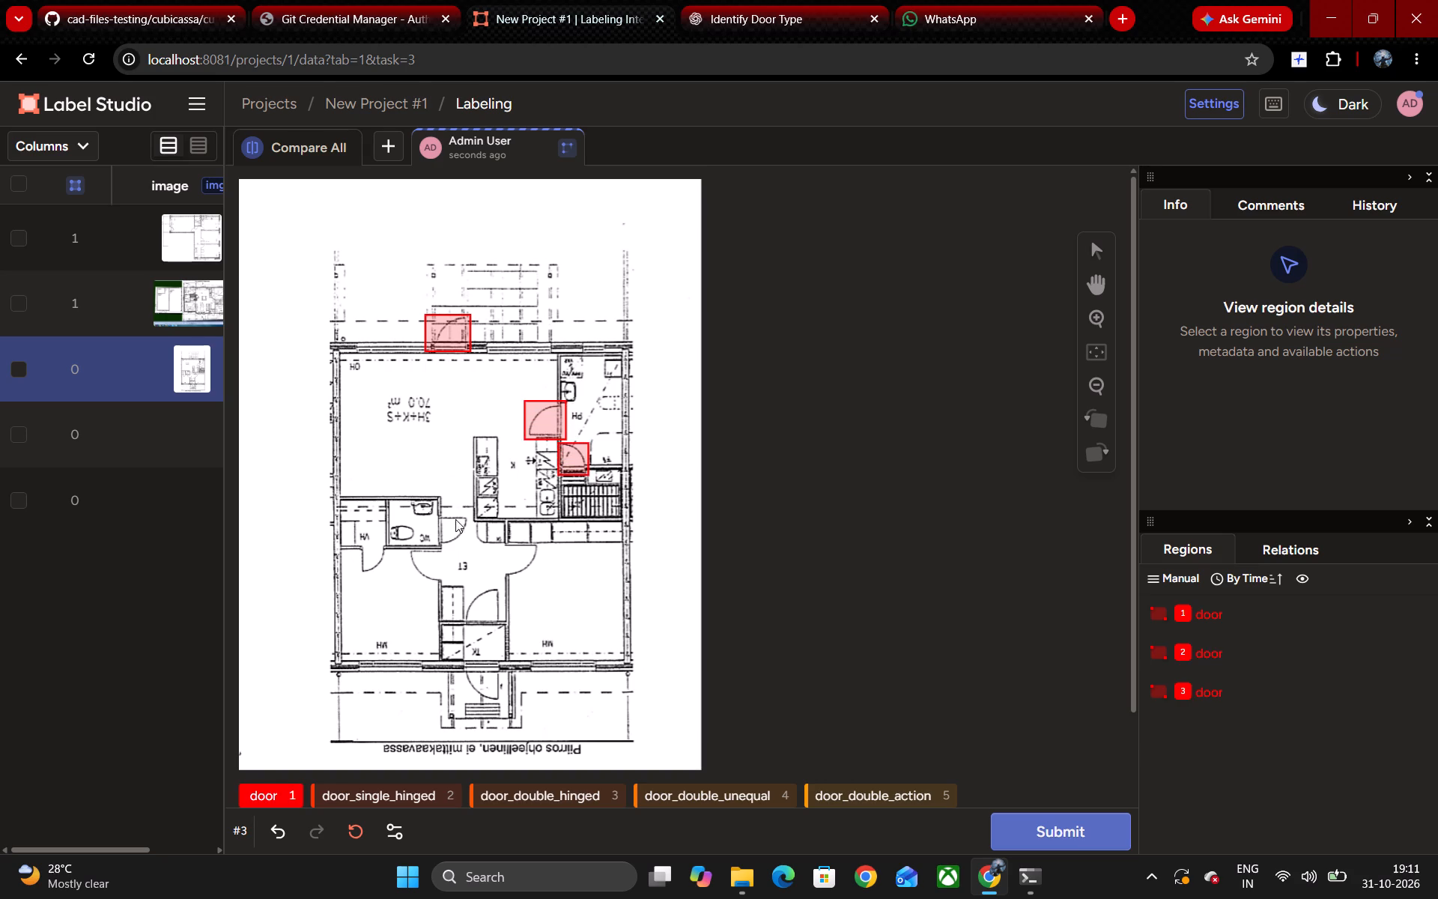
pyautogui.moveTo(434, 509); pyautogui.dragTo(470, 551)
pyautogui.press('1')
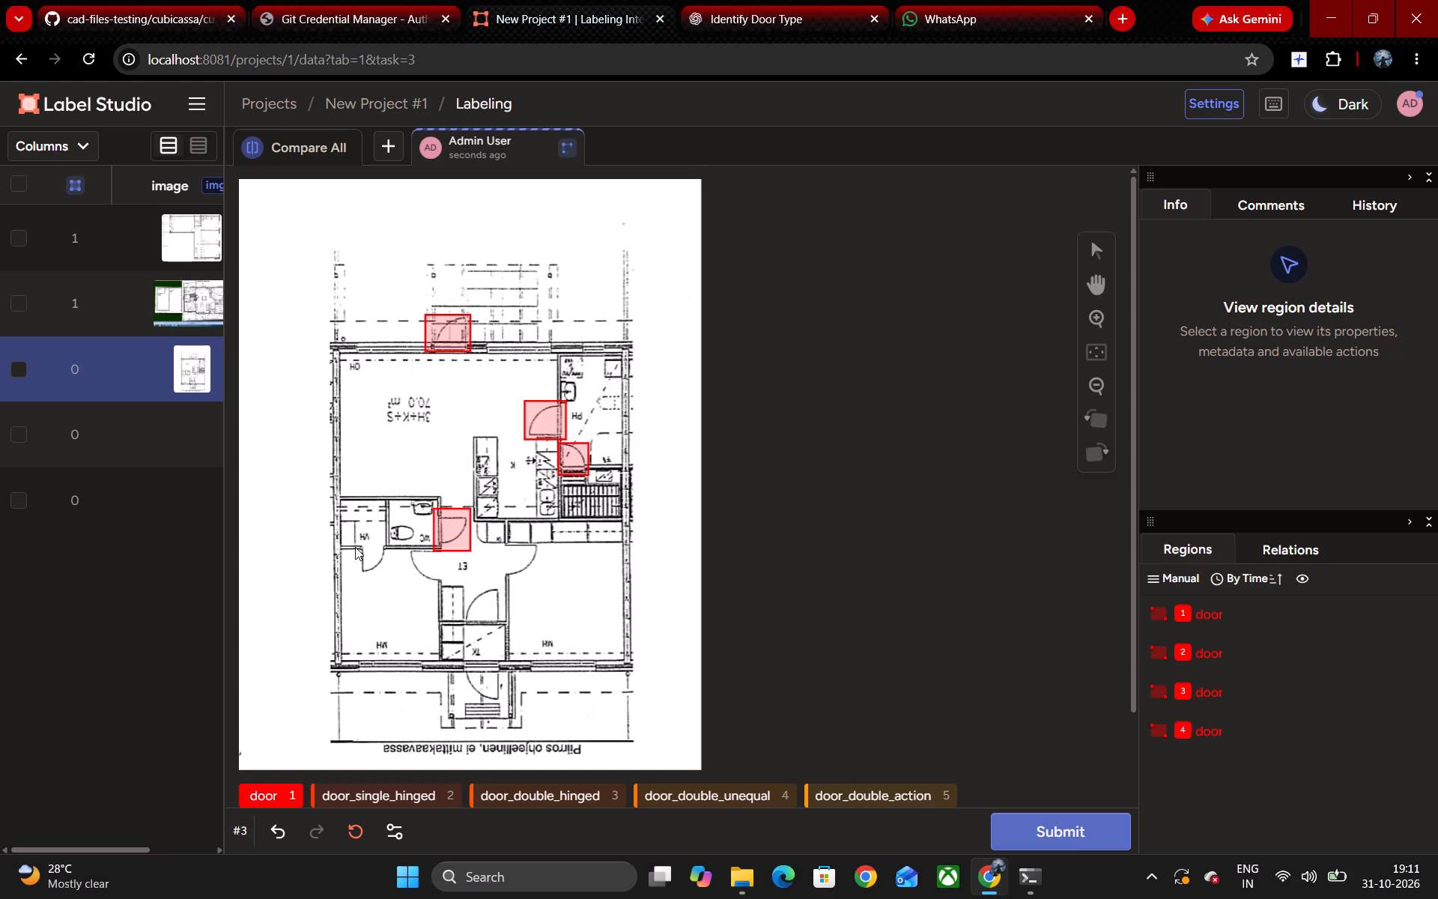
pyautogui.moveTo(358, 544); pyautogui.dragTo(386, 570)
pyautogui.press('1')
pyautogui.moveTo(408, 548); pyautogui.dragTo(445, 584)
# Box the other MH bedroom's door, the TK inner door and the TK entrance door with the door label.
pyautogui.press('1')
pyautogui.moveTo(502, 536); pyautogui.dragTo(524, 557)
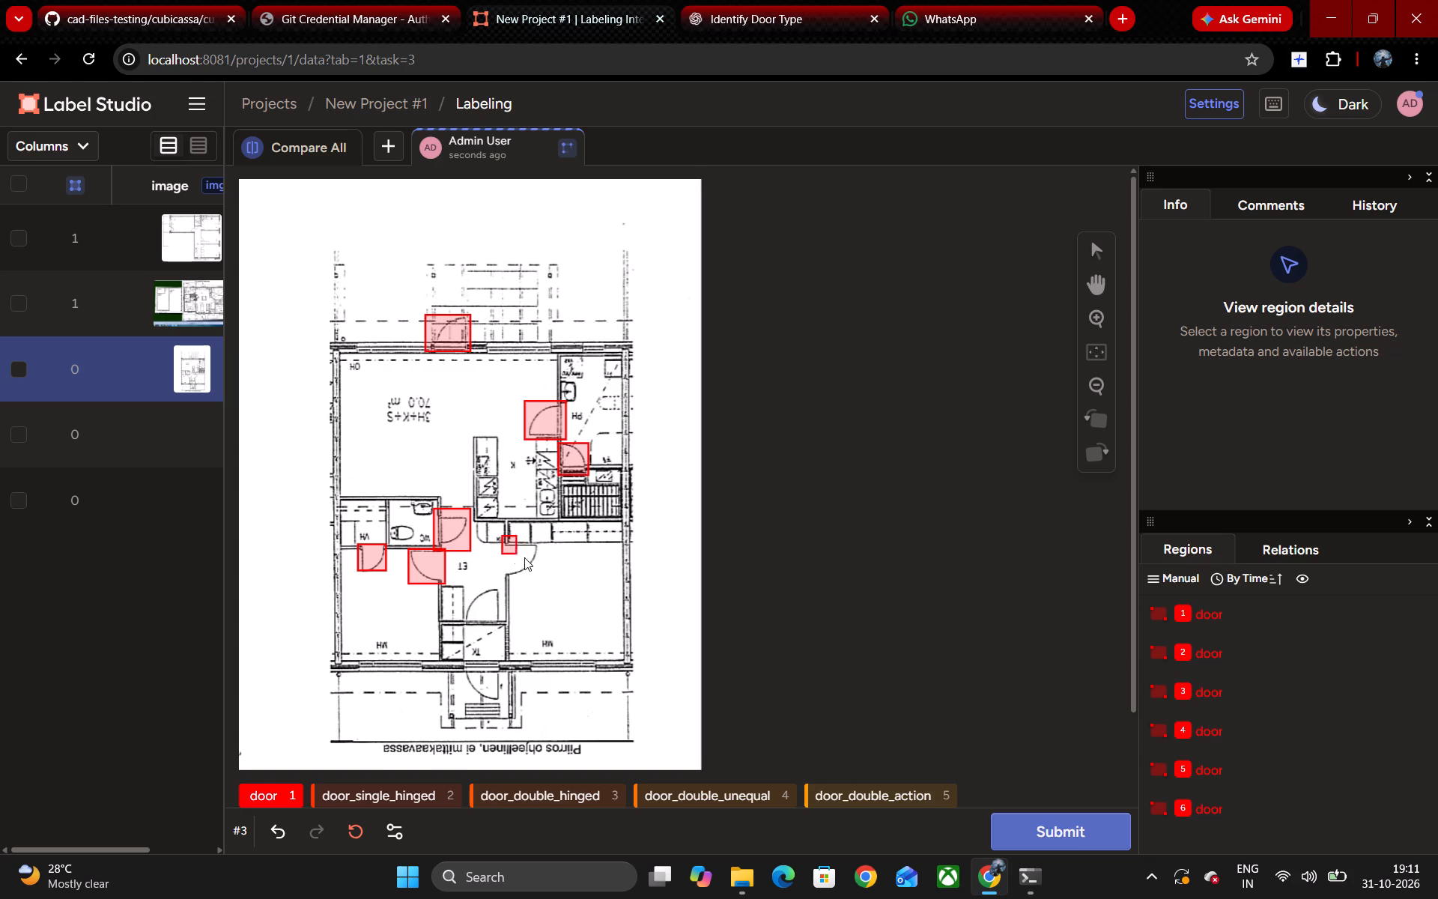
pyautogui.moveTo(524, 557); pyautogui.dragTo(540, 581)
pyautogui.press('1')
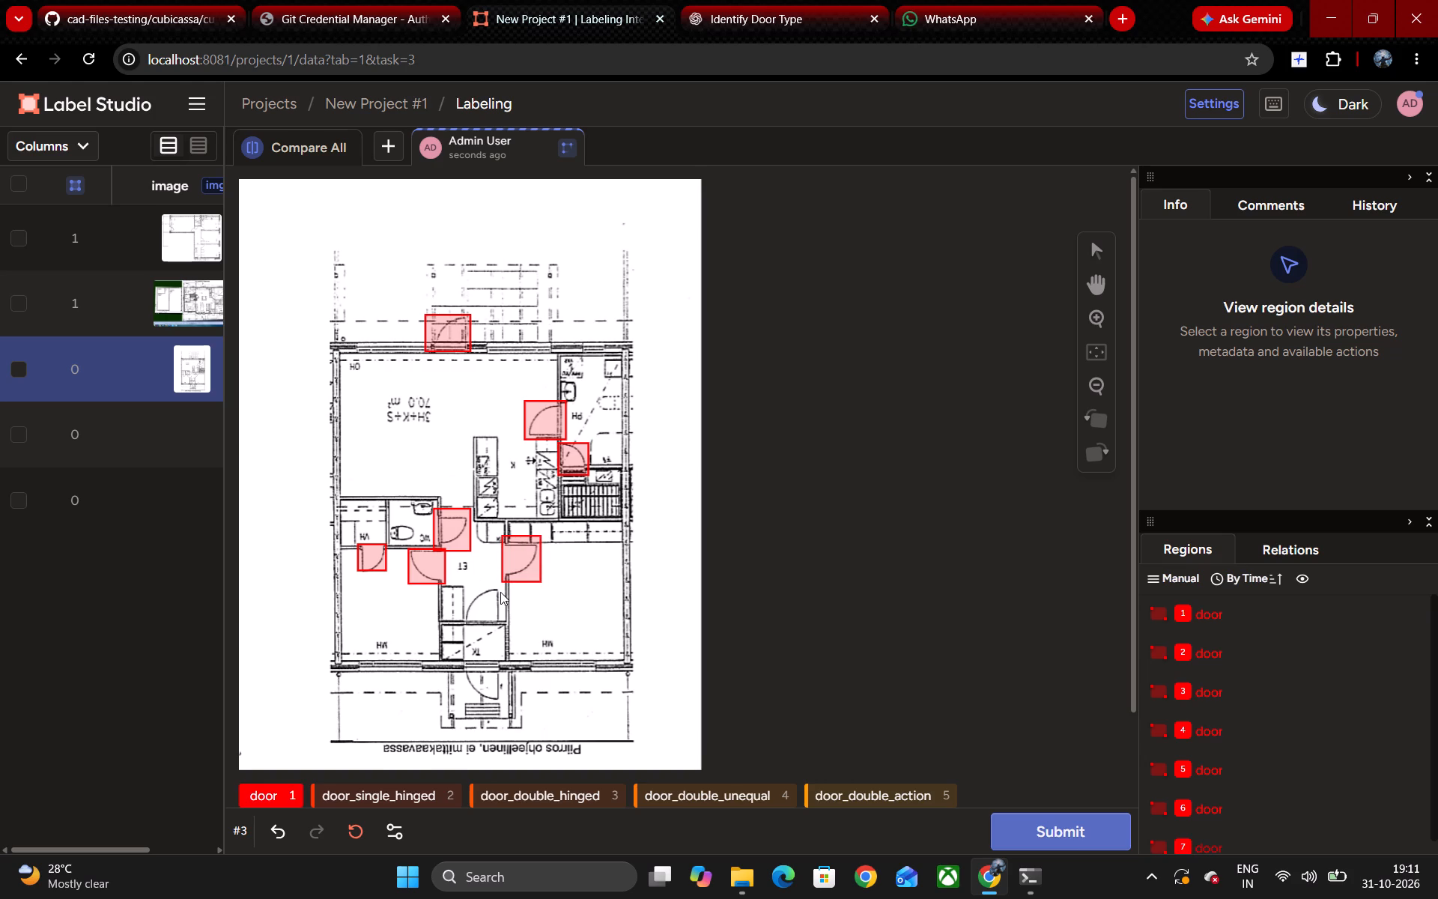
pyautogui.moveTo(499, 587); pyautogui.dragTo(483, 588)
pyautogui.moveTo(483, 588); pyautogui.dragTo(461, 623)
pyautogui.press('1')
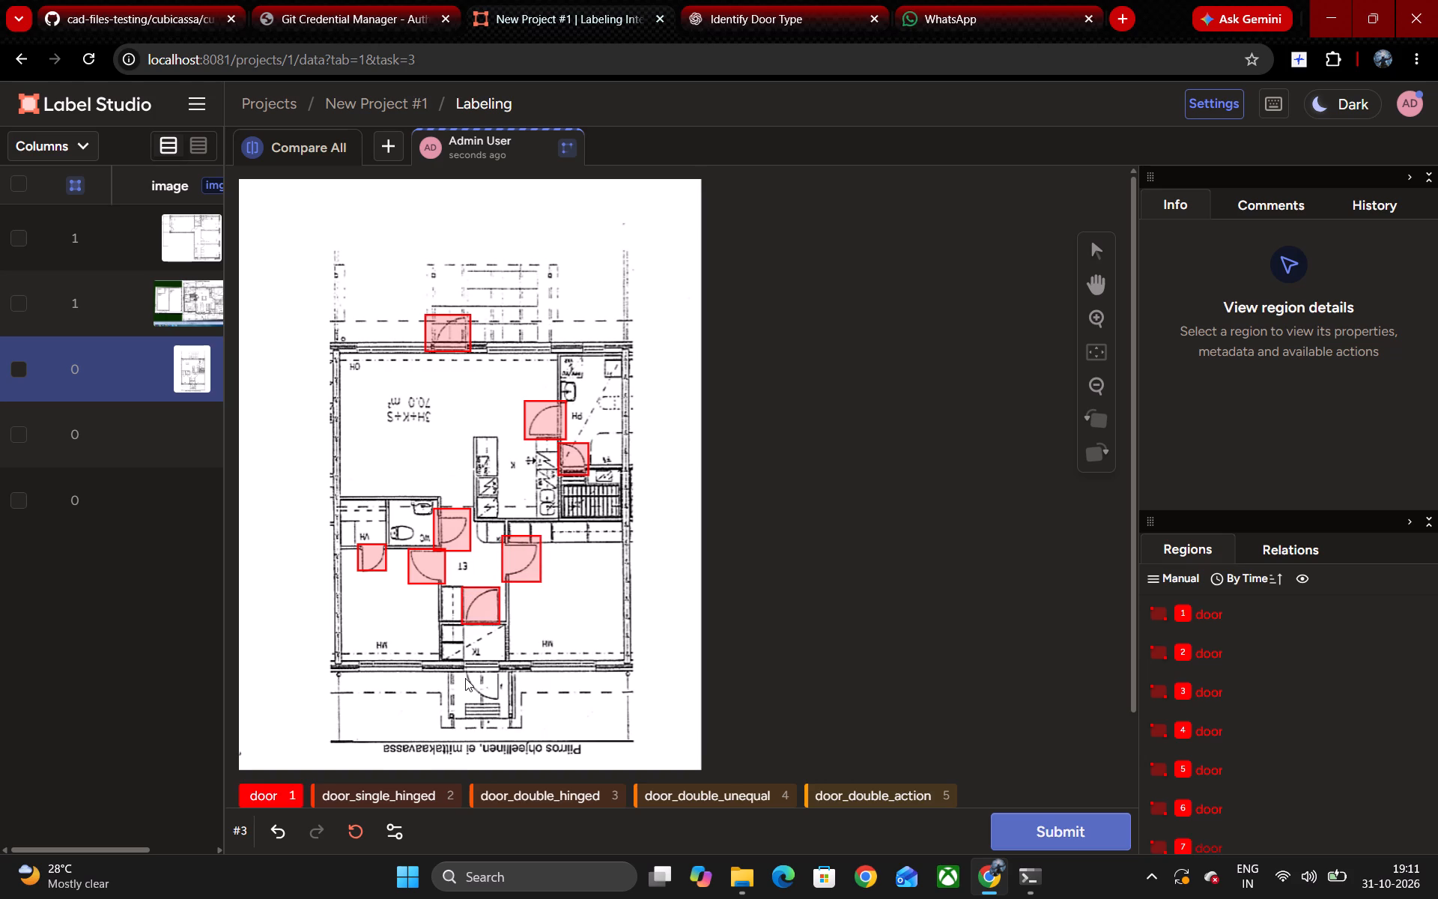
pyautogui.moveTo(458, 655); pyautogui.dragTo(504, 701)
# Box the windows of both MH bedrooms on the entrance-side wall with the window label.
pyautogui.press('z')
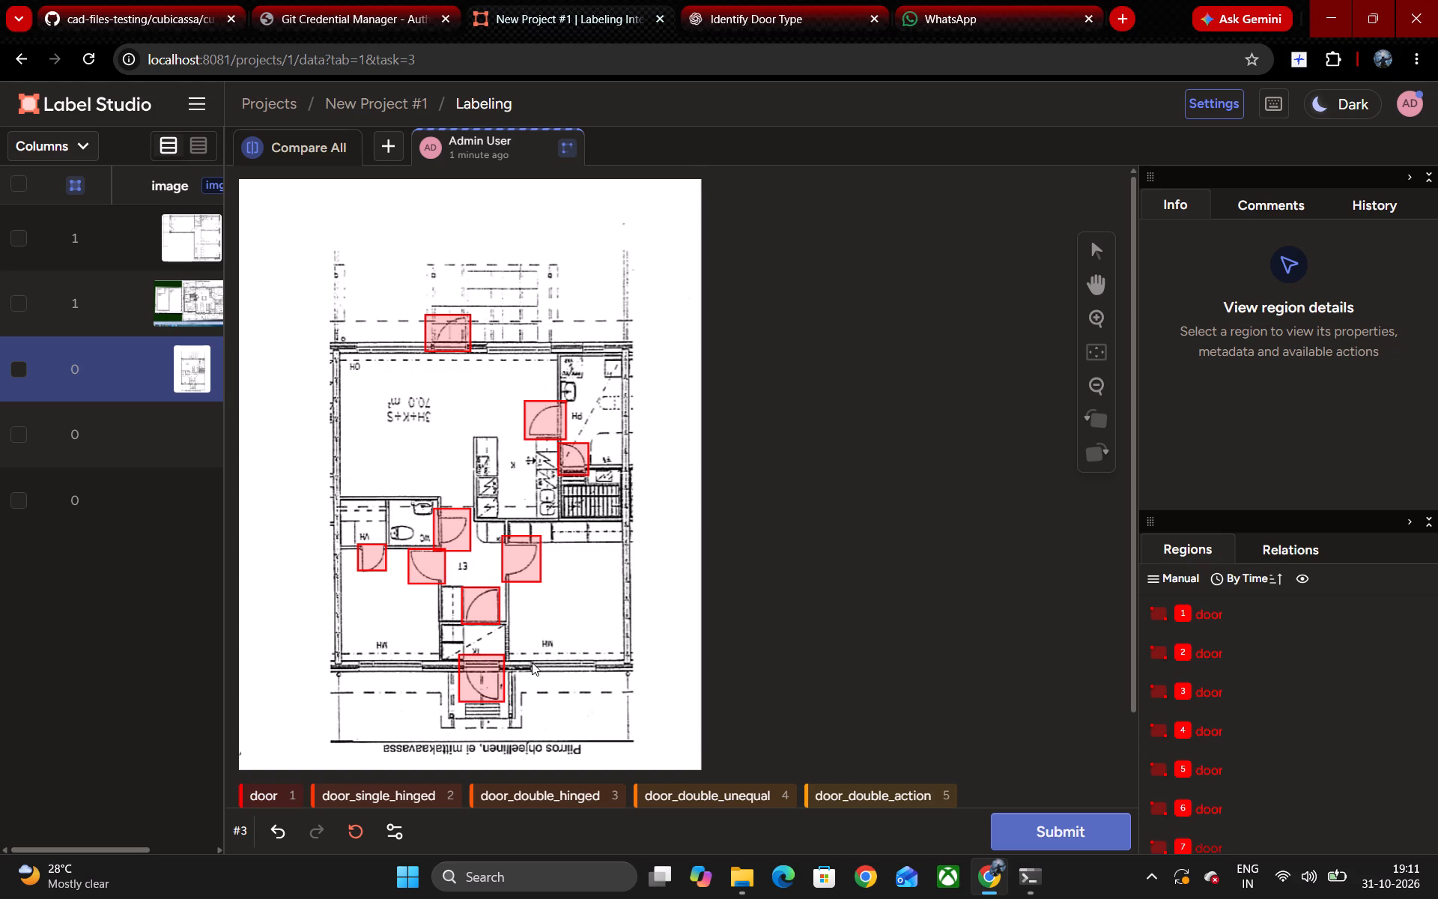
pyautogui.moveTo(530, 661); pyautogui.dragTo(575, 677)
pyautogui.moveTo(575, 677); pyautogui.dragTo(596, 671)
pyautogui.press('z')
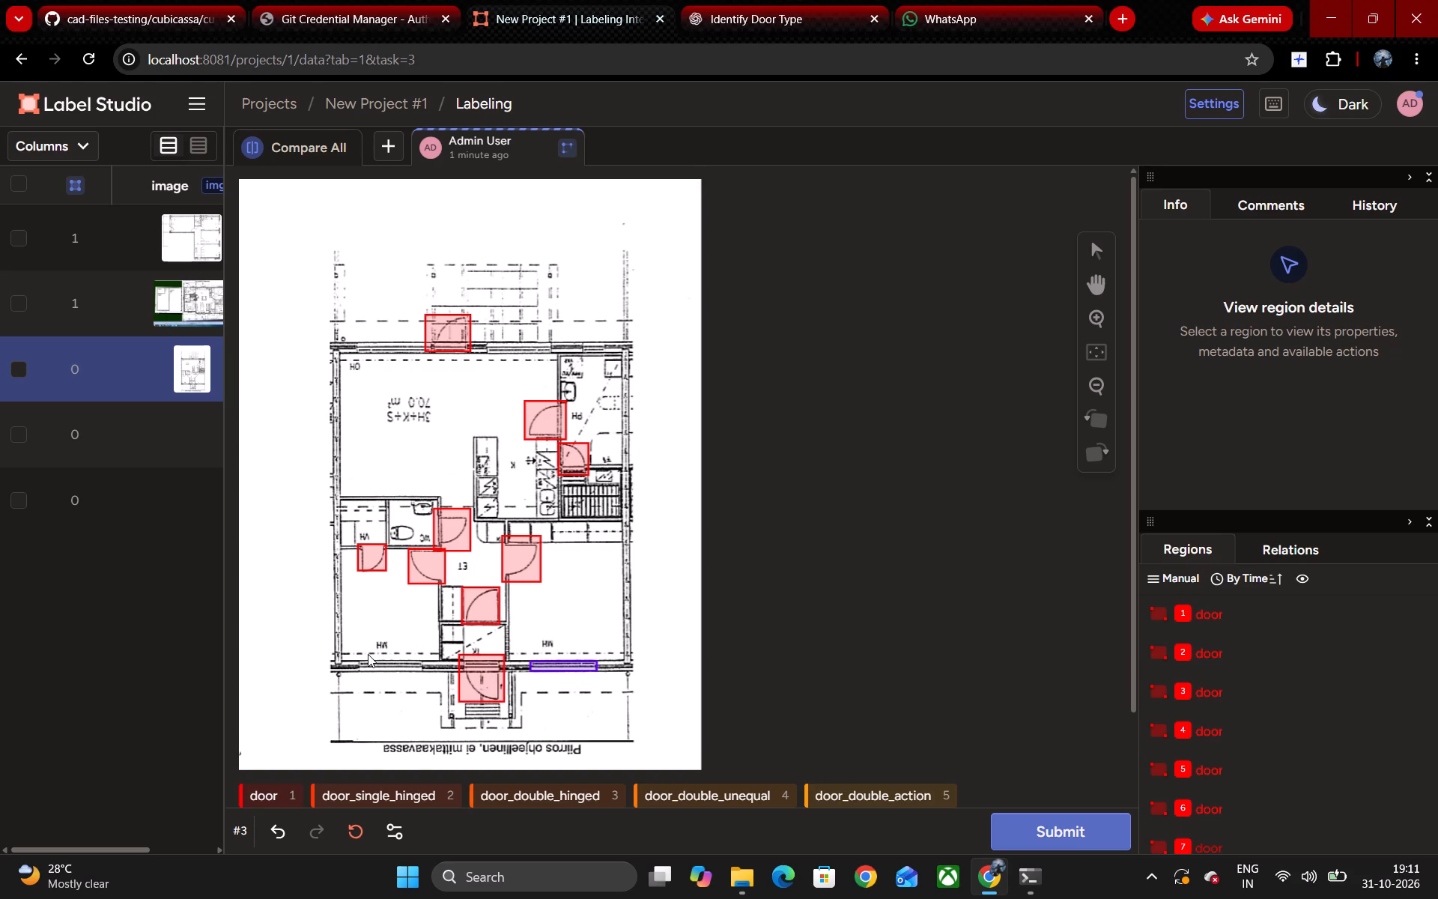
pyautogui.moveTo(358, 659); pyautogui.dragTo(425, 671)
# Box the kitchen, PH and OH living room windows on the terrace-side wall with the window label.
pyautogui.press('z')
pyautogui.moveTo(488, 342); pyautogui.dragTo(551, 353)
pyautogui.press('z')
pyautogui.moveTo(580, 342); pyautogui.dragTo(609, 356)
pyautogui.press('z')
pyautogui.moveTo(359, 342); pyautogui.dragTo(431, 349)
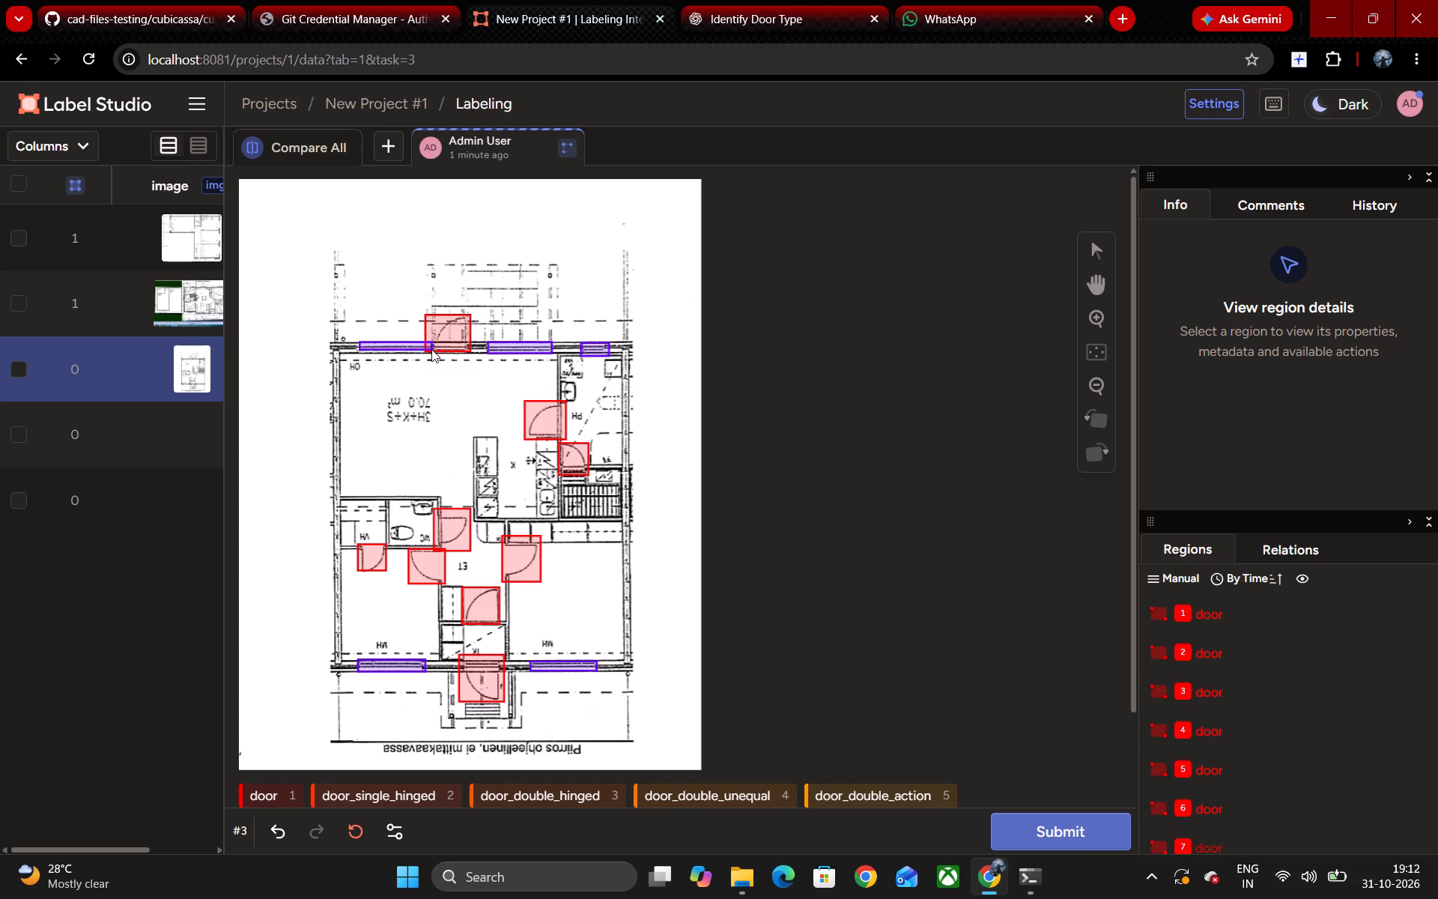
pyautogui.moveTo(431, 349); pyautogui.dragTo(437, 354)
# Submit the third floor plan's annotation.
pyautogui.click(1034, 819)
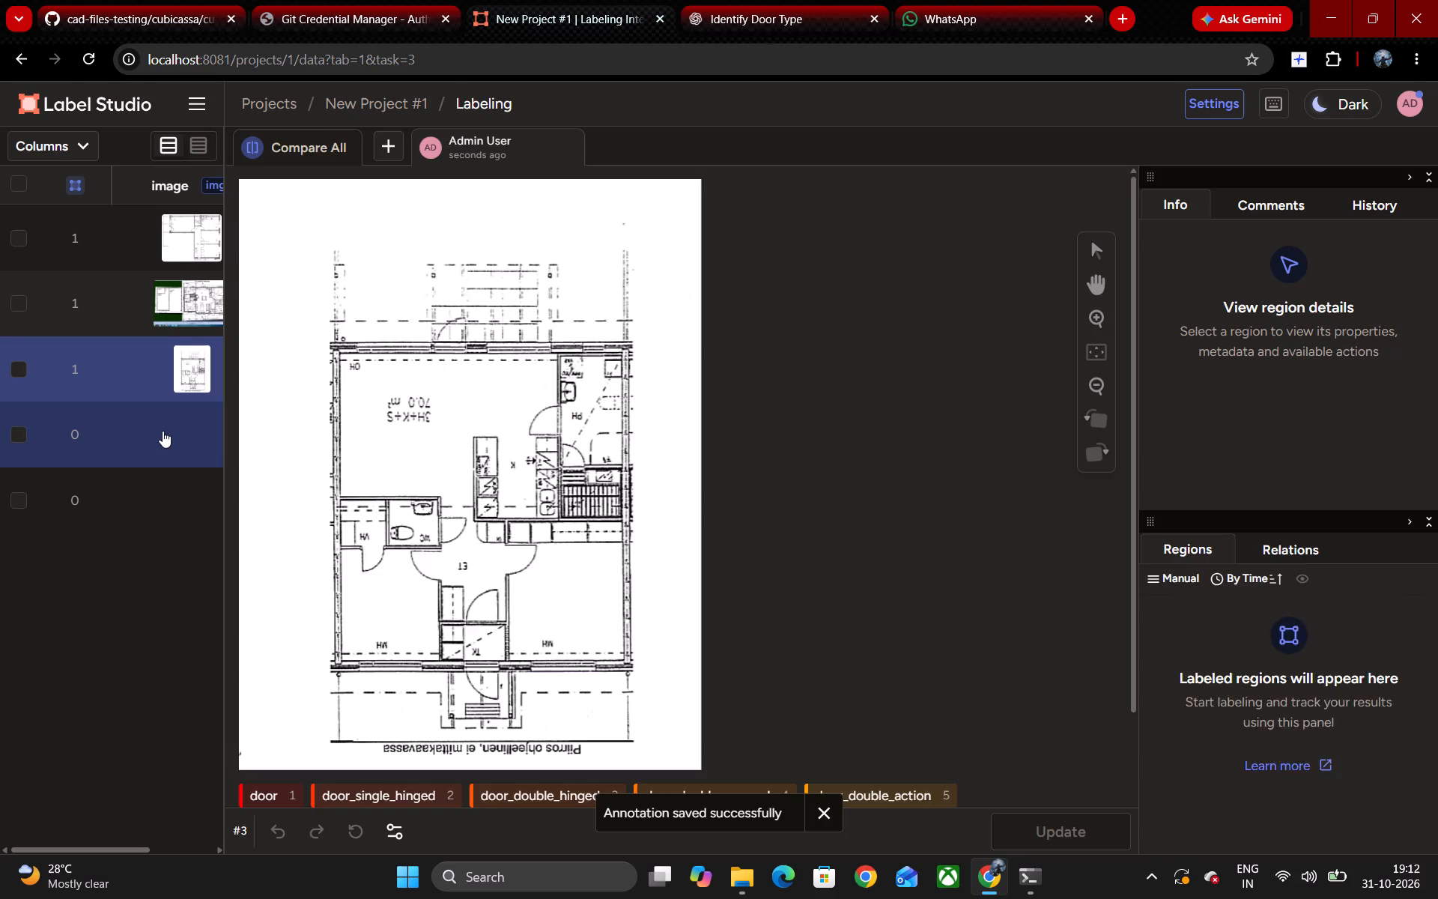
# Reopen the second task and box the exterior-wall windows at KHH 7.6 and K 17.6 with the window label.
pyautogui.click(145, 315)
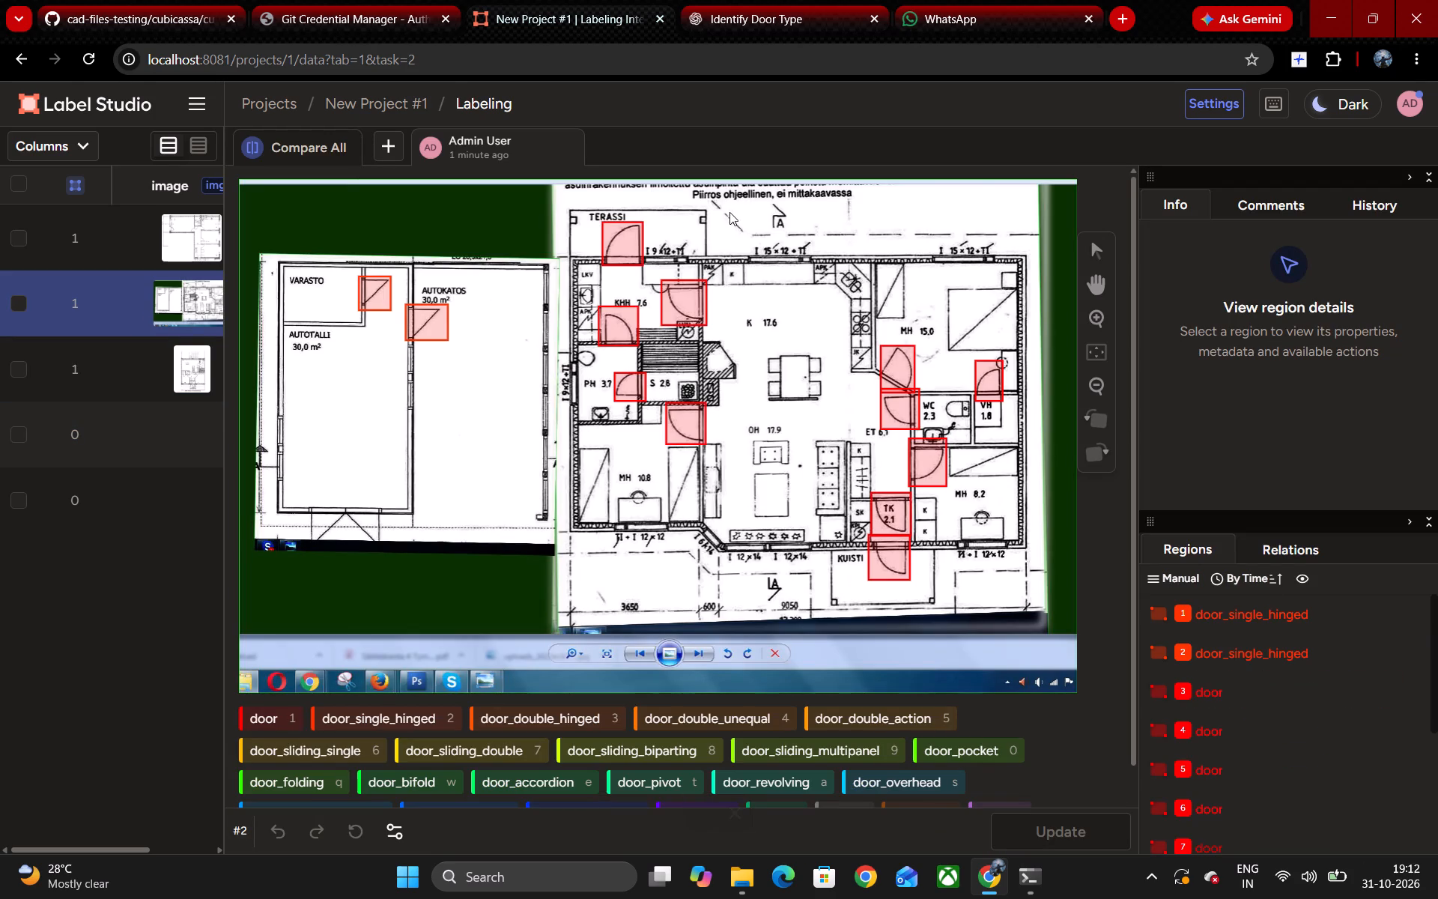
pyautogui.press('z')
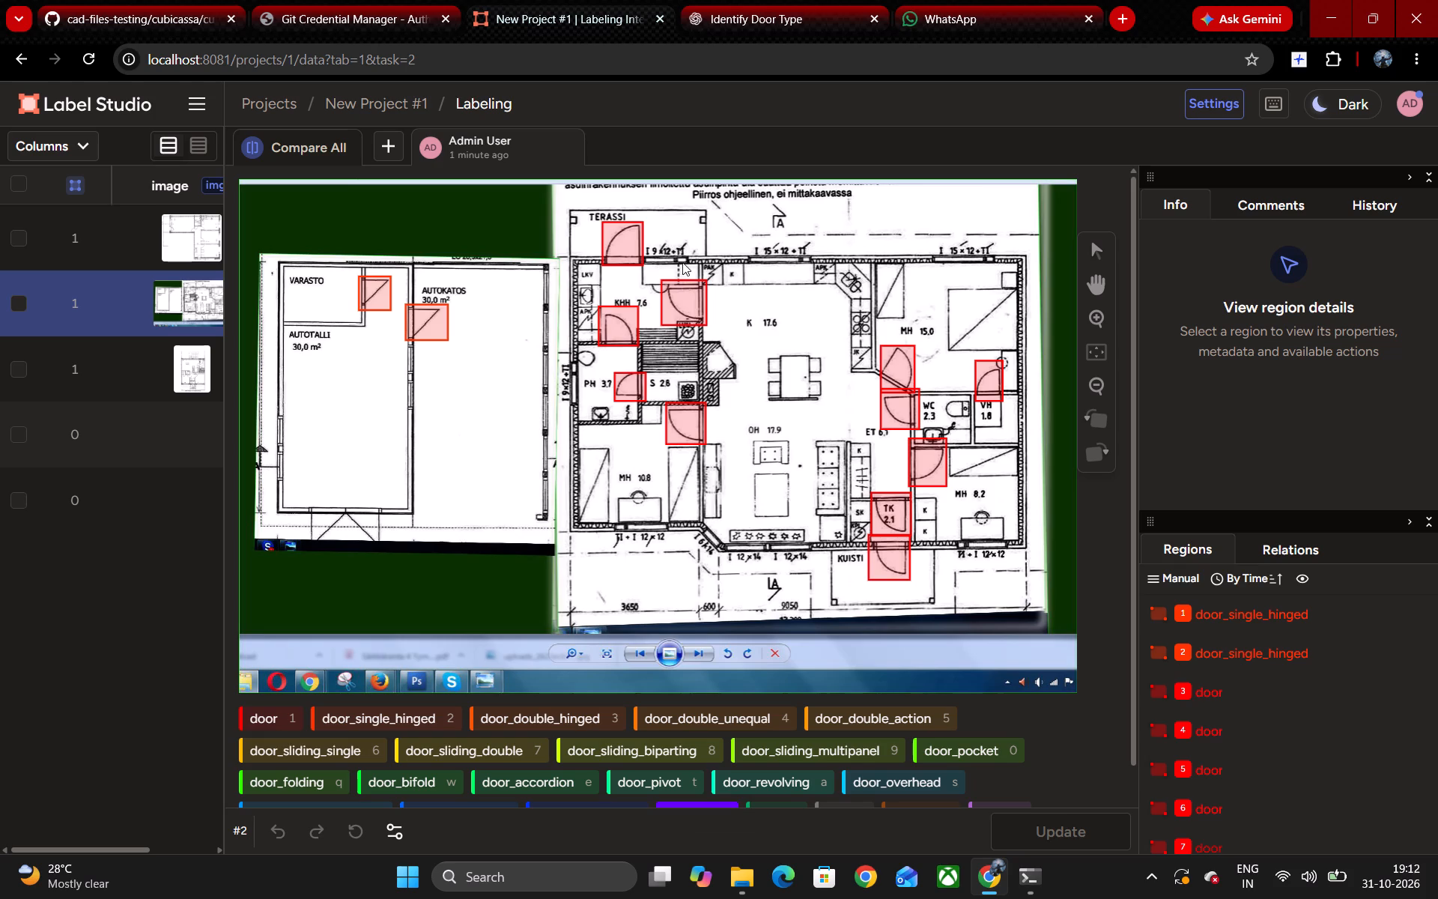
pyautogui.moveTo(688, 261); pyautogui.dragTo(641, 255)
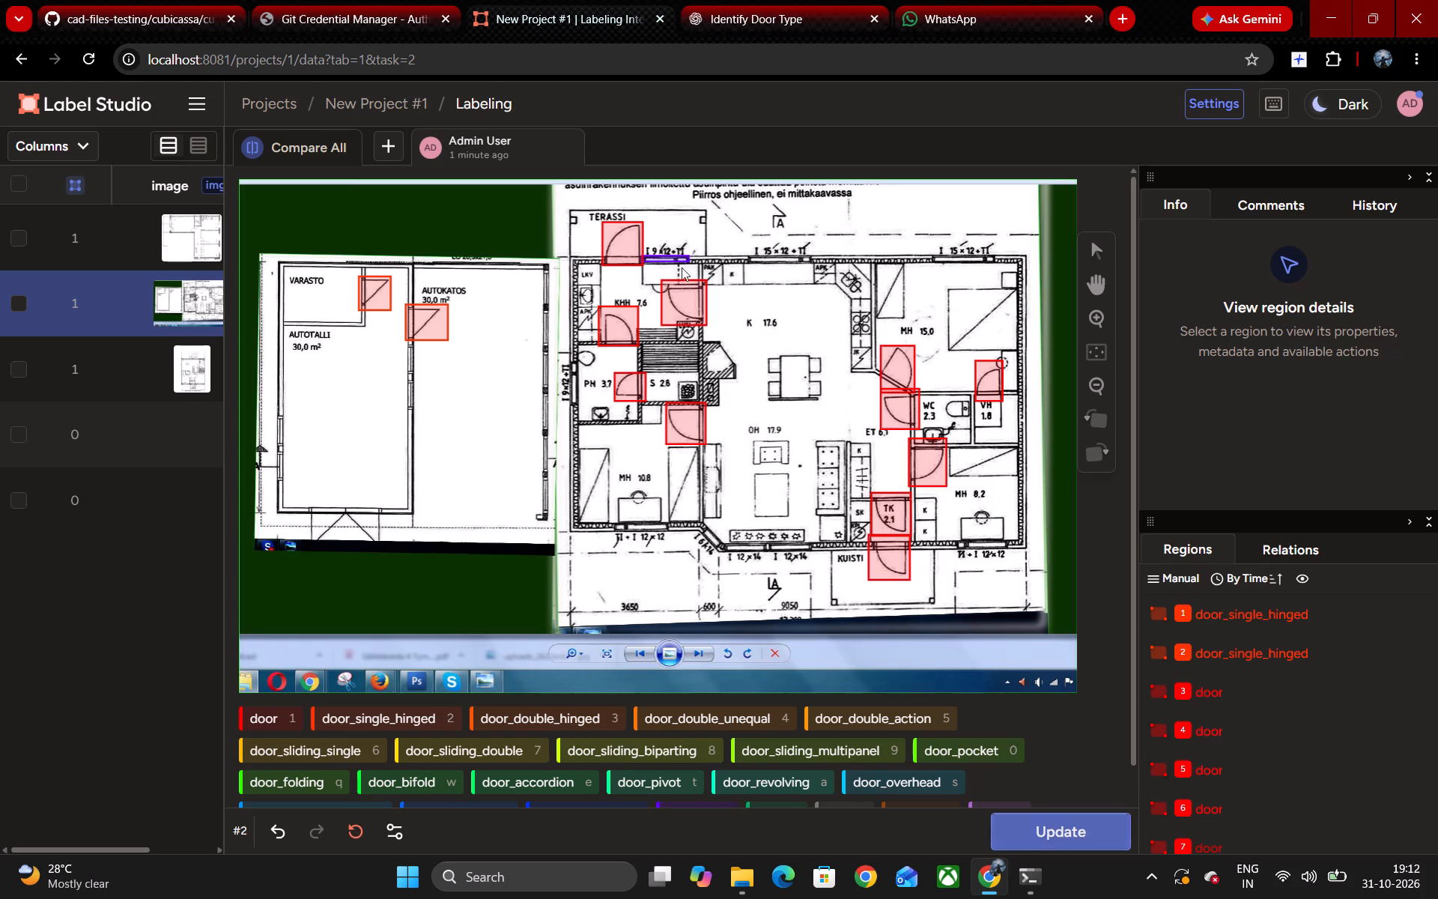
pyautogui.press('z')
pyautogui.moveTo(745, 264); pyautogui.dragTo(746, 264)
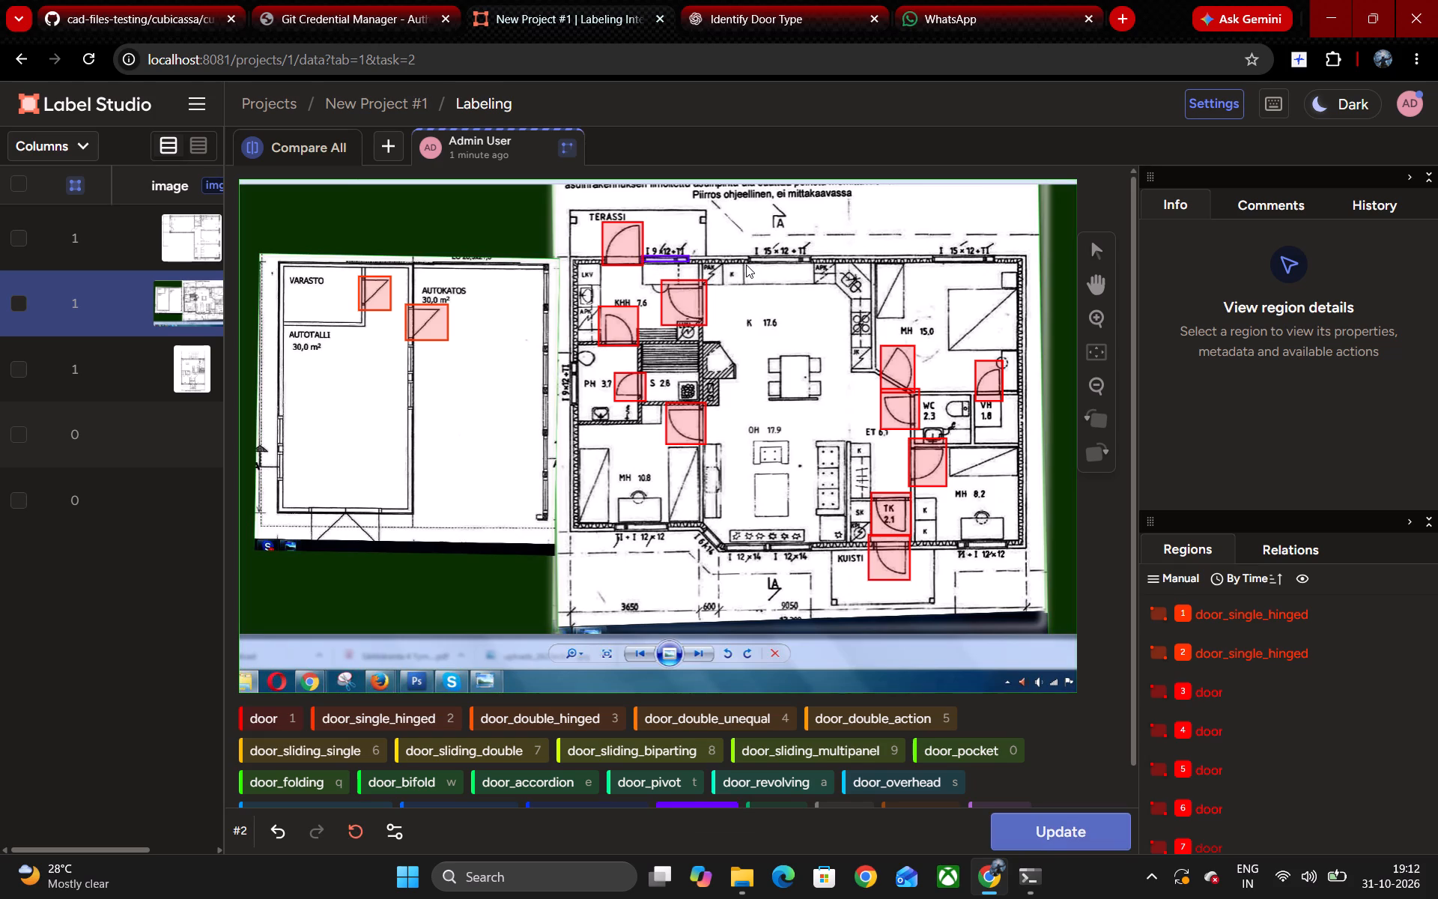
pyautogui.moveTo(746, 264); pyautogui.dragTo(802, 253)
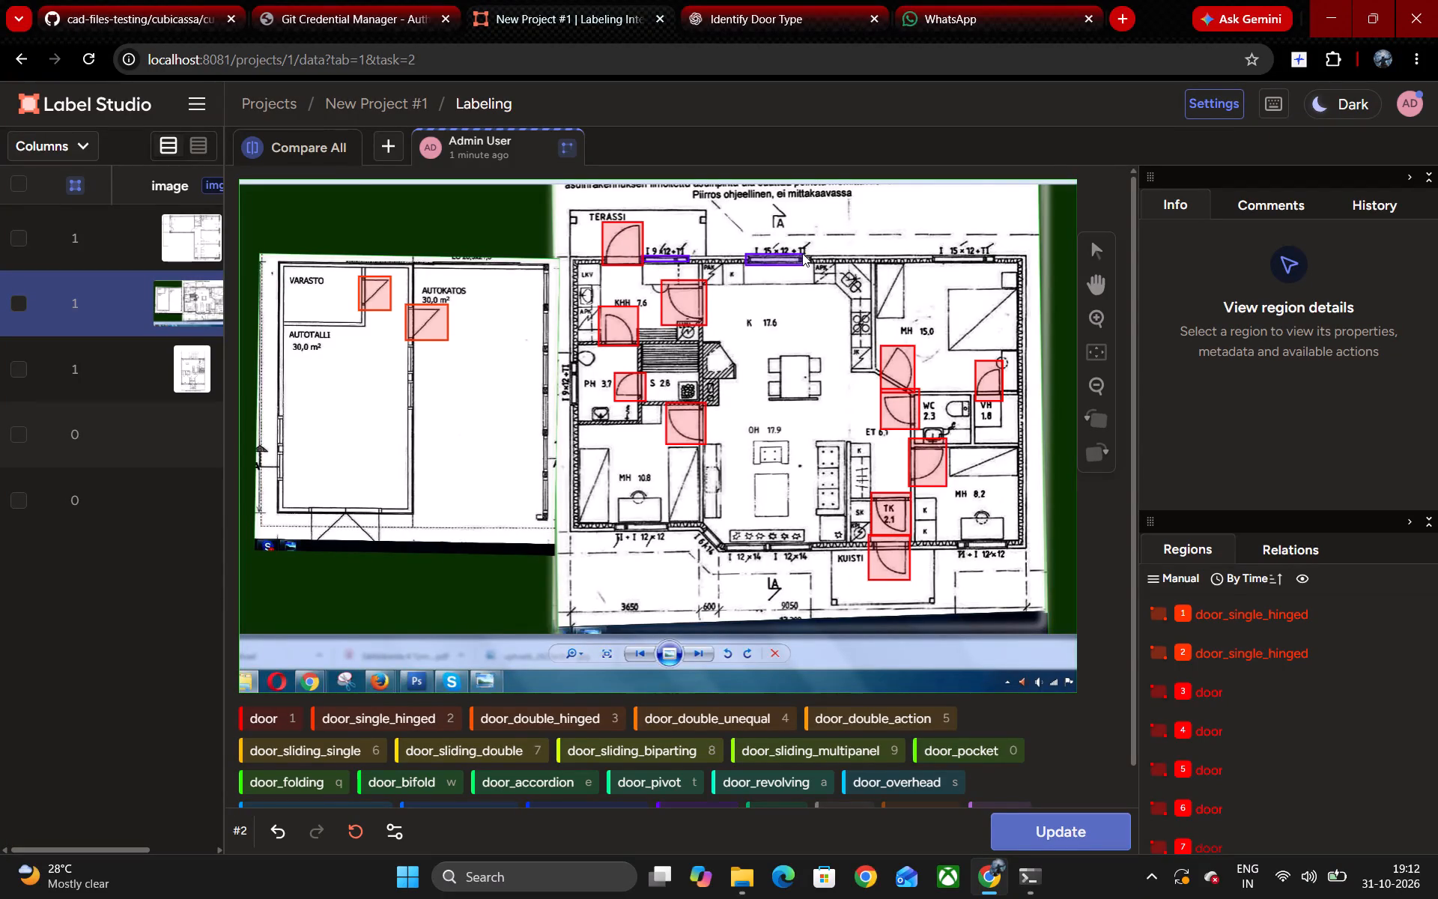
pyautogui.scroll(-1, 745, 396)
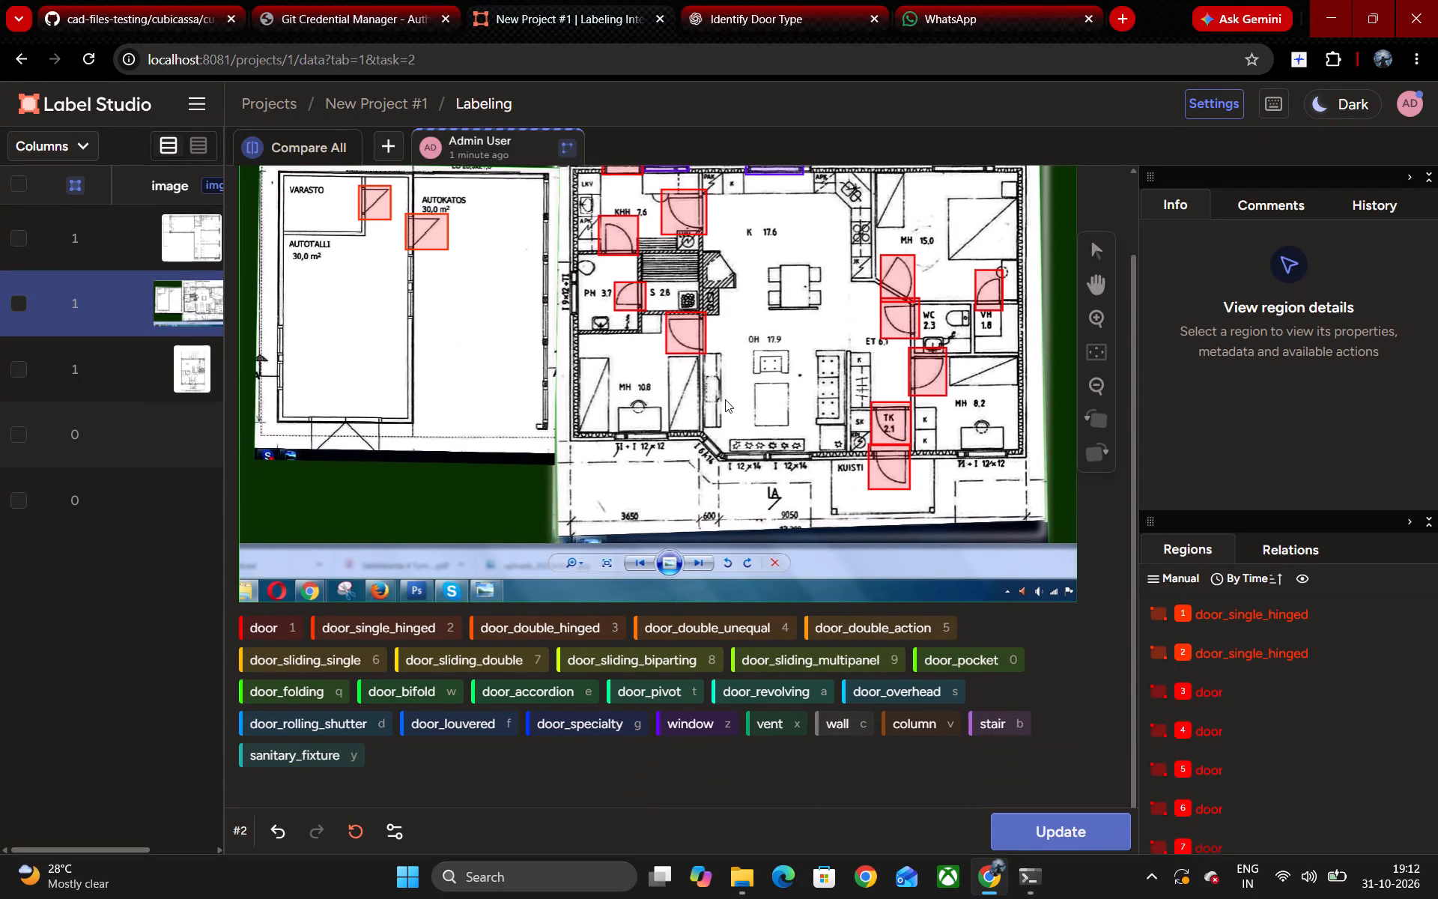
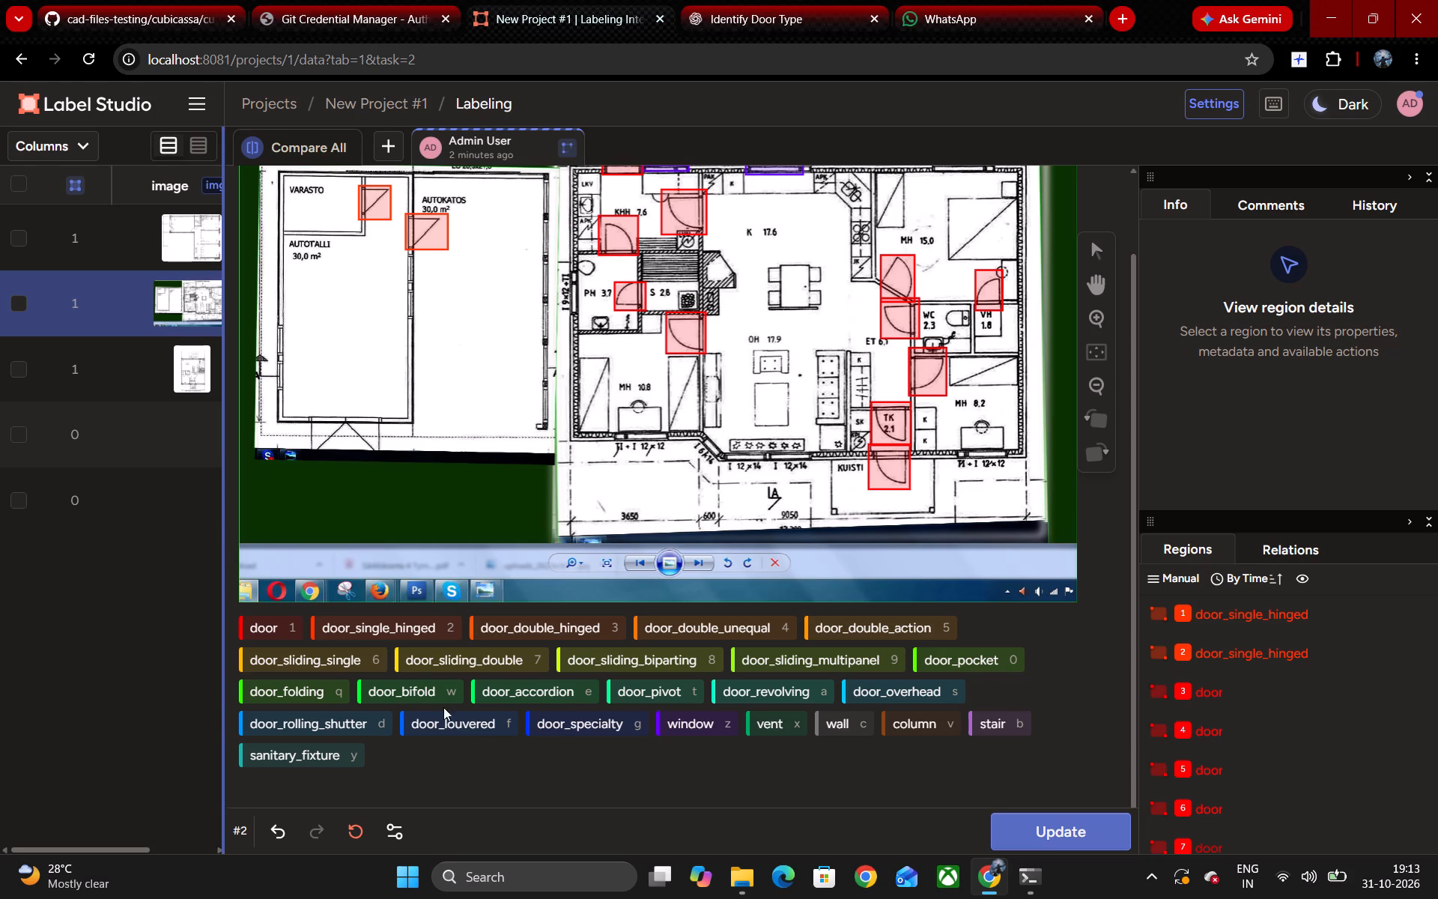
# Box the exterior-wall windows of bedrooms MH 15.0 and MH 10.8 with the window label.
pyautogui.scroll(3, 736, 423)
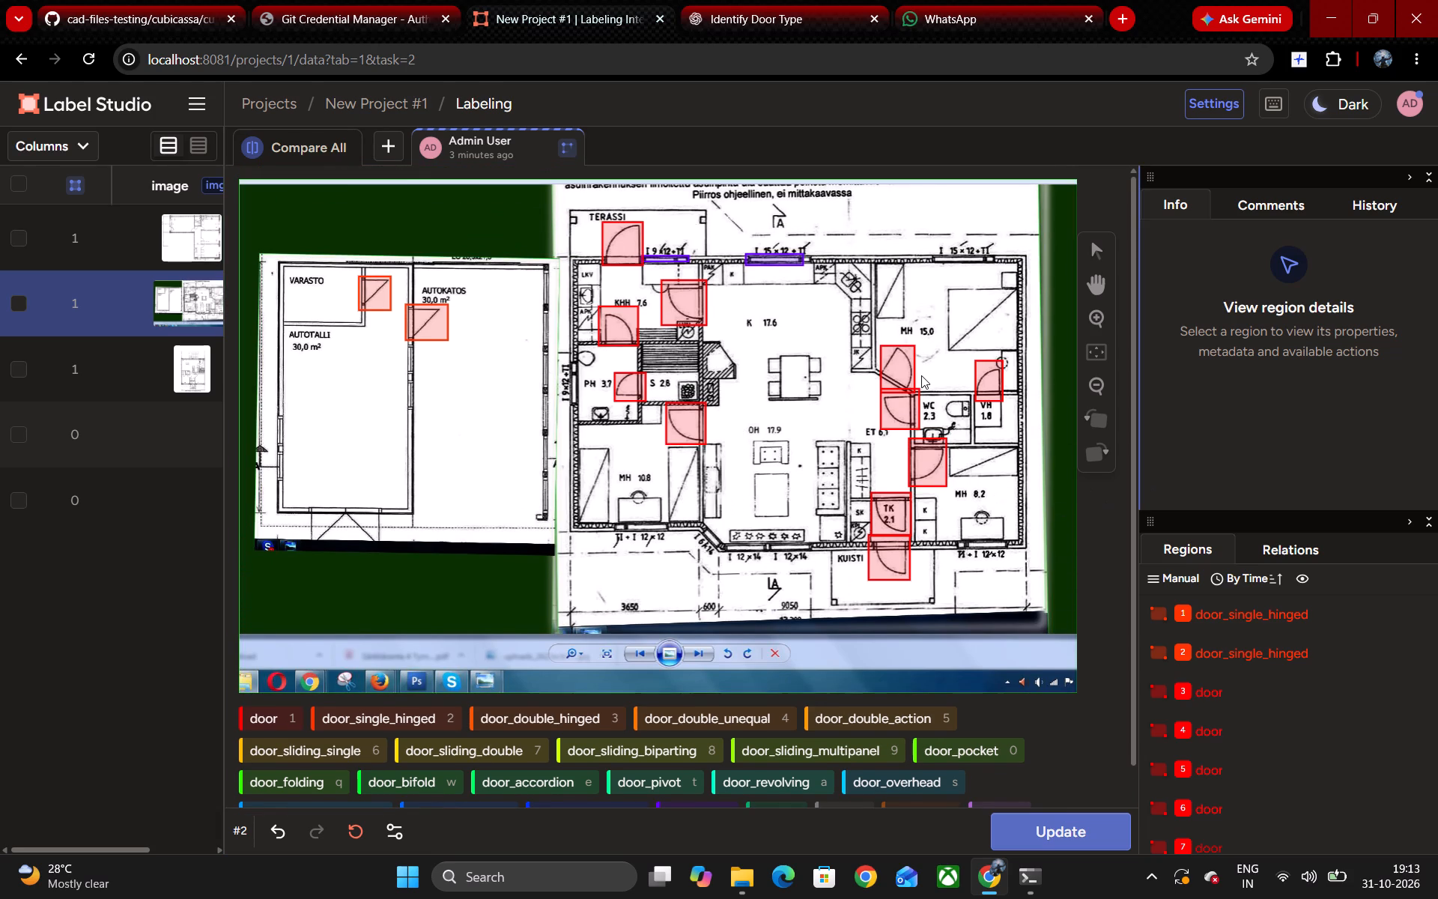
pyautogui.press('z')
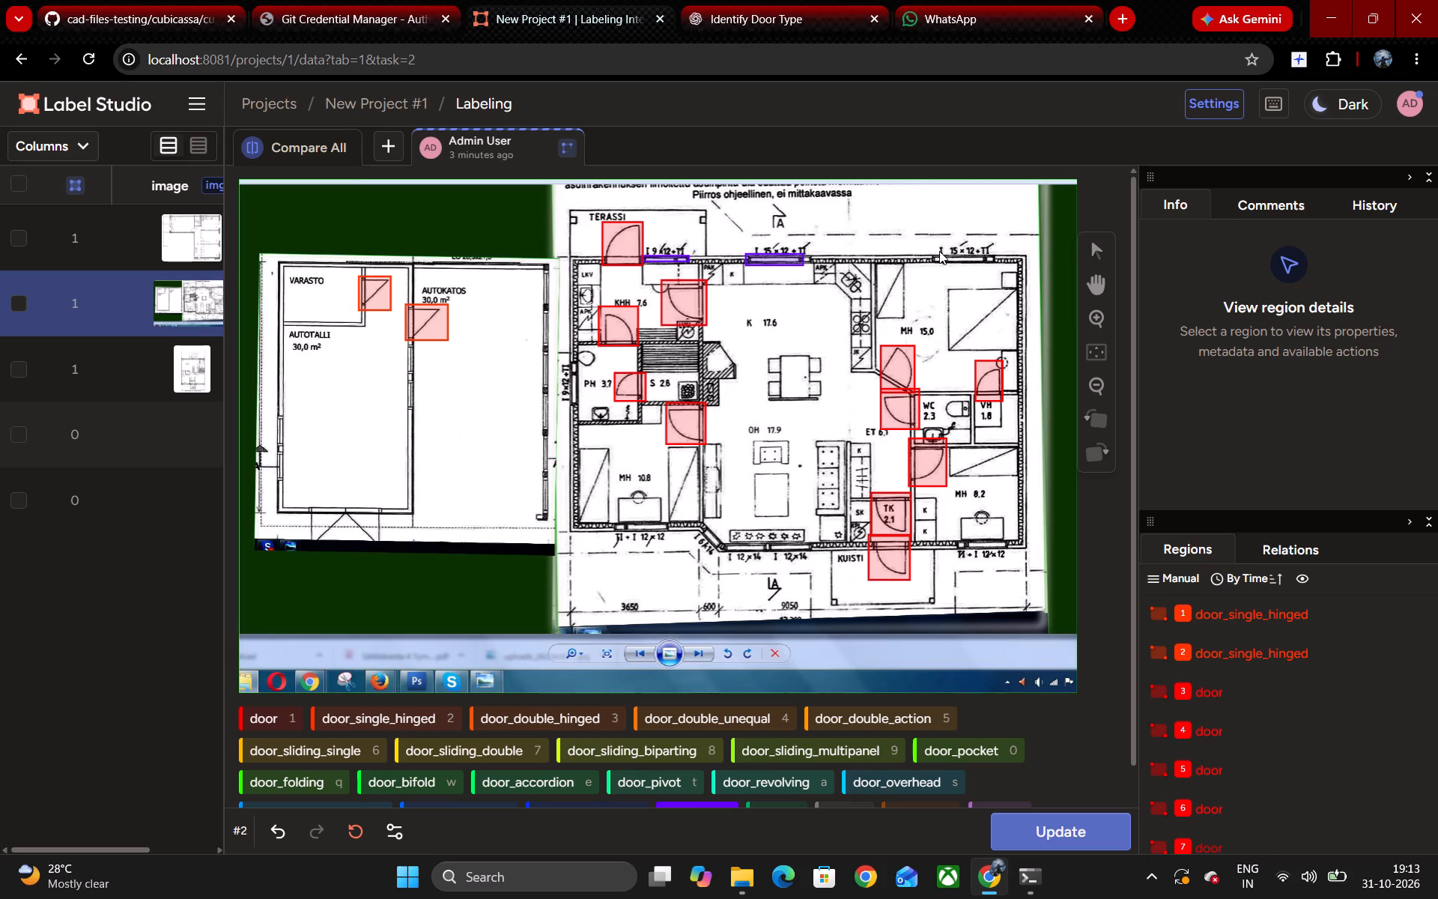
pyautogui.moveTo(932, 255); pyautogui.dragTo(995, 261)
pyautogui.press('z')
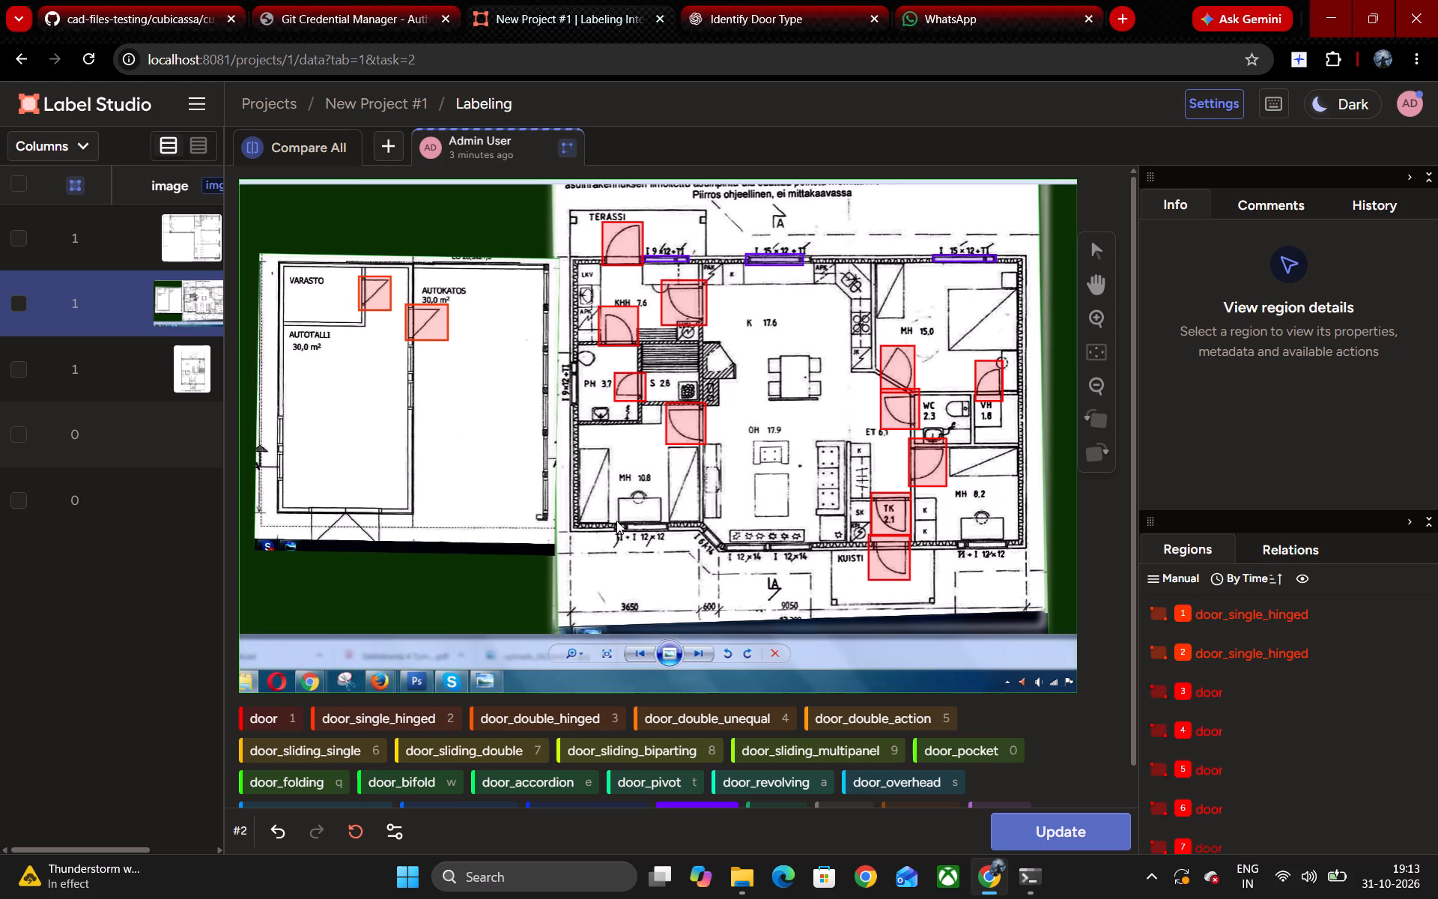
pyautogui.moveTo(616, 521); pyautogui.dragTo(668, 533)
pyautogui.moveTo(668, 533); pyautogui.dragTo(665, 532)
pyautogui.moveTo(665, 532); pyautogui.dragTo(669, 532)
# Box the wide OH 17.9 bay window and the slanted window beside it with the window label.
pyautogui.press('z')
pyautogui.moveTo(724, 545); pyautogui.dragTo(744, 554)
pyautogui.moveTo(744, 554); pyautogui.dragTo(810, 549)
pyautogui.press('z')
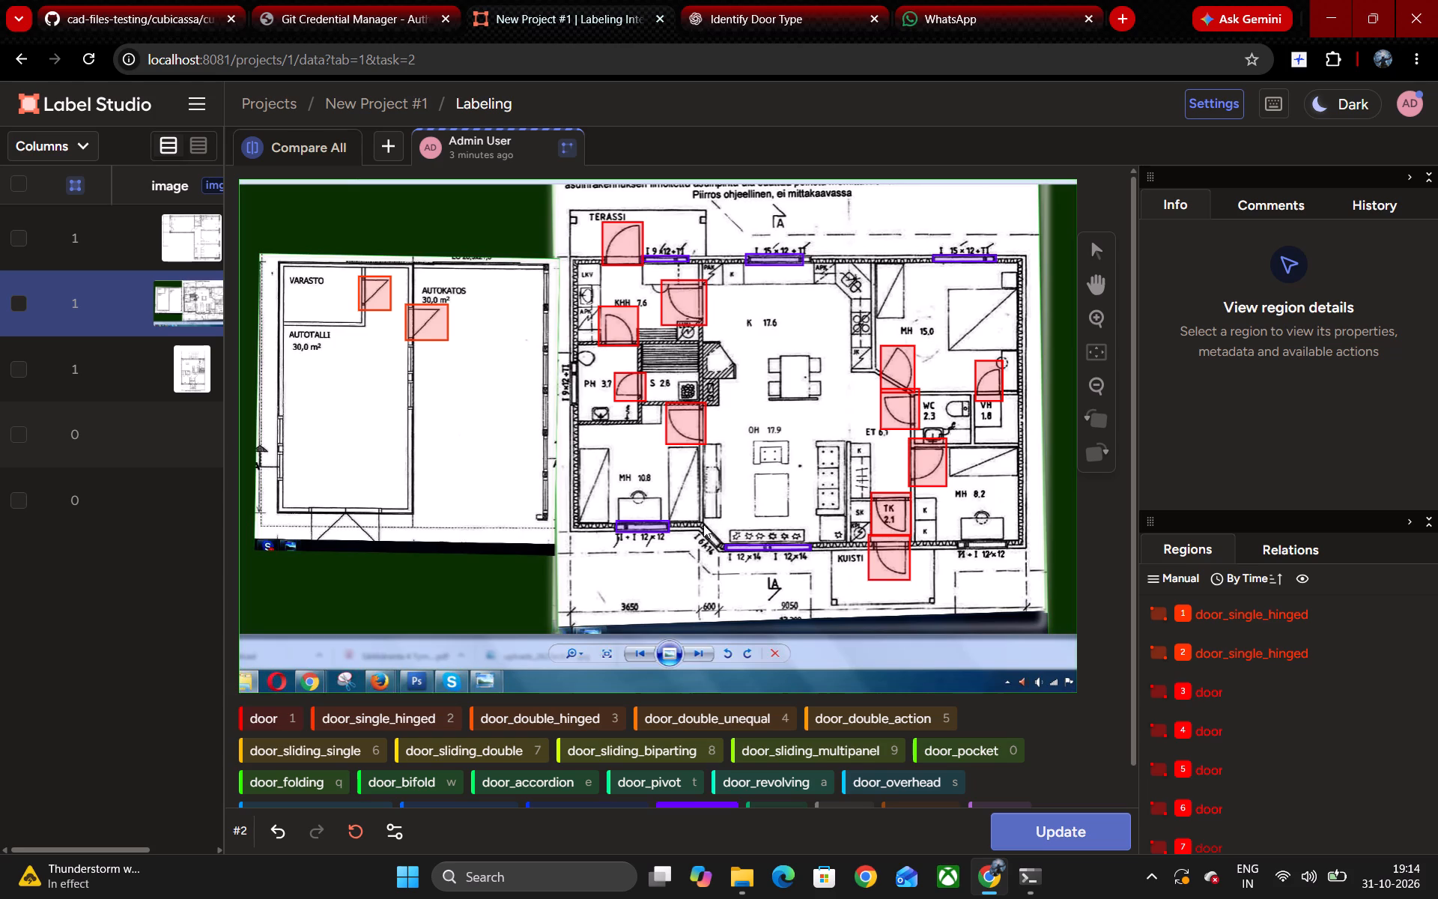
pyautogui.moveTo(697, 526); pyautogui.dragTo(720, 557)
pyautogui.moveTo(720, 557); pyautogui.dragTo(720, 551)
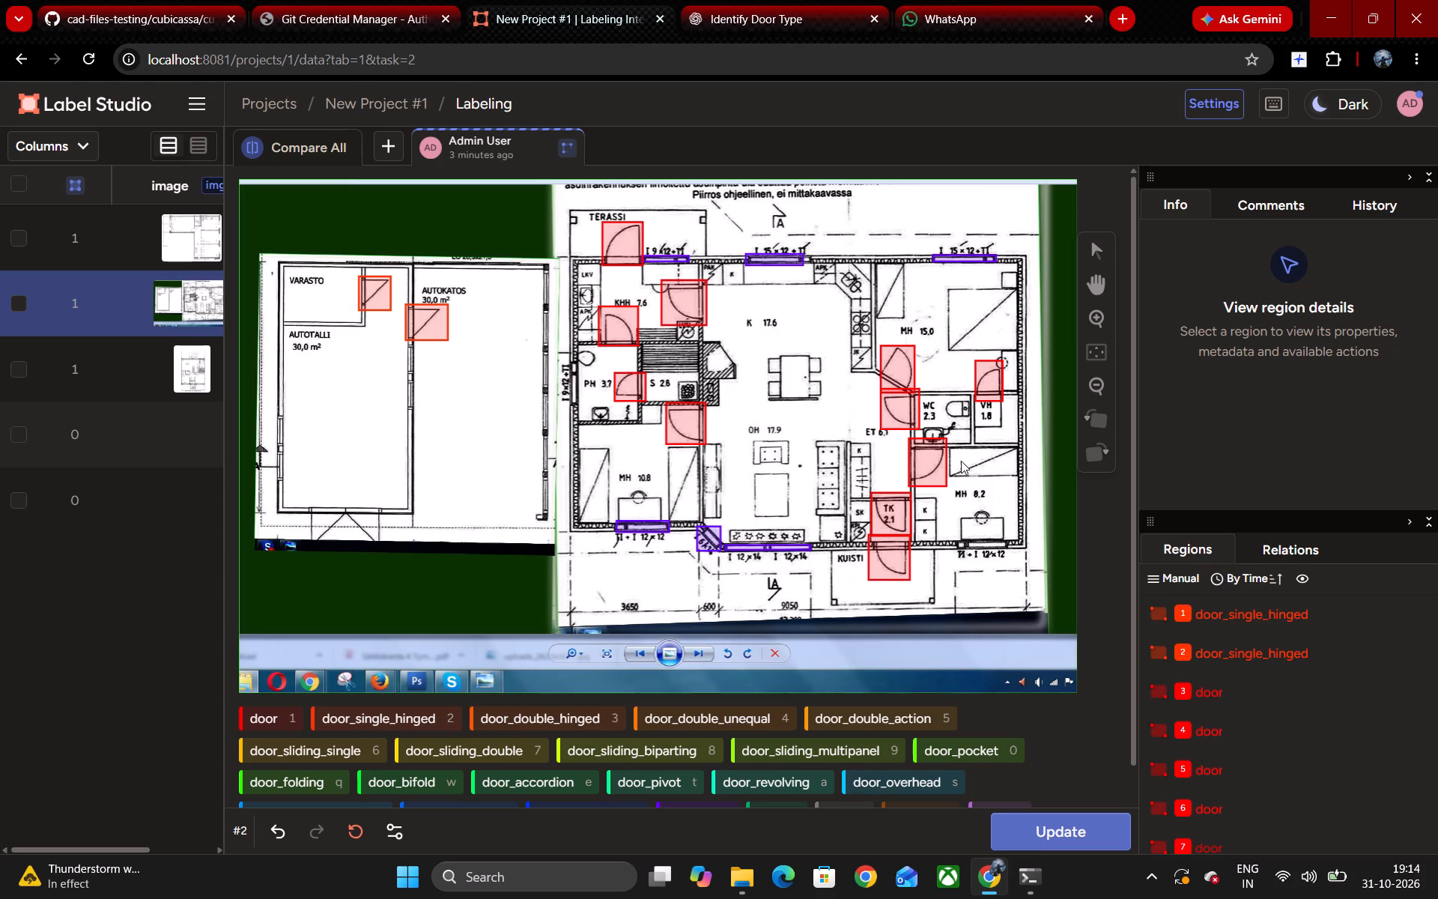
# Box the exterior-wall window of bedroom MH 8.2 with the window label.
pyautogui.press('z')
pyautogui.moveTo(957, 542); pyautogui.dragTo(1007, 546)
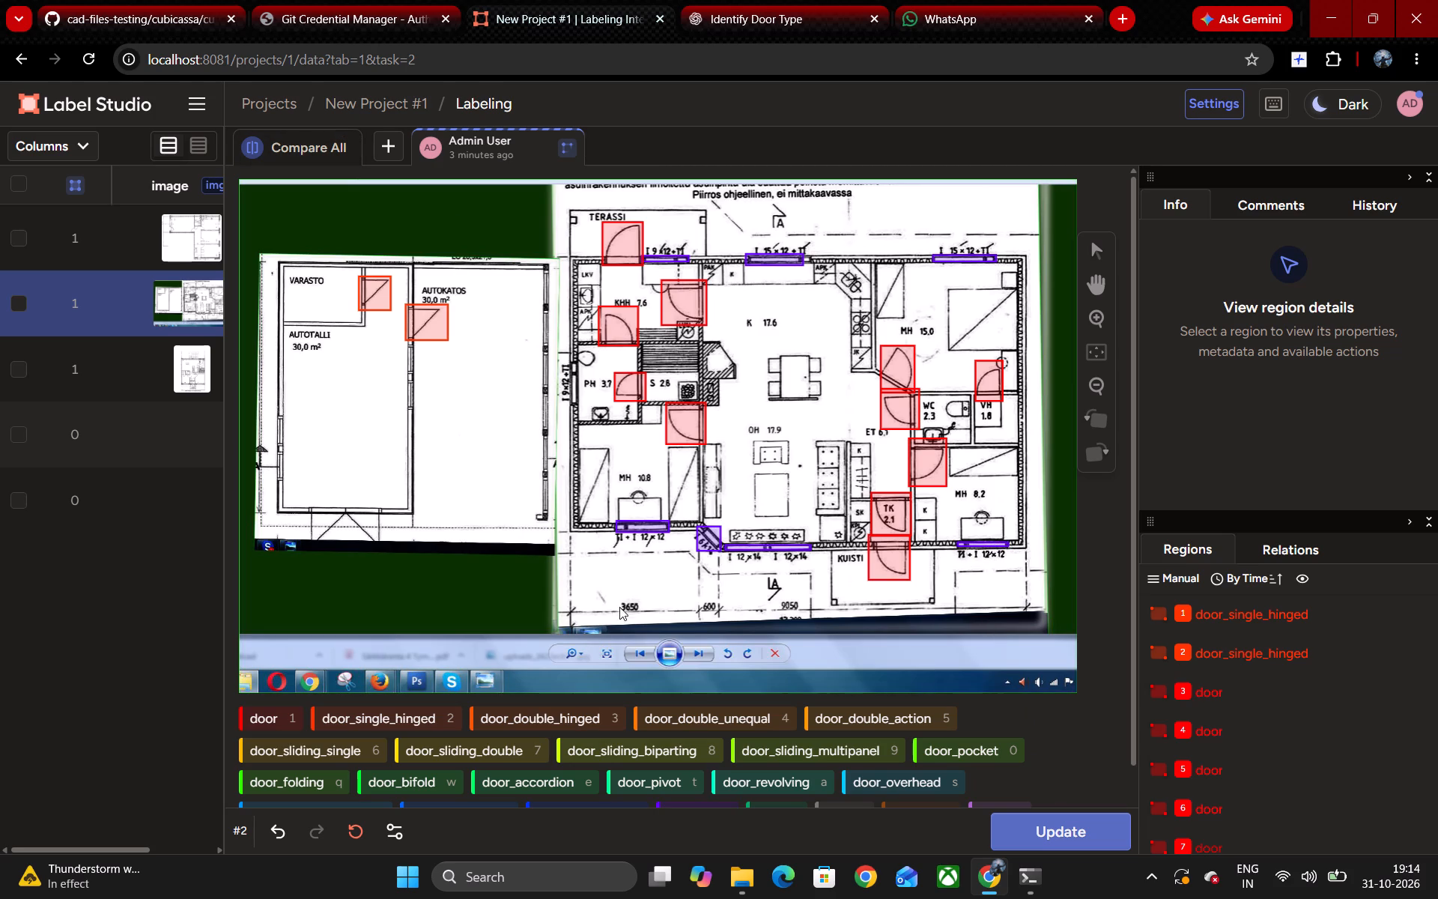
# Update the second task's annotation.
pyautogui.click(1093, 826)
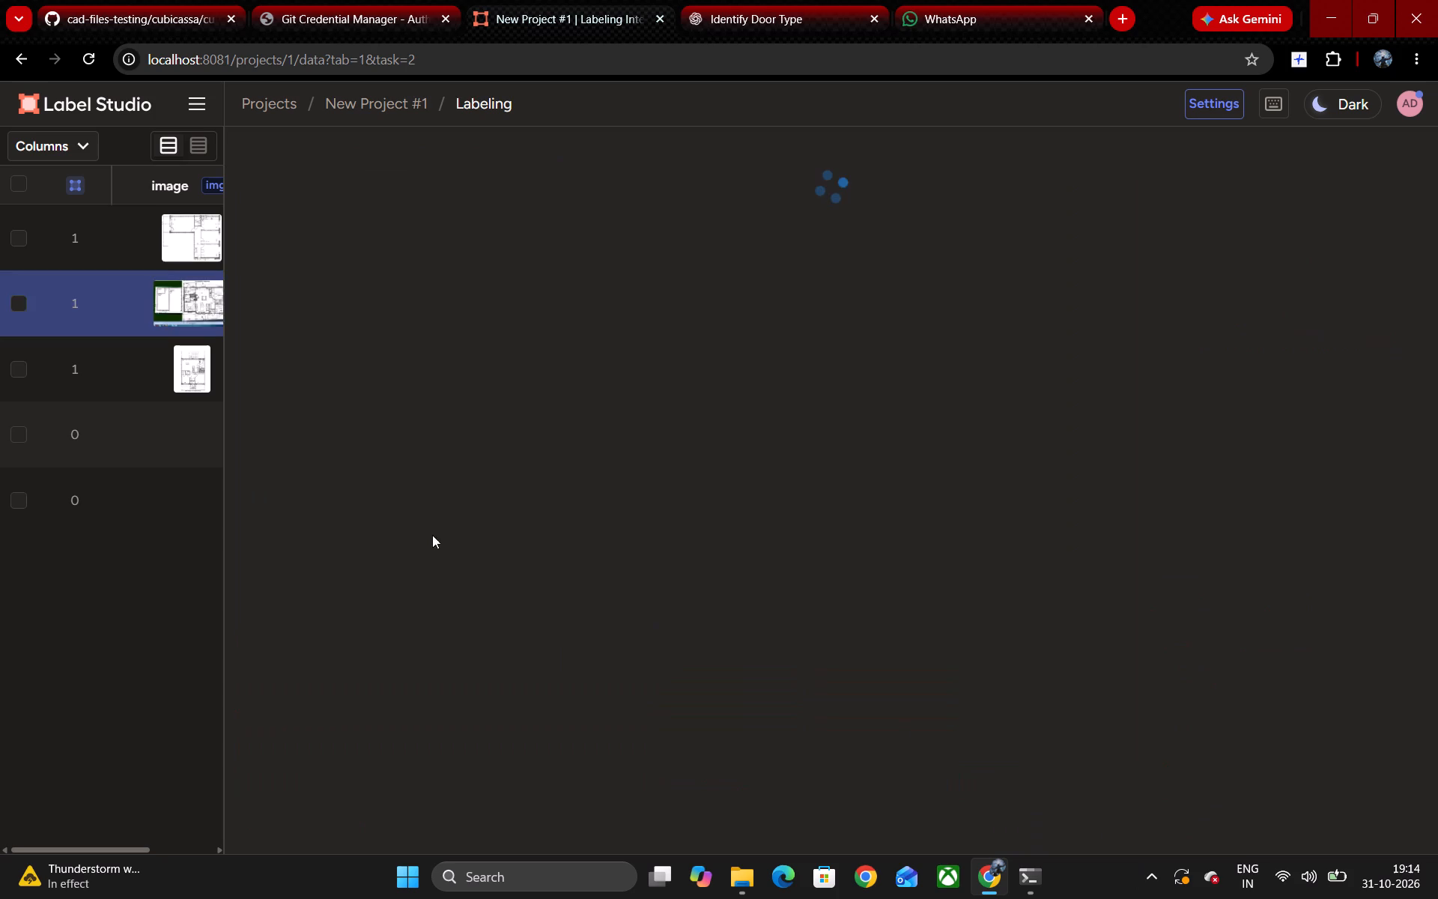
# Open the fourth task and box the VH door, the PH–SA door and the PH–ET door with the door label.
pyautogui.click(124, 449)
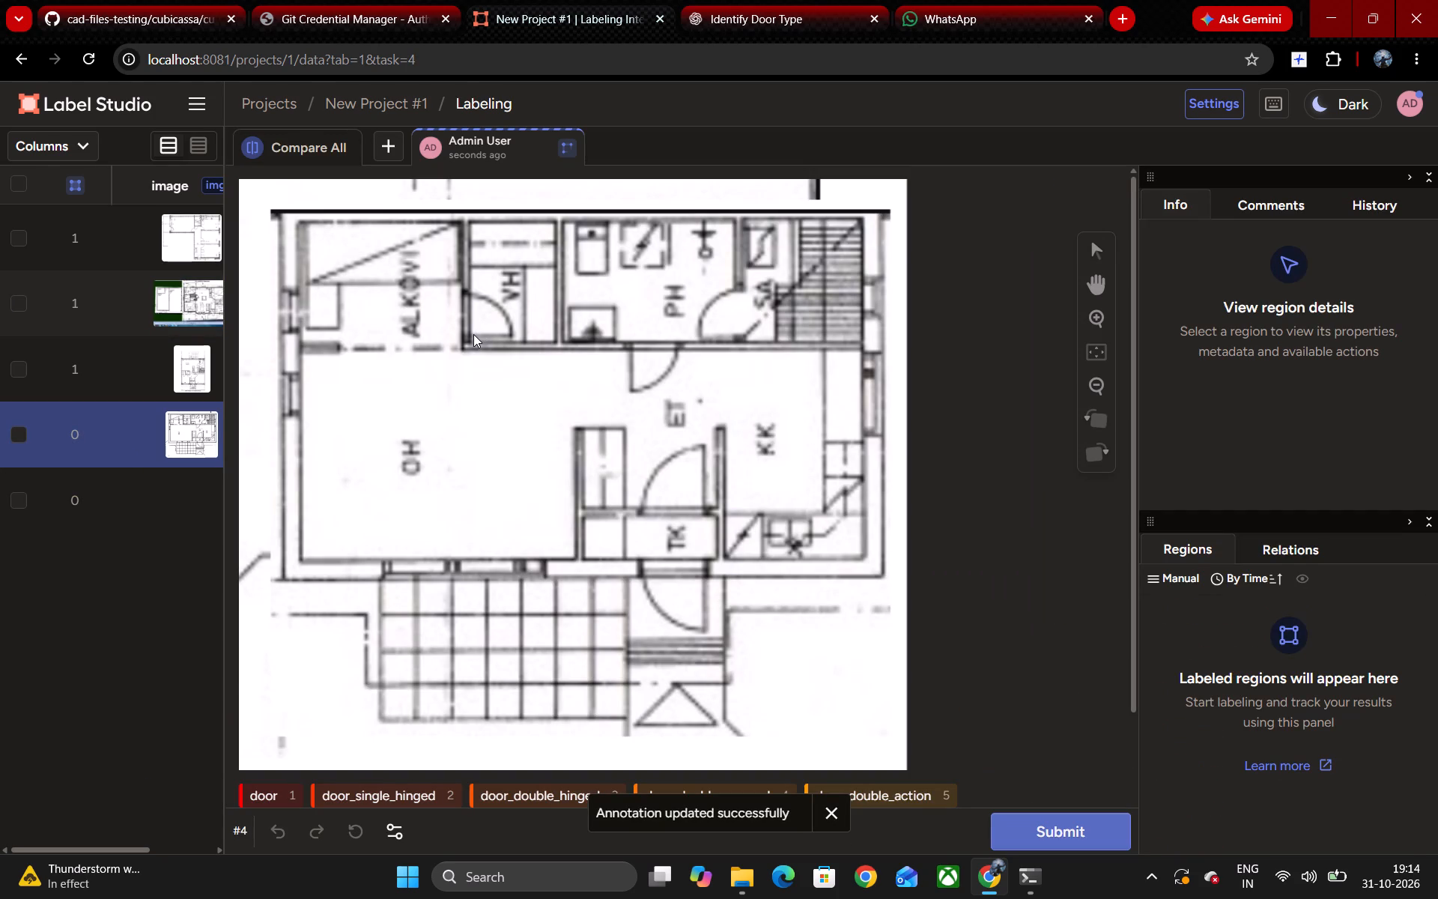
pyautogui.press('1')
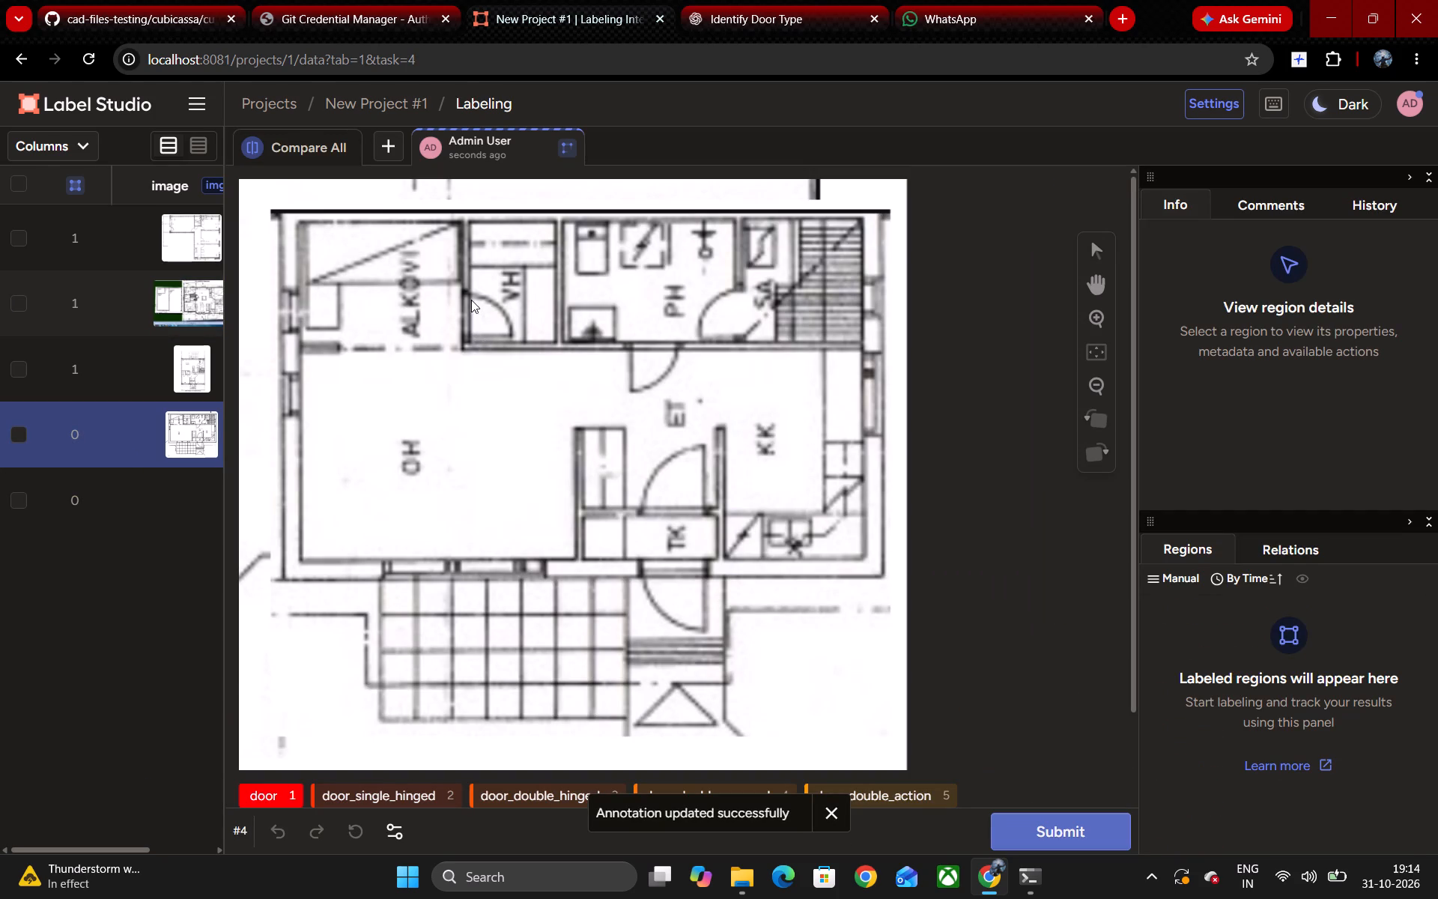
pyautogui.moveTo(456, 288); pyautogui.dragTo(512, 339)
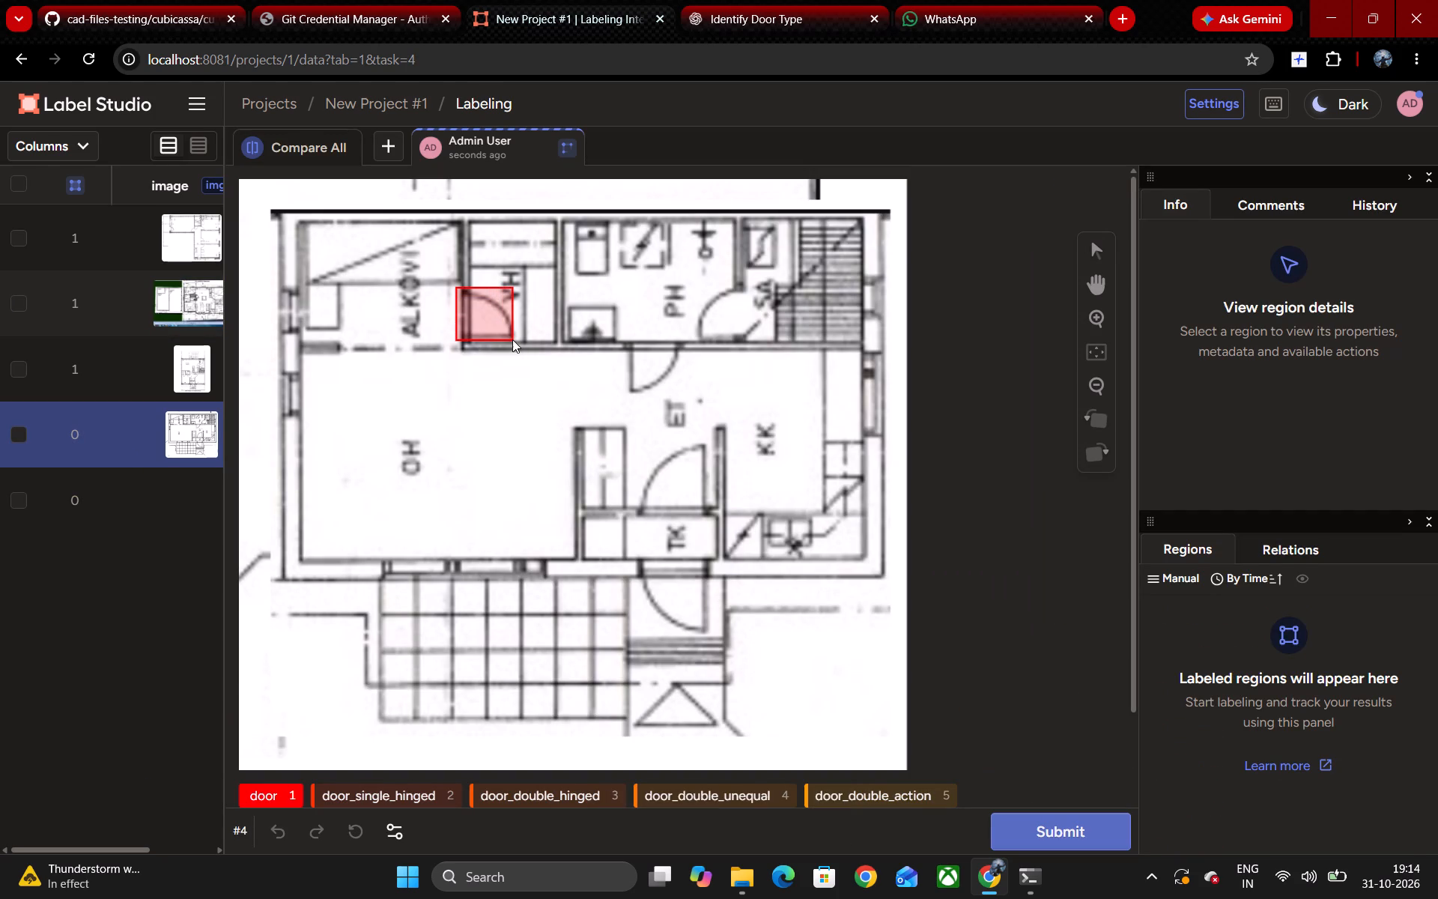
pyautogui.moveTo(512, 339); pyautogui.dragTo(518, 343)
pyautogui.press('1')
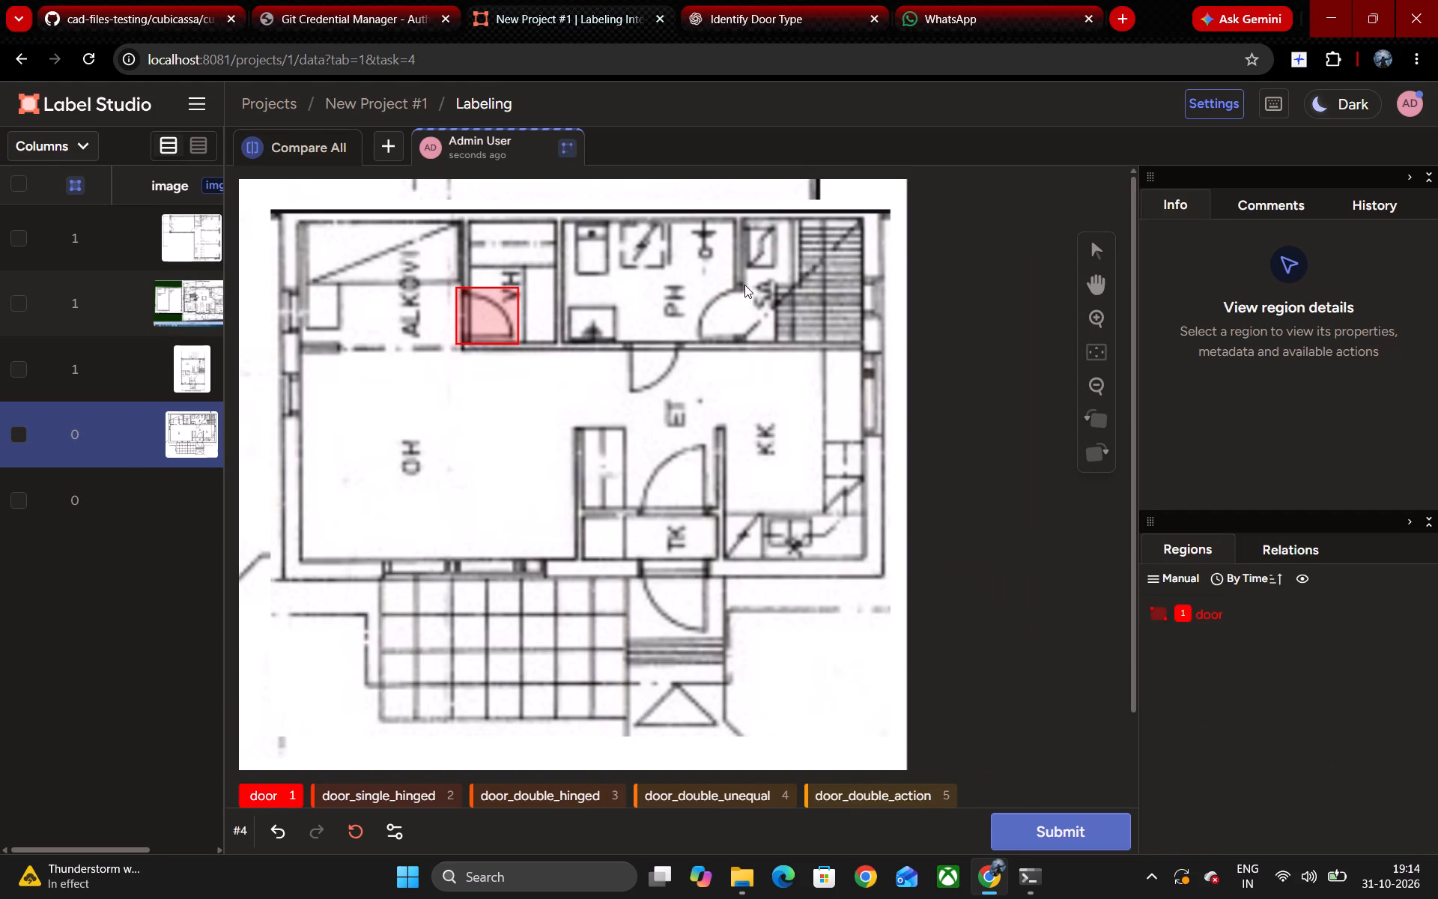
pyautogui.moveTo(745, 283); pyautogui.dragTo(690, 346)
pyautogui.press('1')
pyautogui.moveTo(622, 340); pyautogui.dragTo(681, 390)
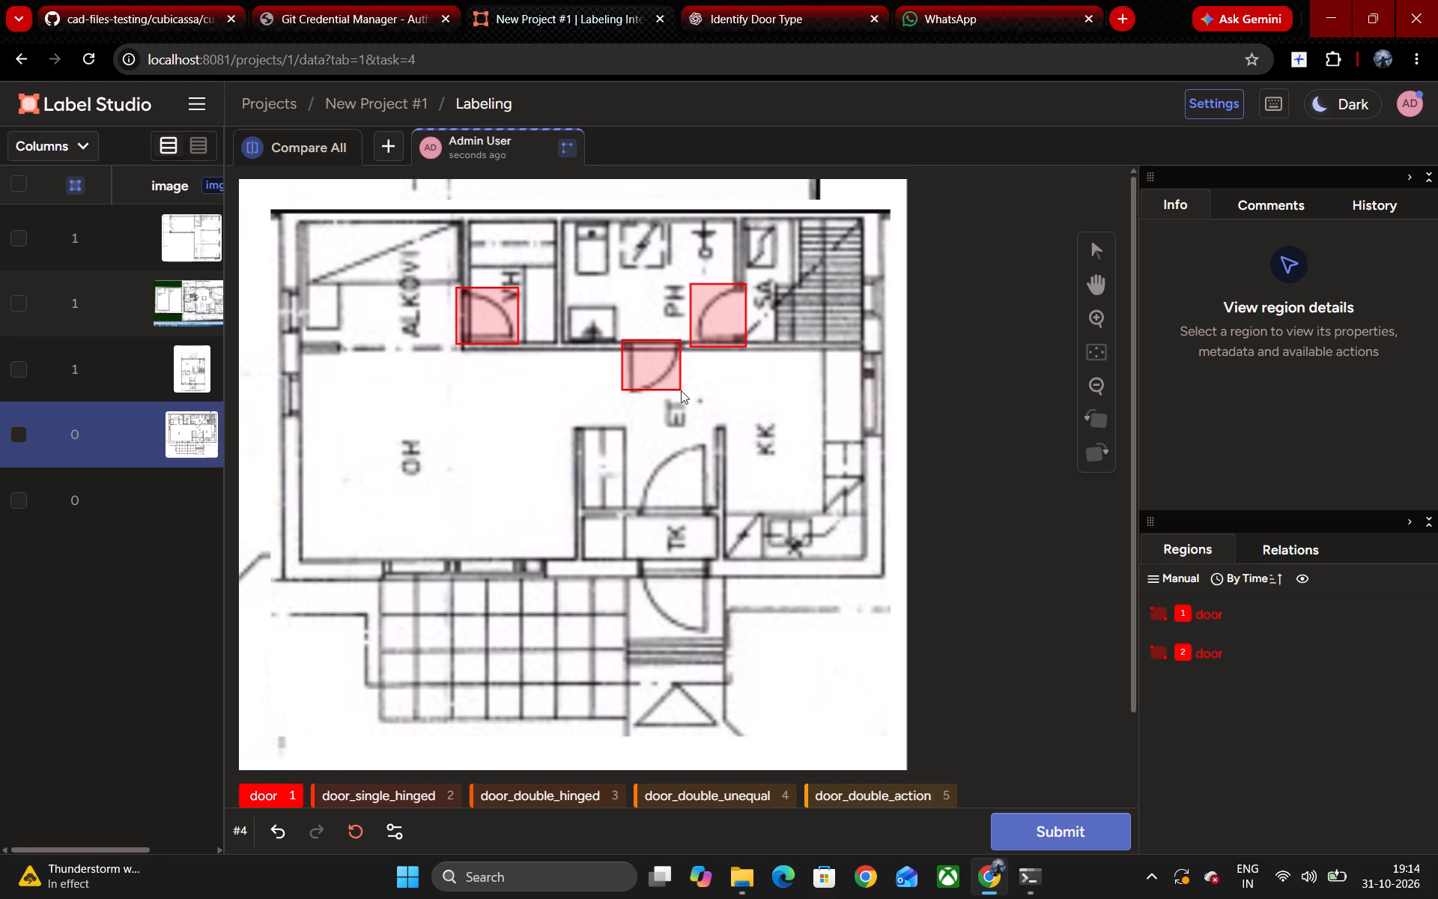
pyautogui.moveTo(681, 390); pyautogui.dragTo(683, 395)
# Box the door between ET and TK and the entrance door below TK with the door label.
pyautogui.press('1')
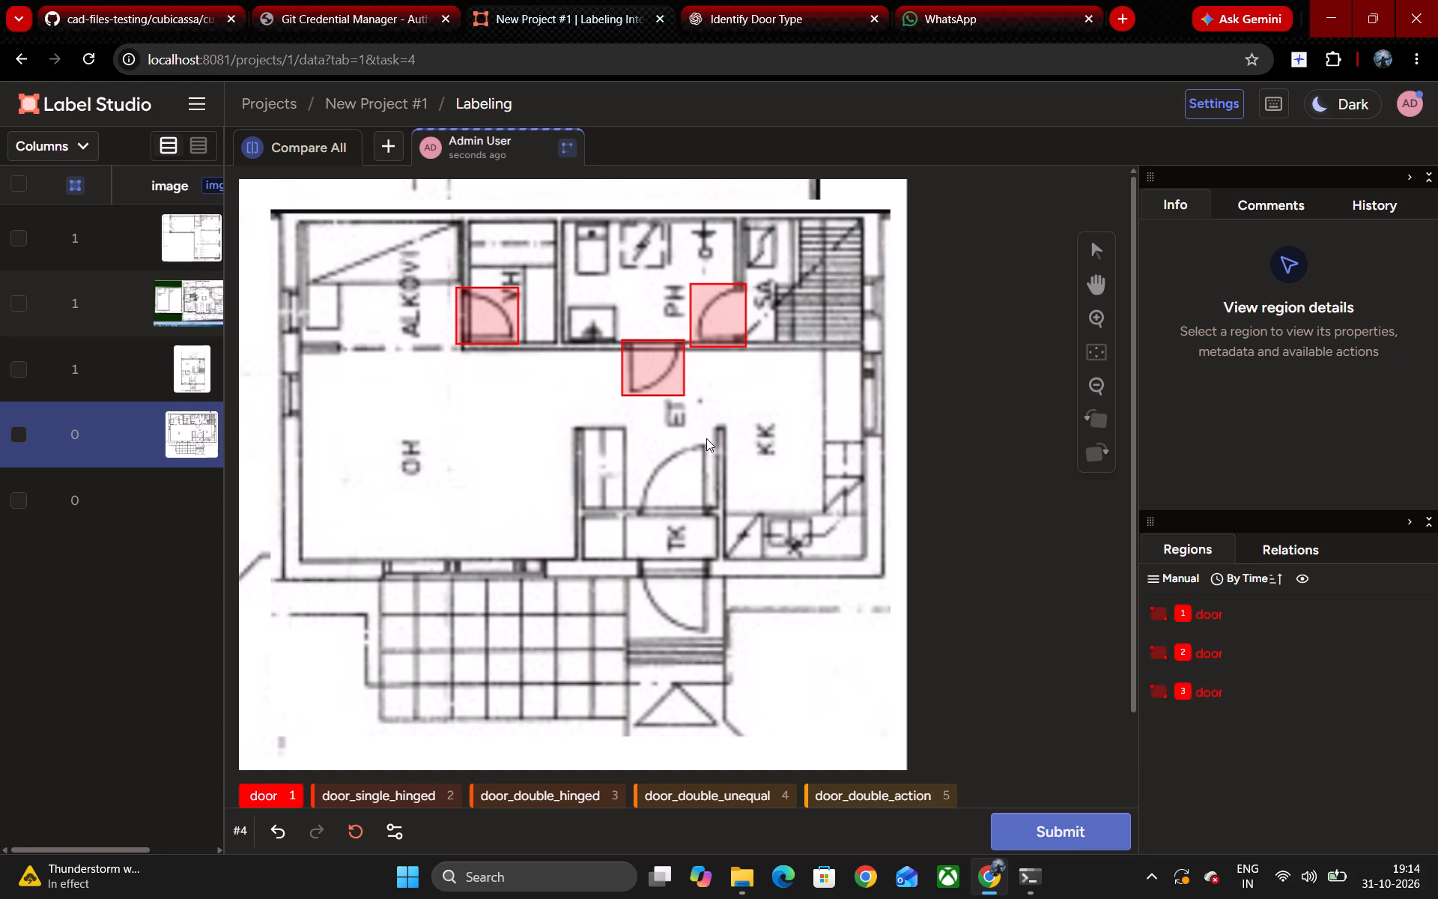
pyautogui.moveTo(706, 438); pyautogui.dragTo(636, 515)
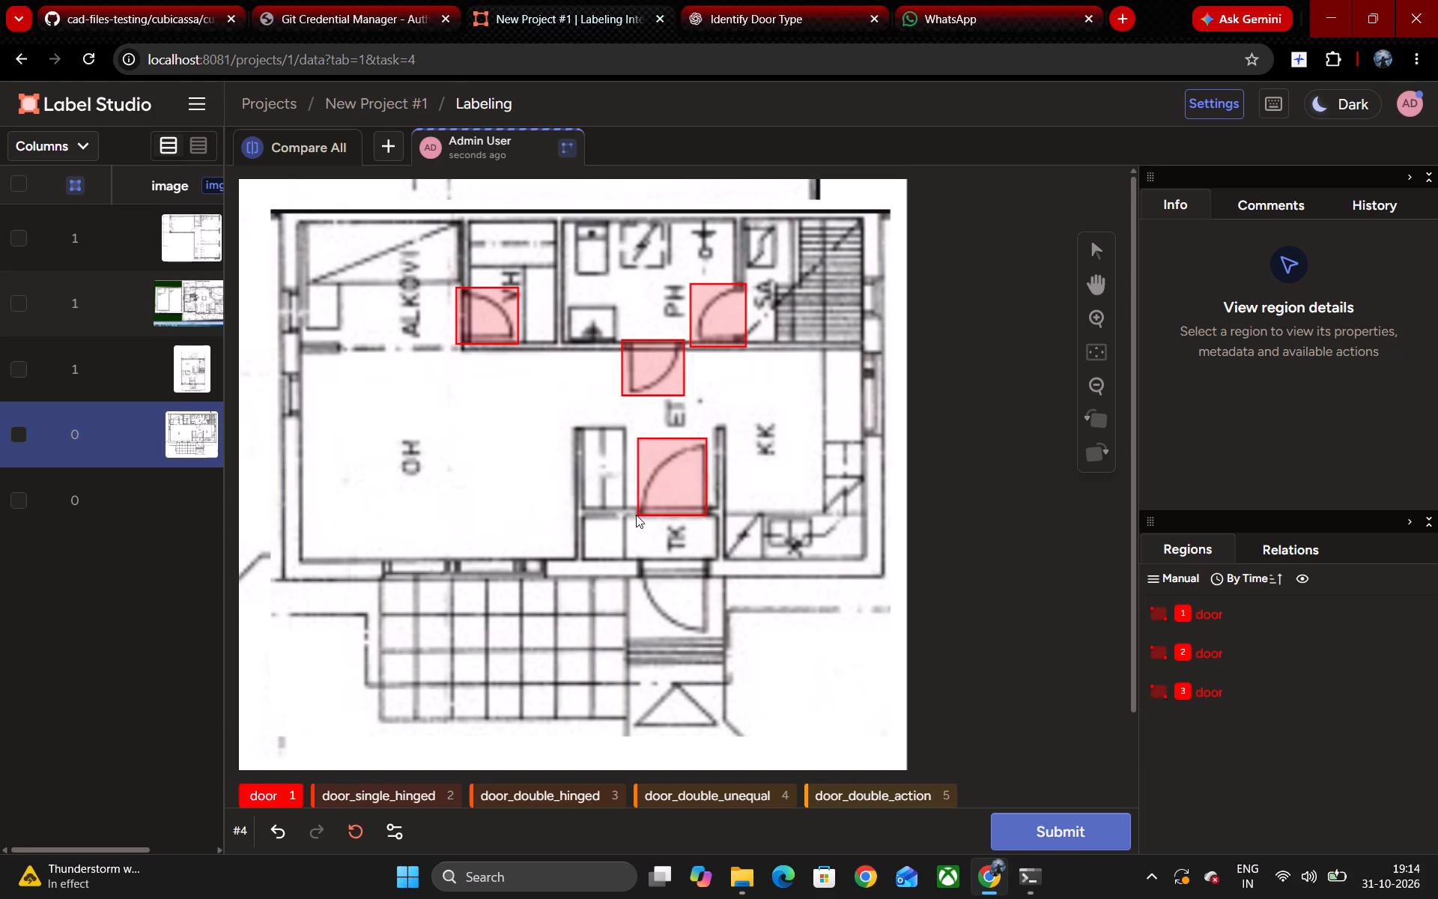
pyautogui.moveTo(636, 515); pyautogui.dragTo(634, 519)
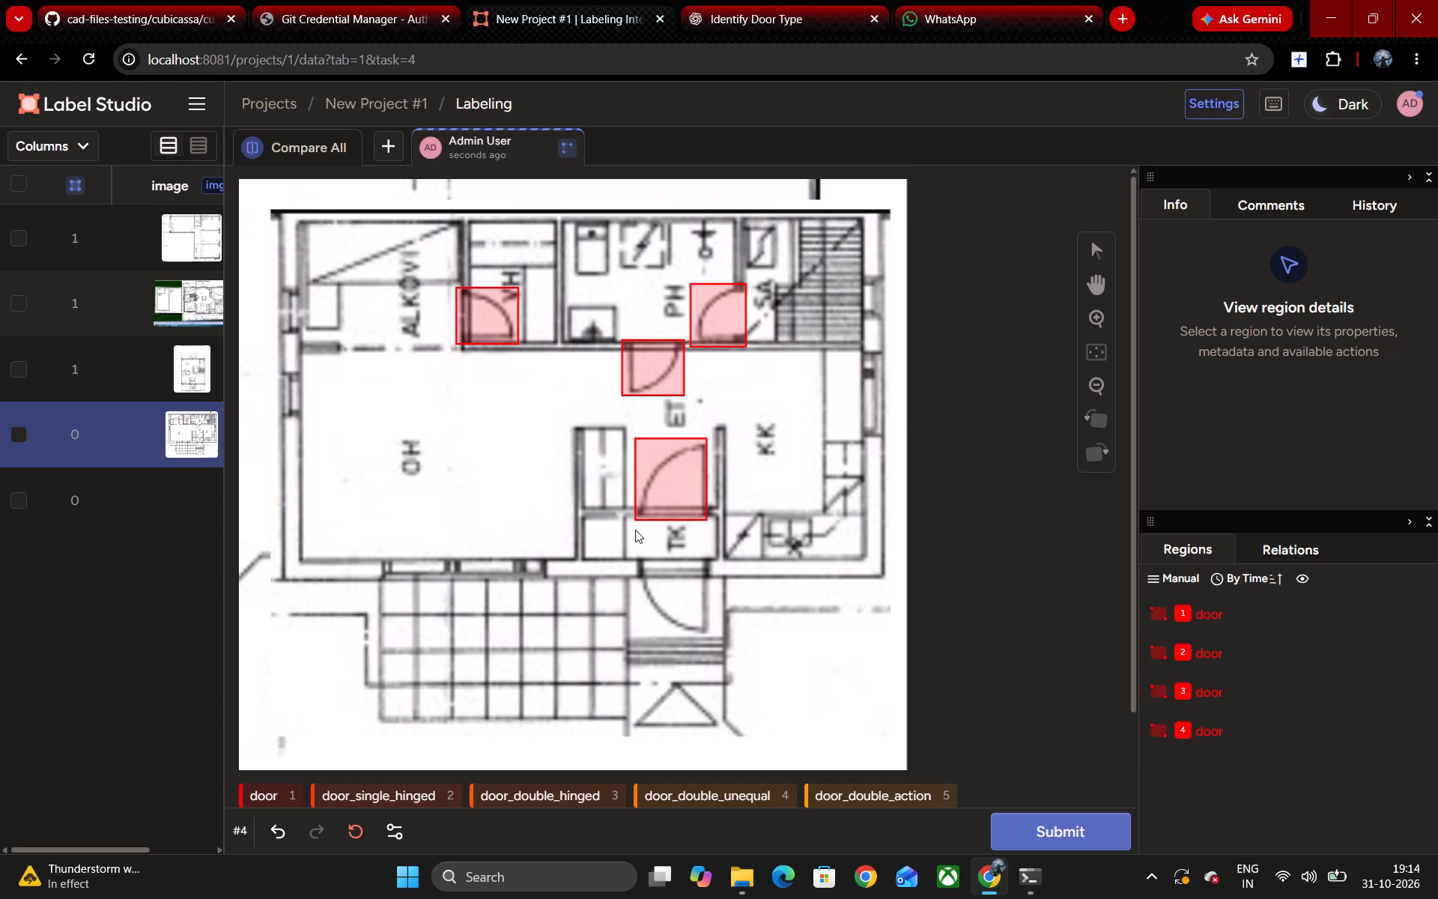
pyautogui.press('1')
pyautogui.moveTo(632, 552); pyautogui.dragTo(704, 625)
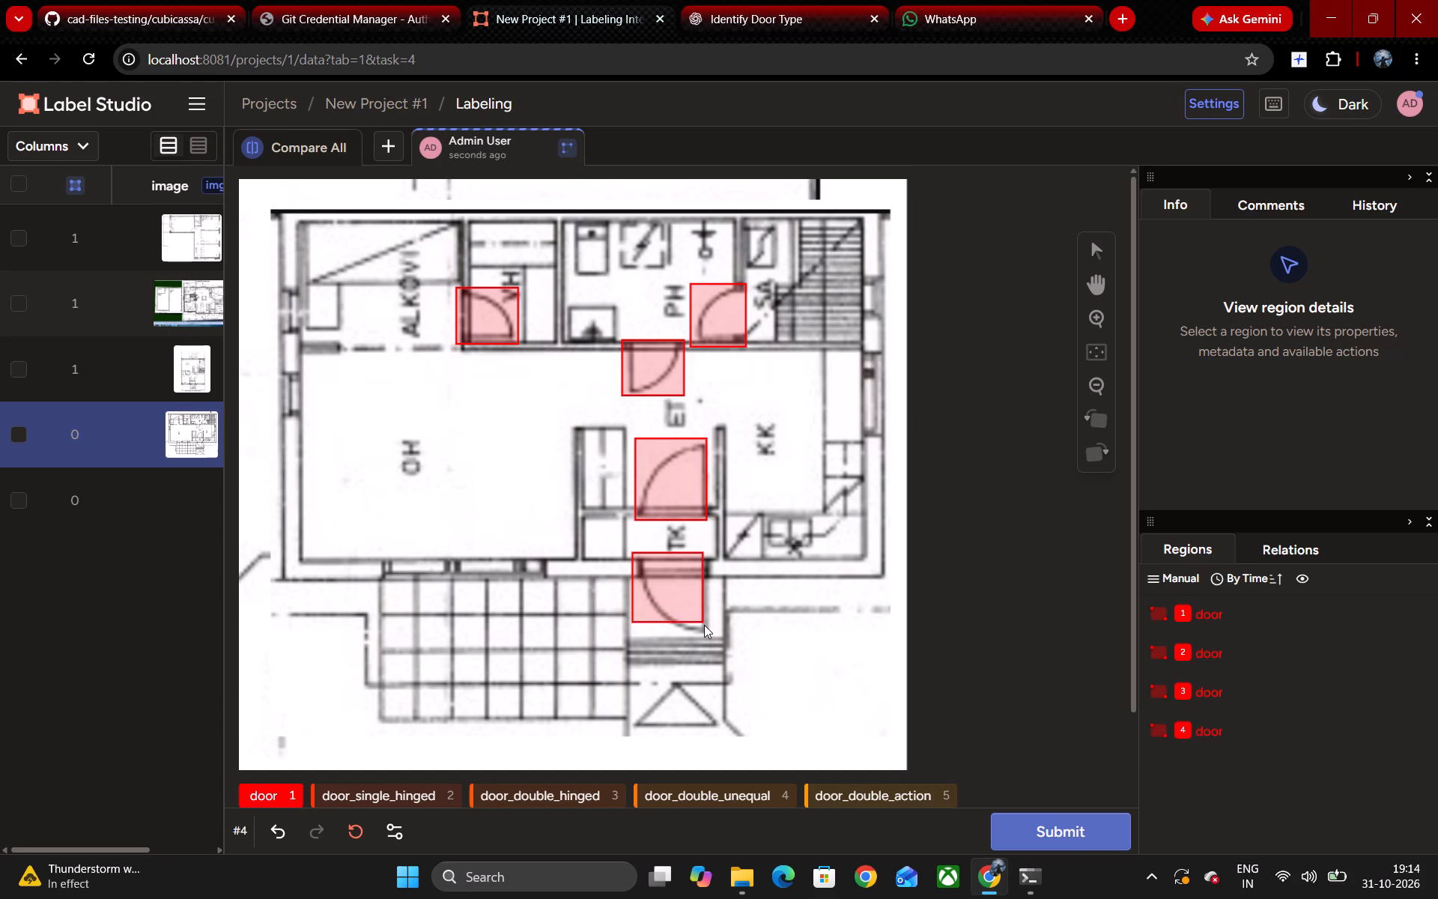
pyautogui.moveTo(704, 625); pyautogui.dragTo(712, 636)
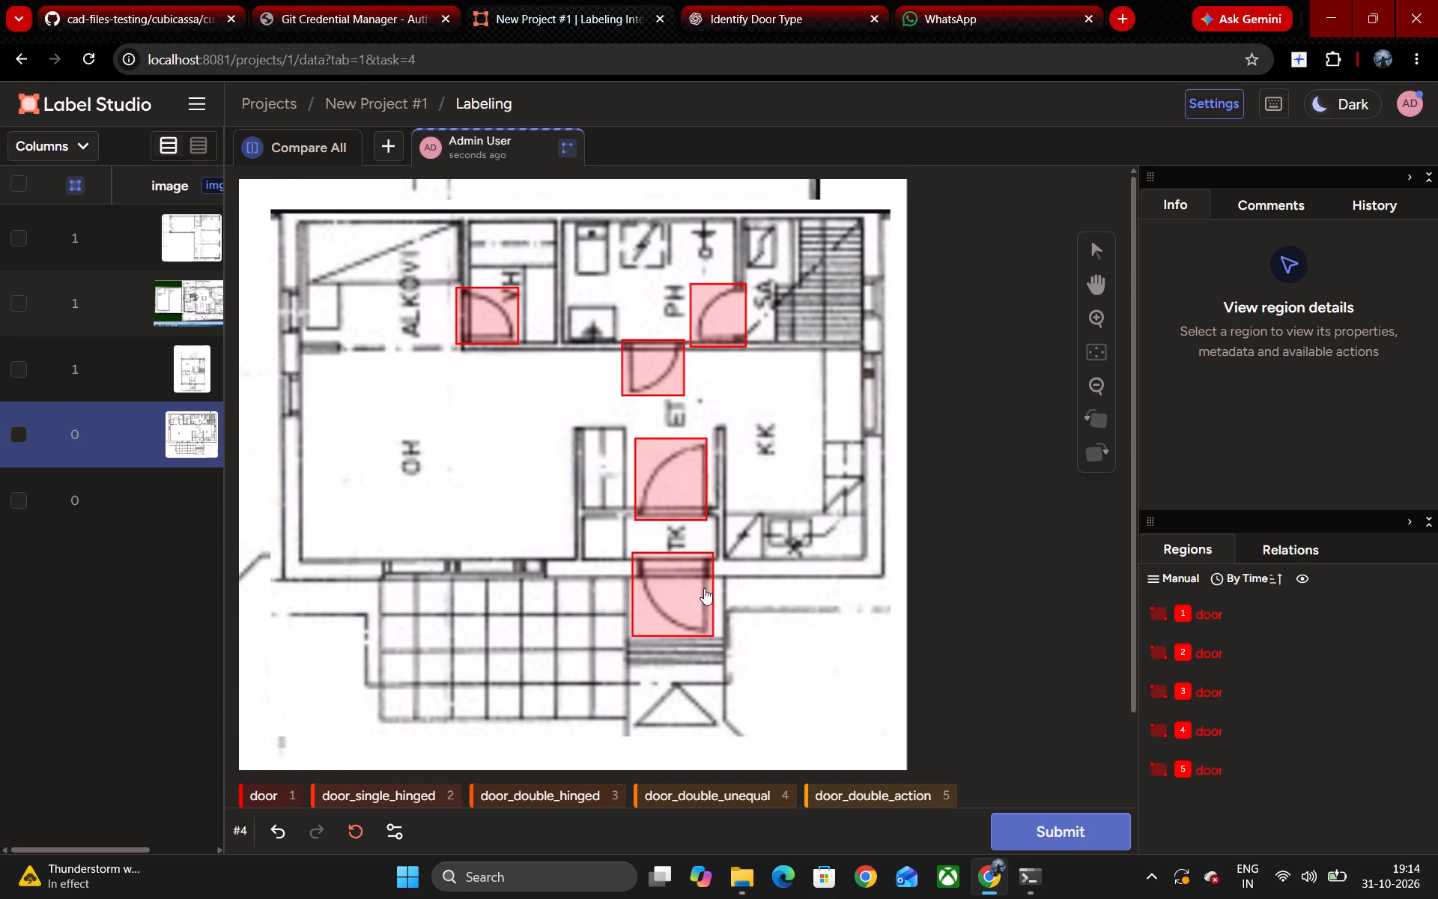
# Box the OH and ALKOVI windows on their shared exterior side wall with the window label.
pyautogui.press('z')
pyautogui.moveTo(278, 372); pyautogui.dragTo(300, 413)
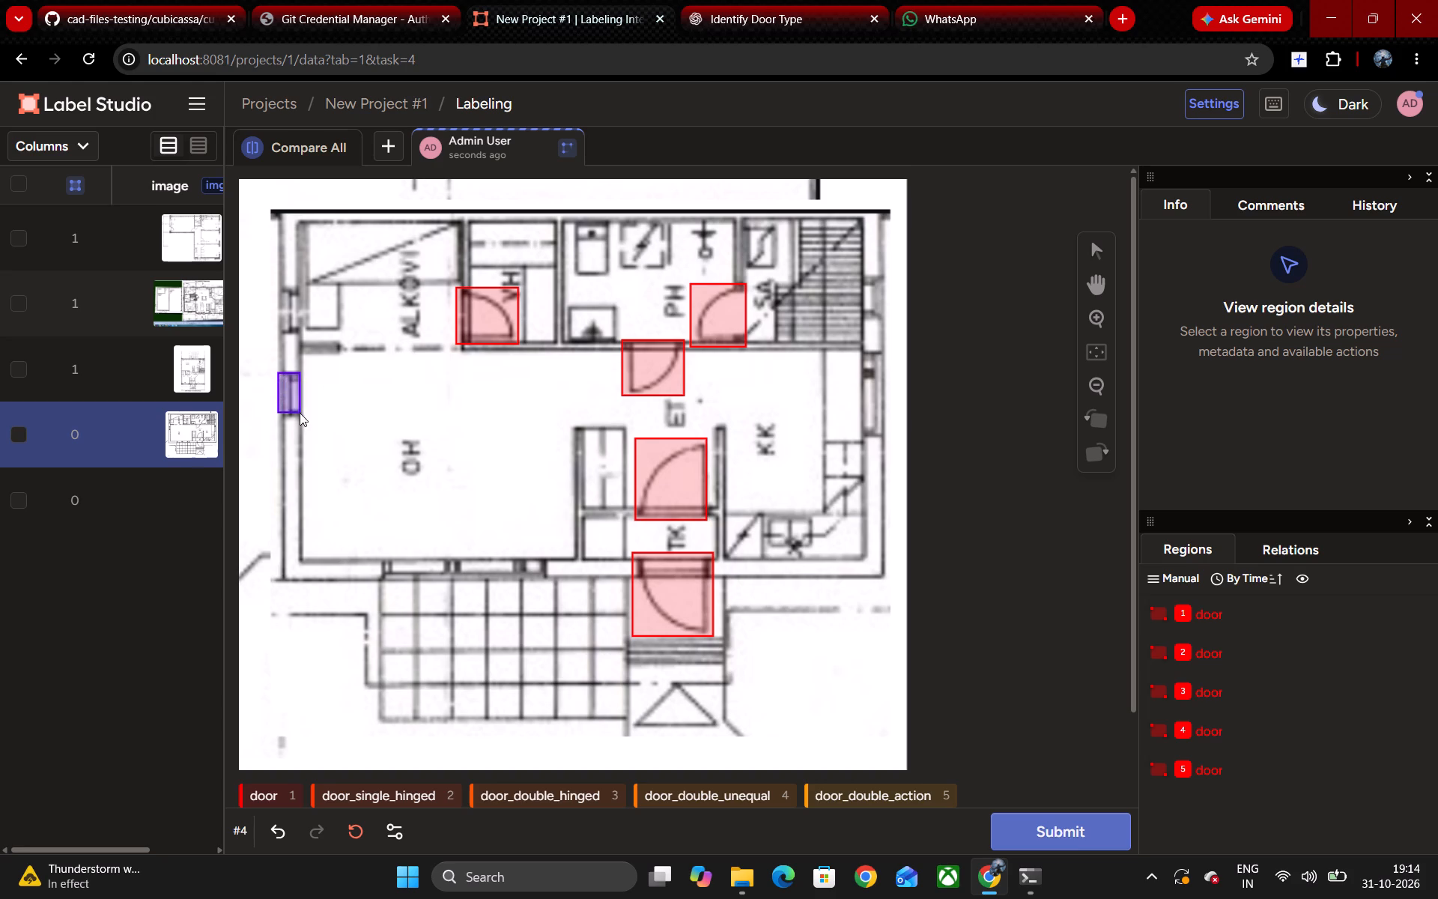
pyautogui.moveTo(300, 413); pyautogui.dragTo(302, 417)
pyautogui.press('z')
pyautogui.moveTo(279, 288); pyautogui.dragTo(304, 337)
# Box the window beside the stairs and the KK window on the opposite exterior wall with the window label.
pyautogui.press('z')
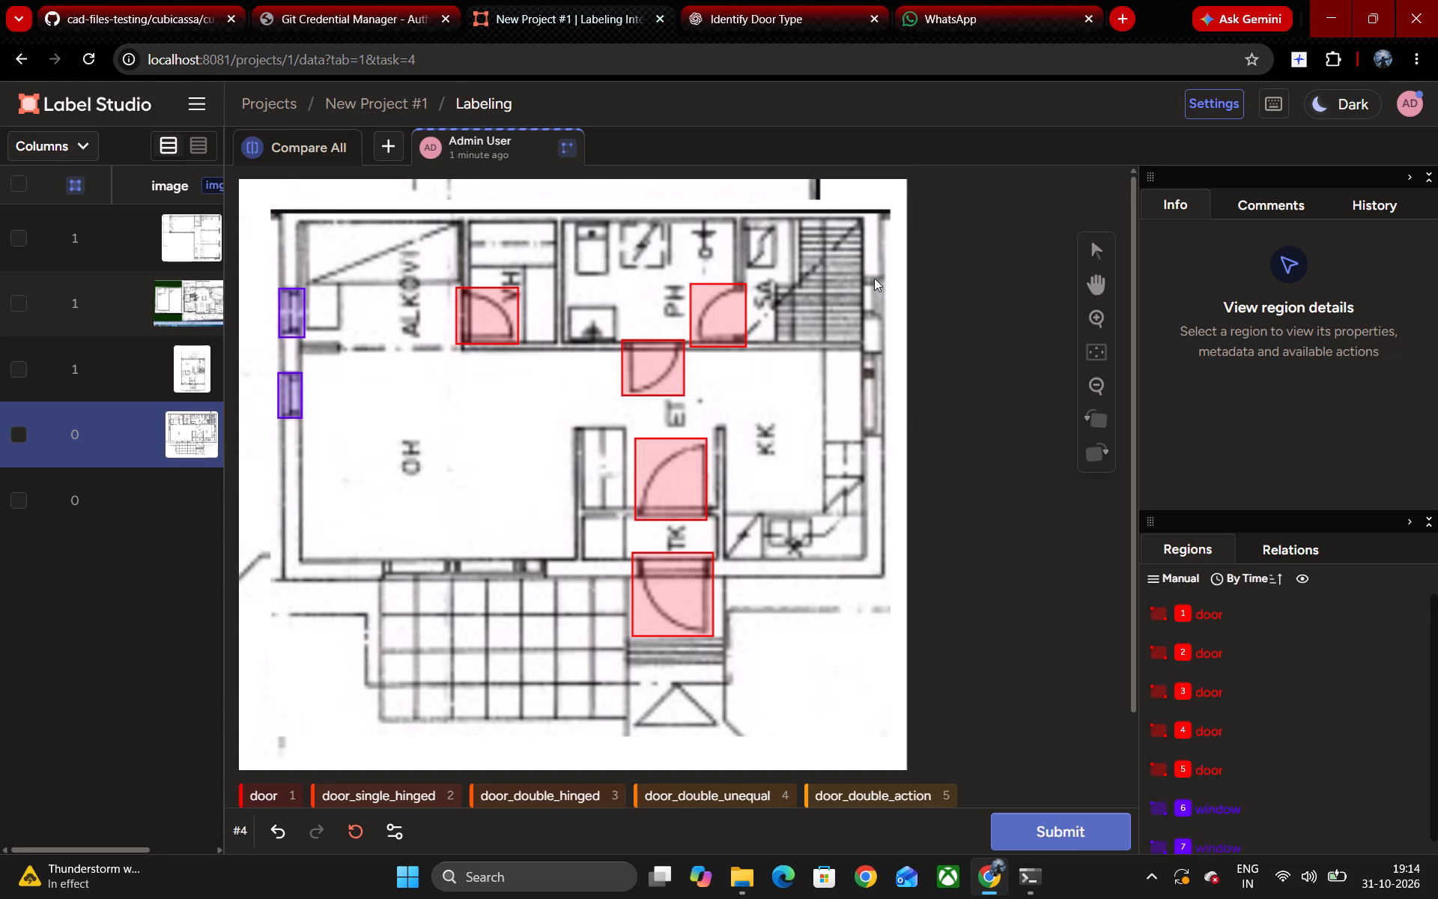
pyautogui.moveTo(859, 271); pyautogui.dragTo(885, 321)
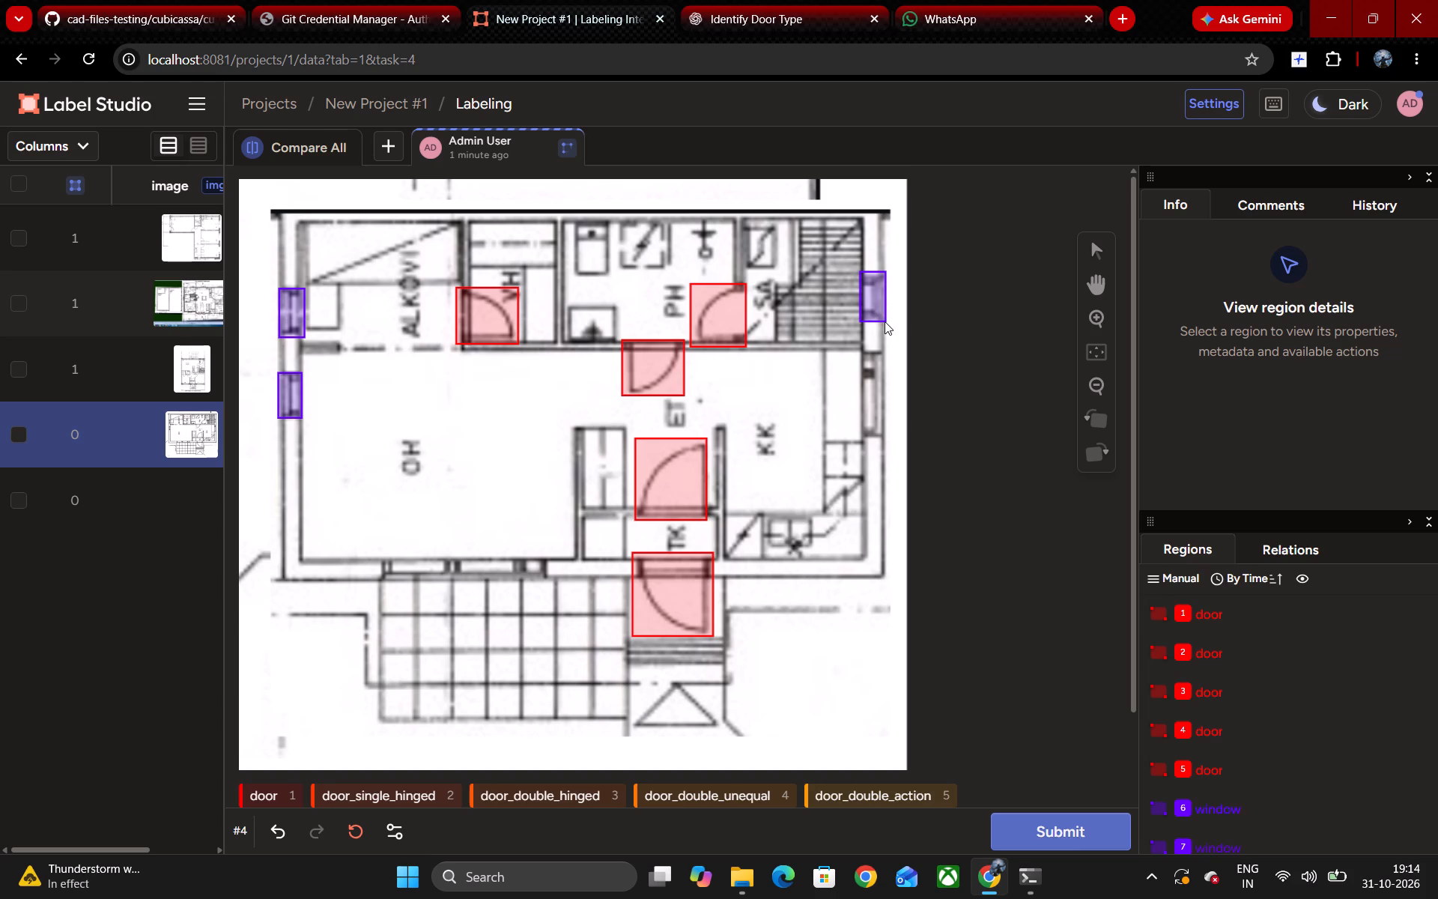
pyautogui.moveTo(885, 321); pyautogui.dragTo(885, 319)
pyautogui.press('z')
pyautogui.moveTo(857, 349); pyautogui.dragTo(870, 376)
pyautogui.moveTo(870, 376); pyautogui.dragTo(884, 437)
# Box the wide OH window on the wall facing the tiled terrace with the window label.
pyautogui.scroll(-4, 634, 307)
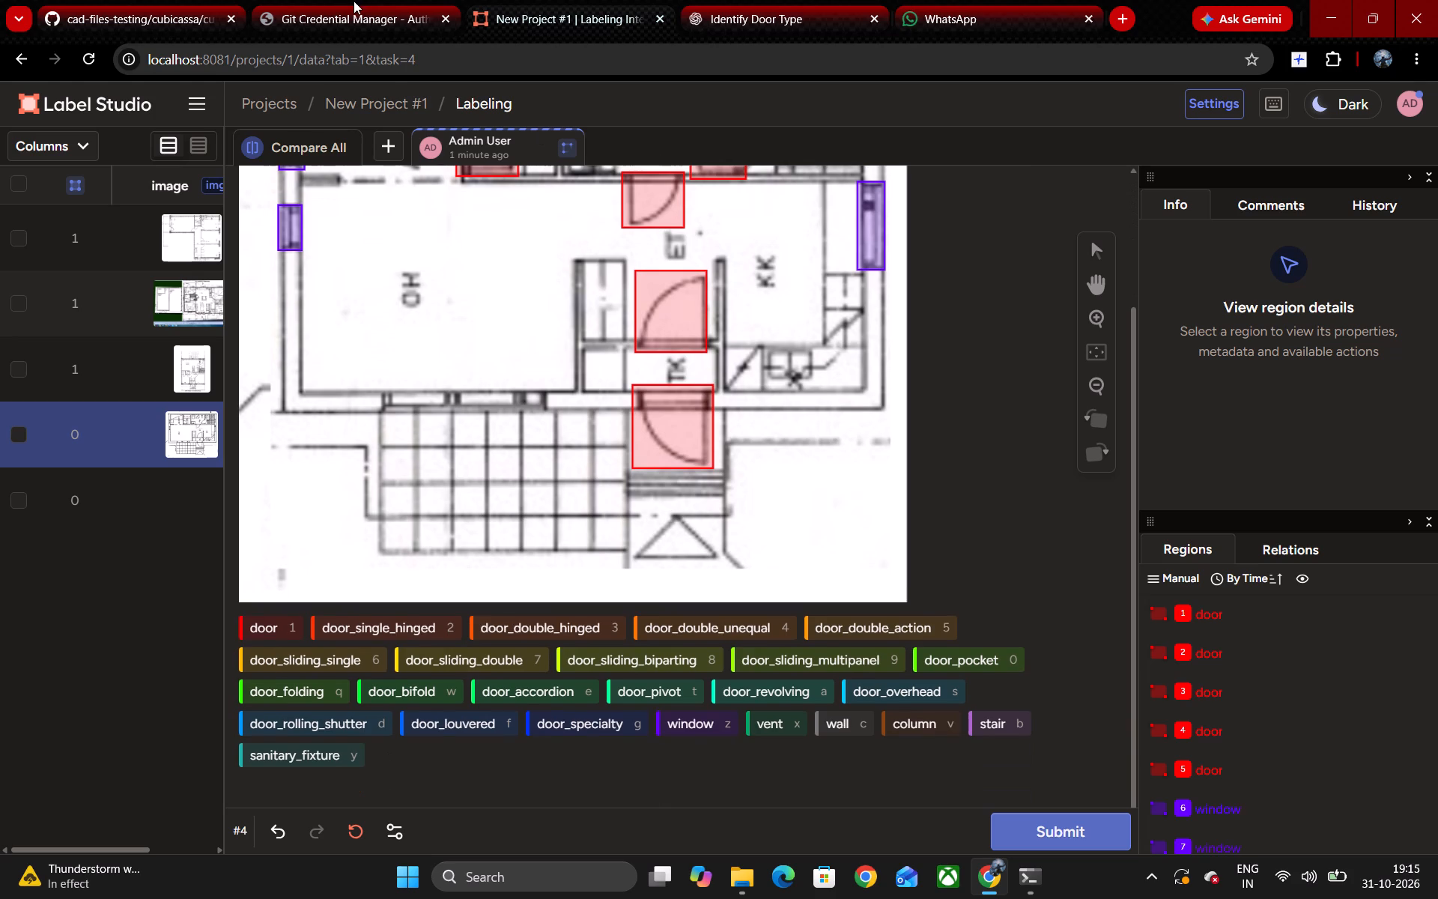
pyautogui.press('z')
pyautogui.moveTo(383, 390); pyautogui.dragTo(536, 413)
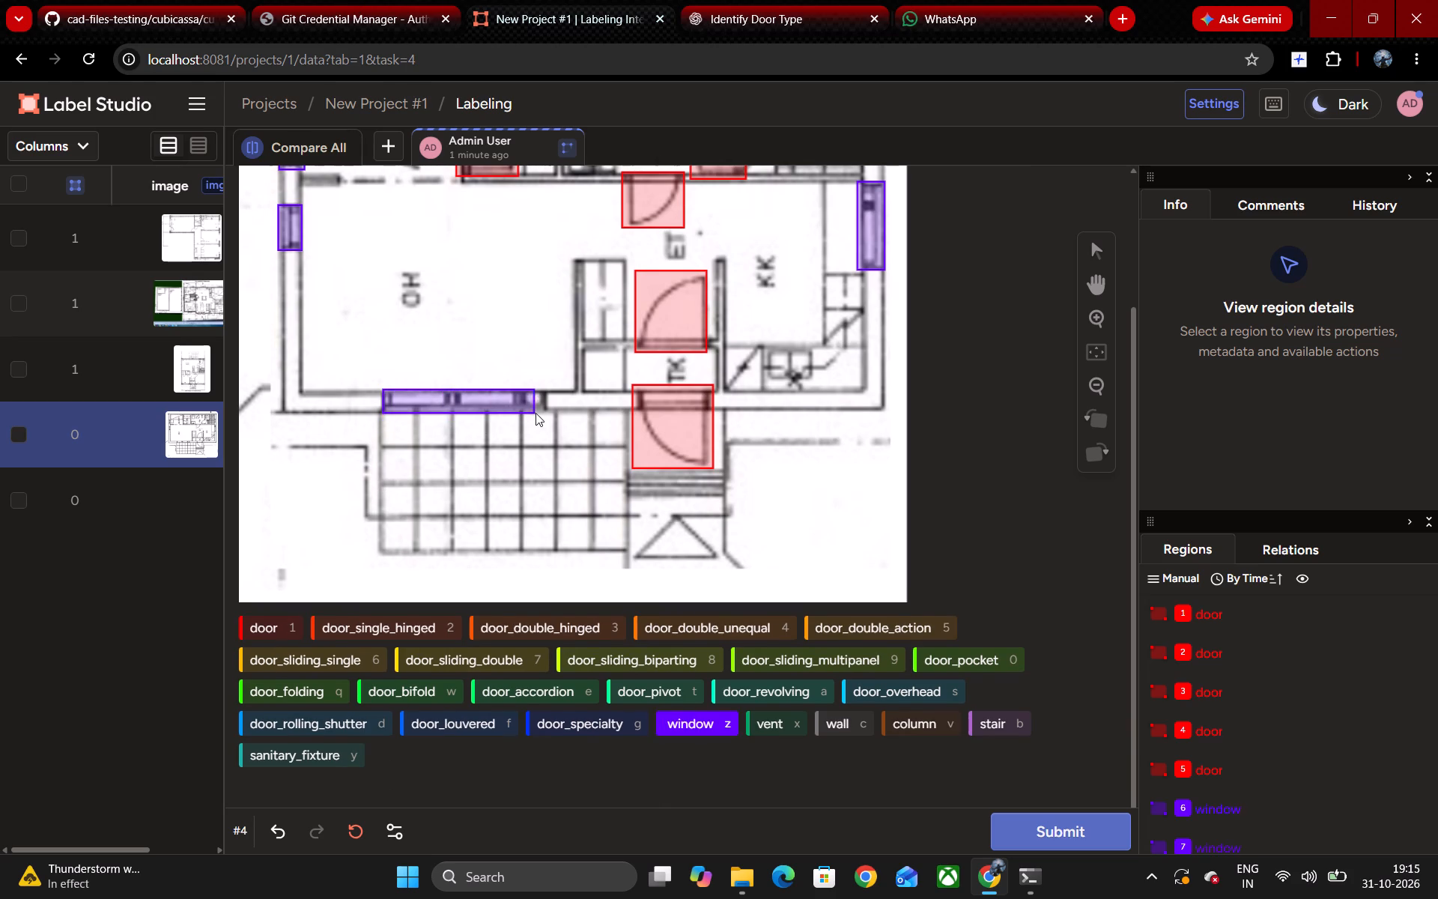
pyautogui.moveTo(536, 413); pyautogui.dragTo(548, 413)
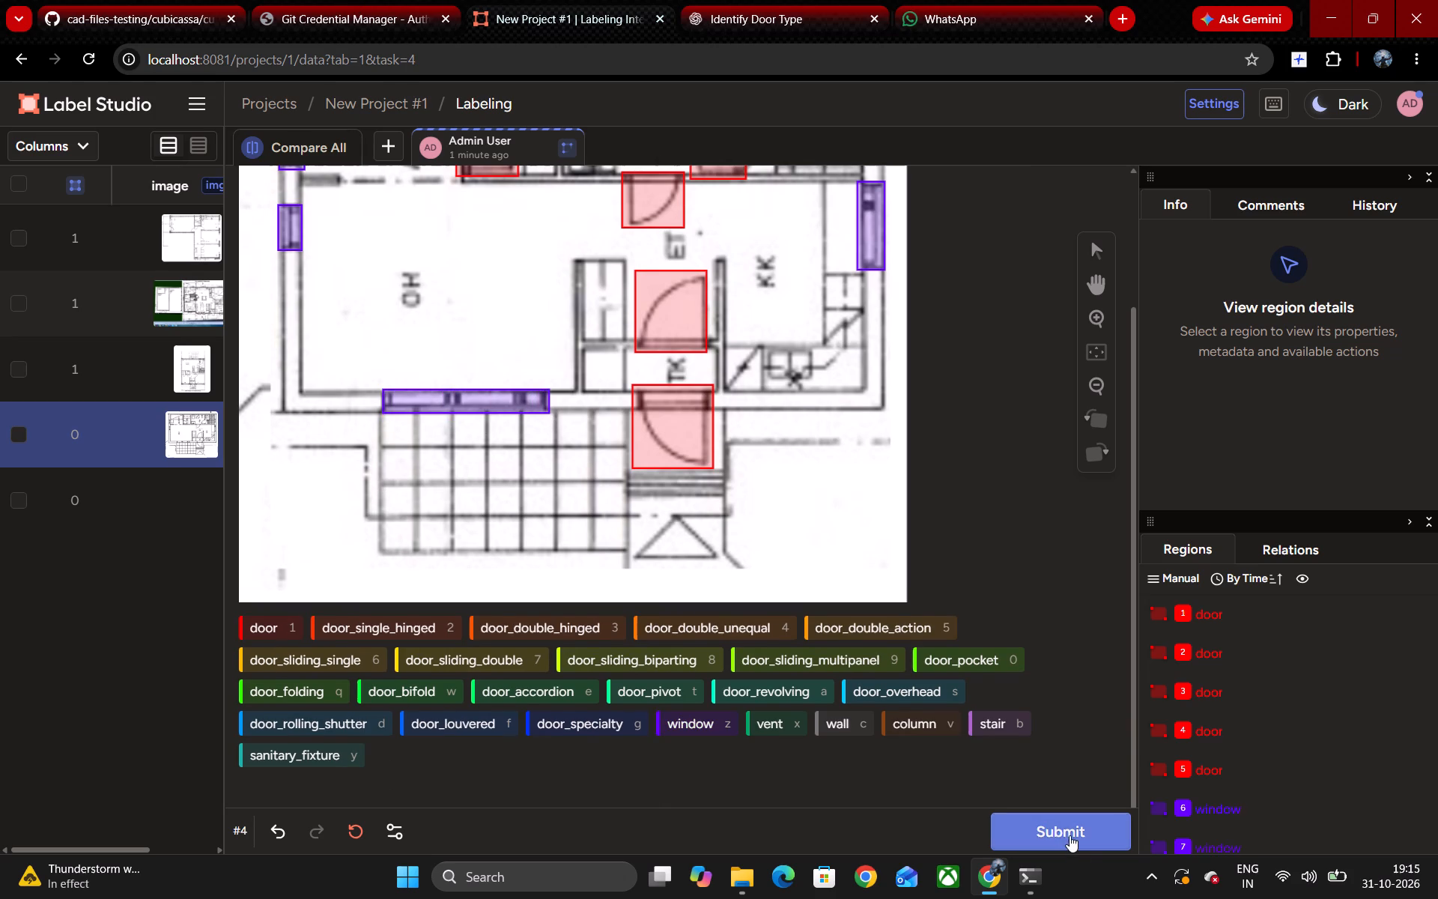
# Submit the fourth floor plan's annotation.
pyautogui.click(1070, 835)
# Open the fifth floor plan task.
pyautogui.click(157, 507)
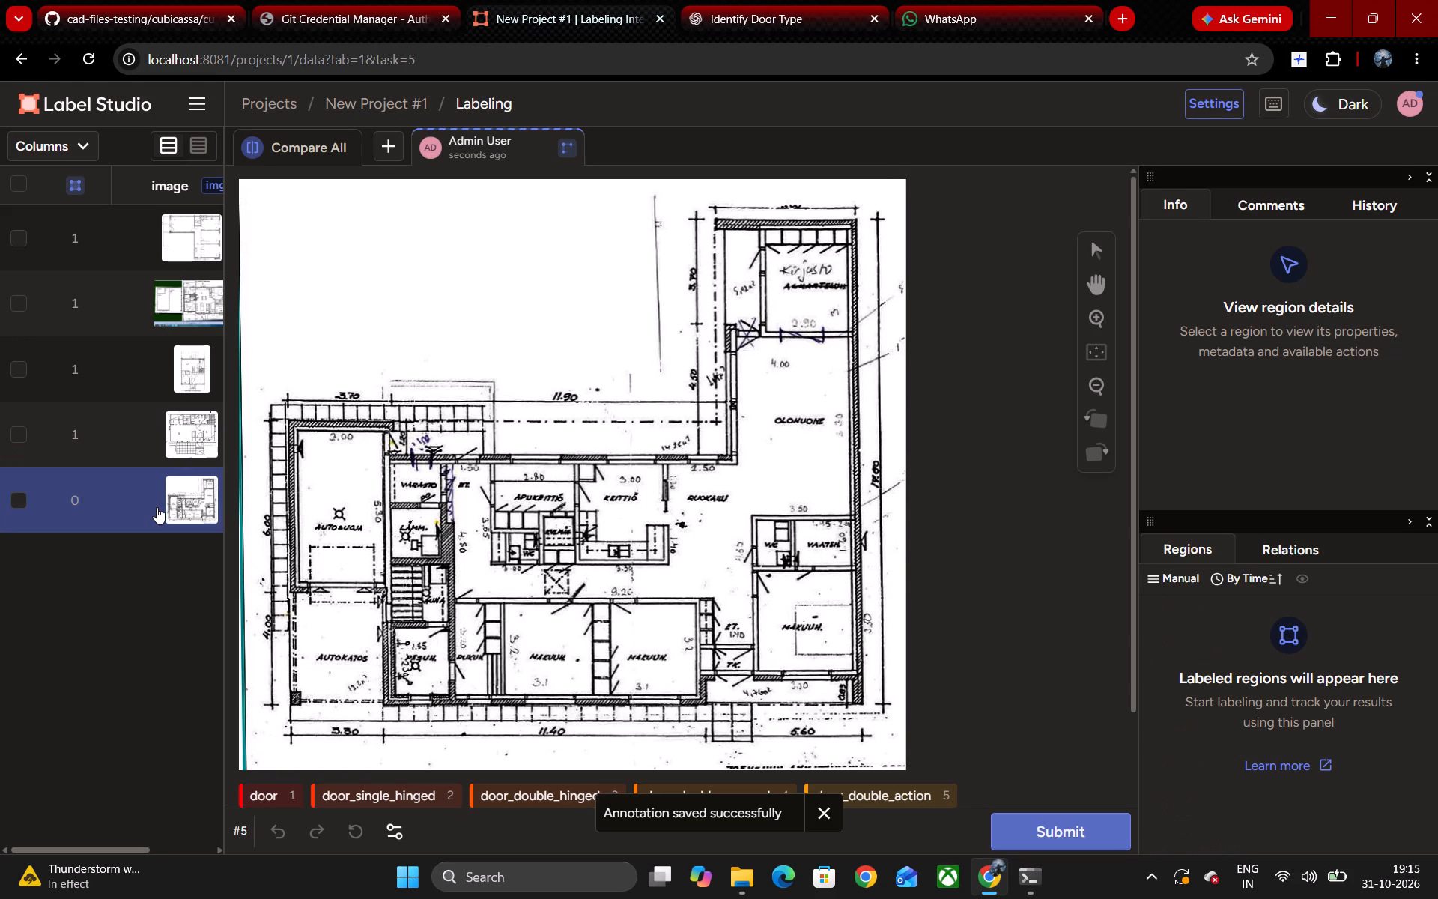
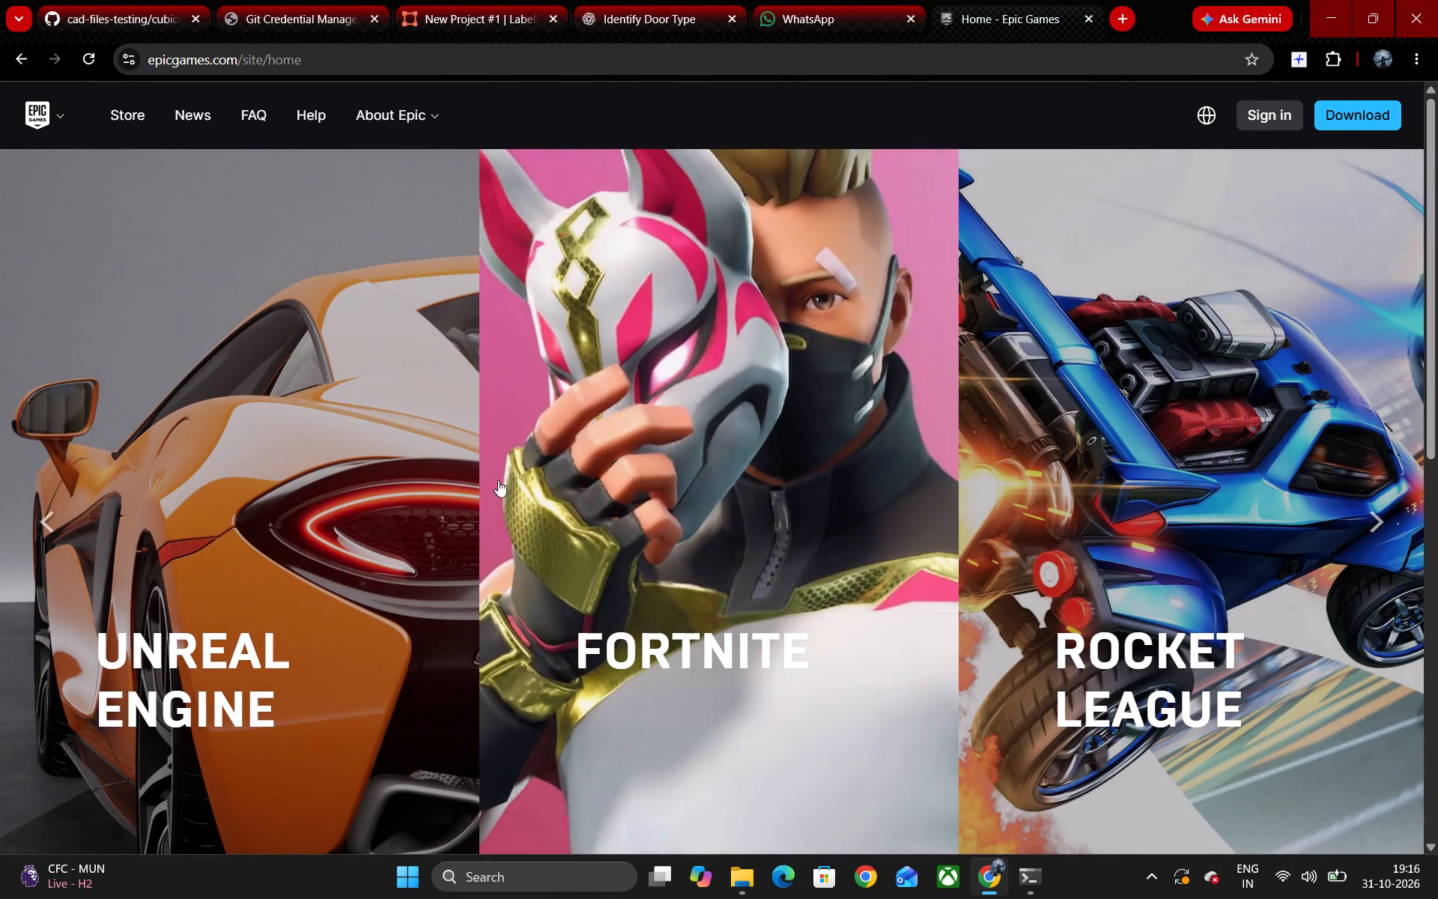
# Browse the Epic Games Store's deals, free games and top lists, and close its browser tab to return to Label Studio.
pyautogui.click(124, 121)
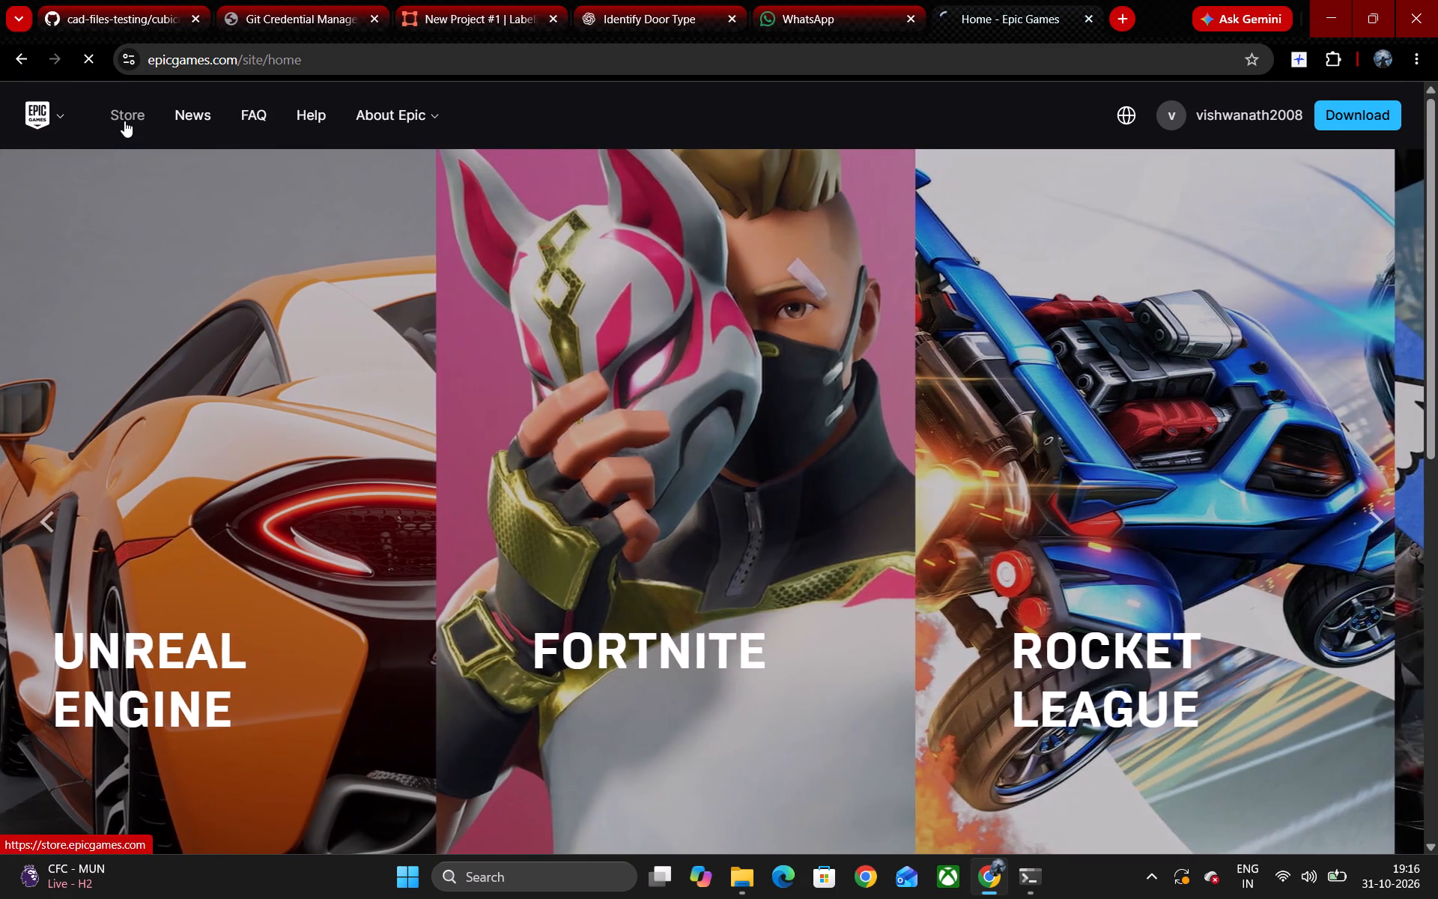
pyautogui.click(124, 121)
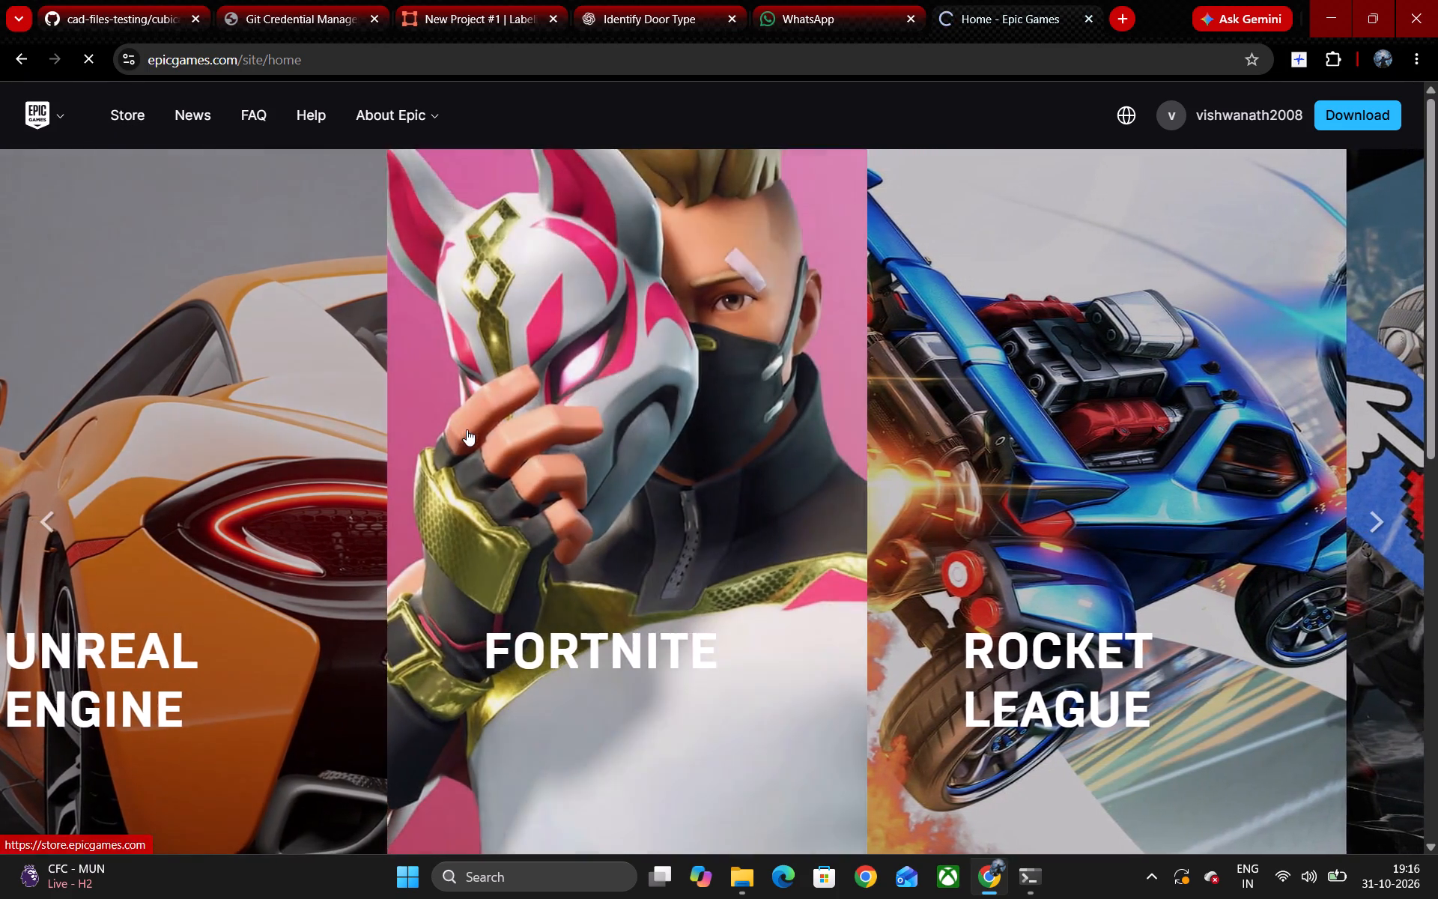
pyautogui.scroll(-9, 467, 429)
pyautogui.scroll(3, 467, 429)
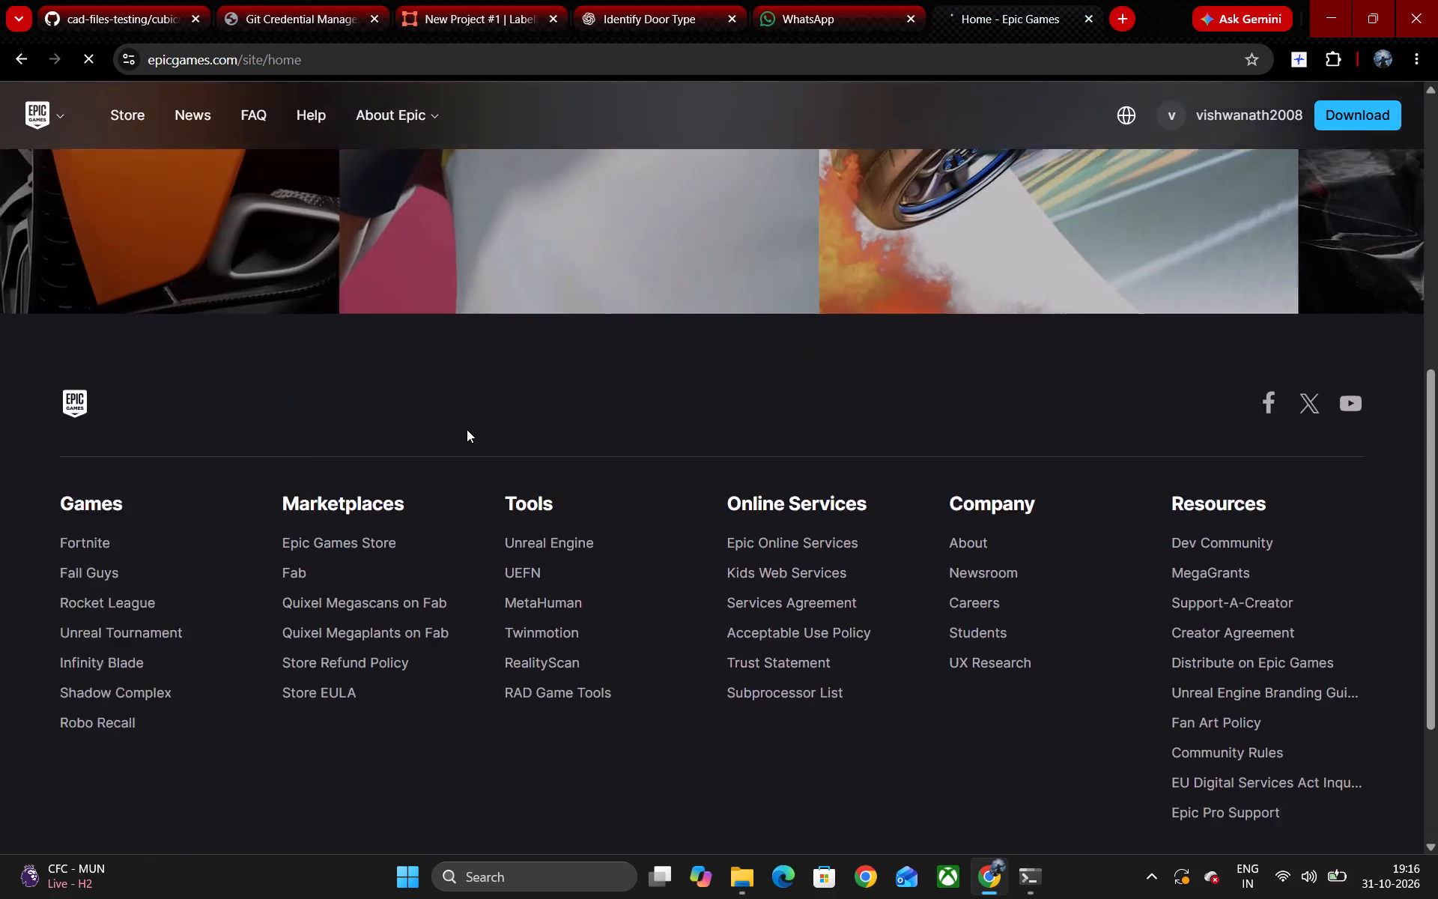
pyautogui.scroll(8, 467, 429)
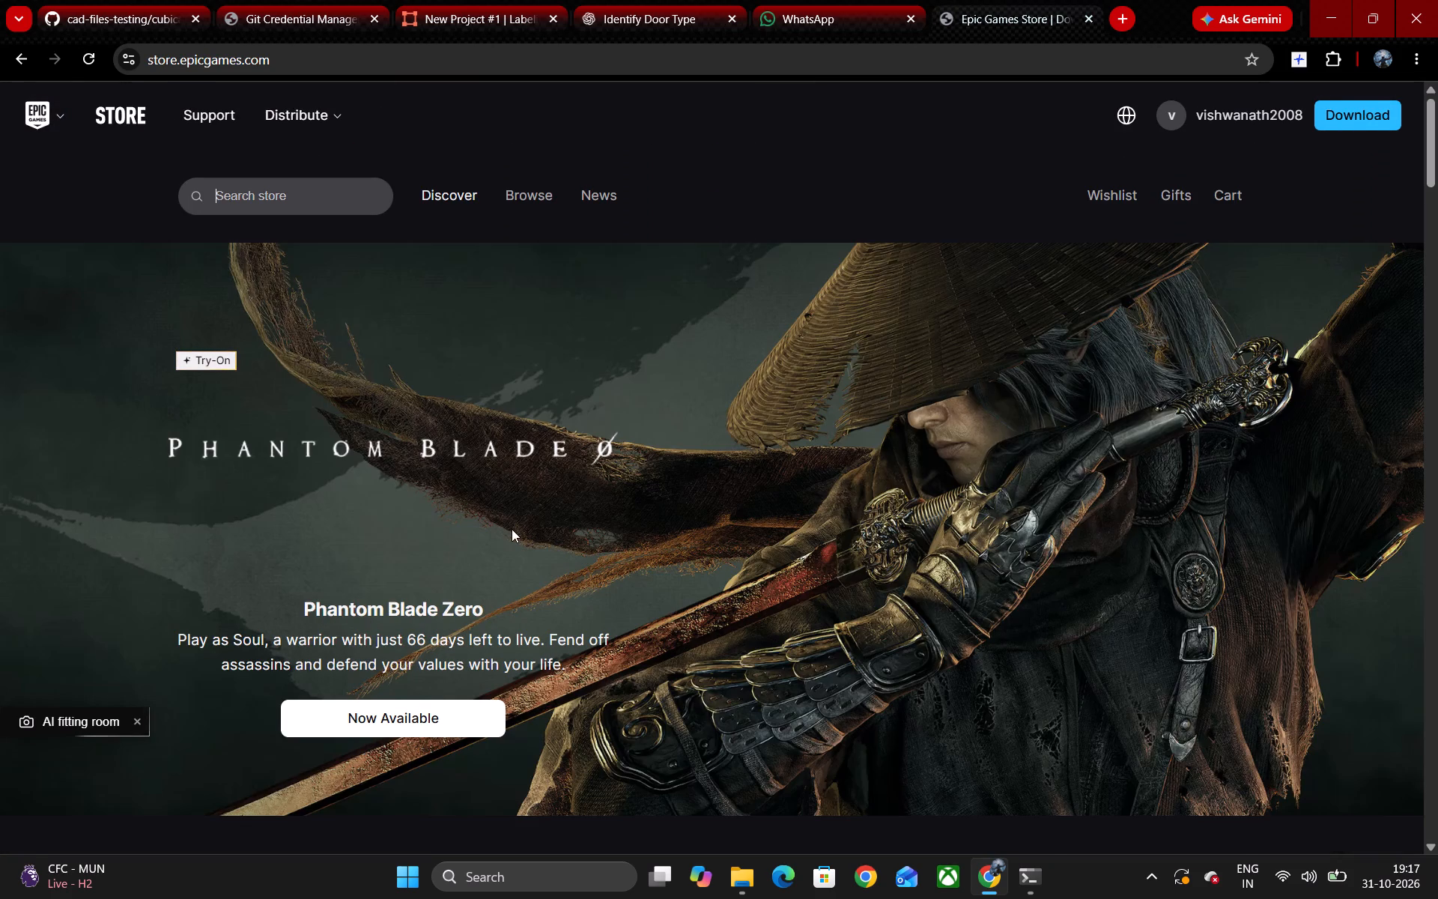
pyautogui.scroll(-19, 512, 529)
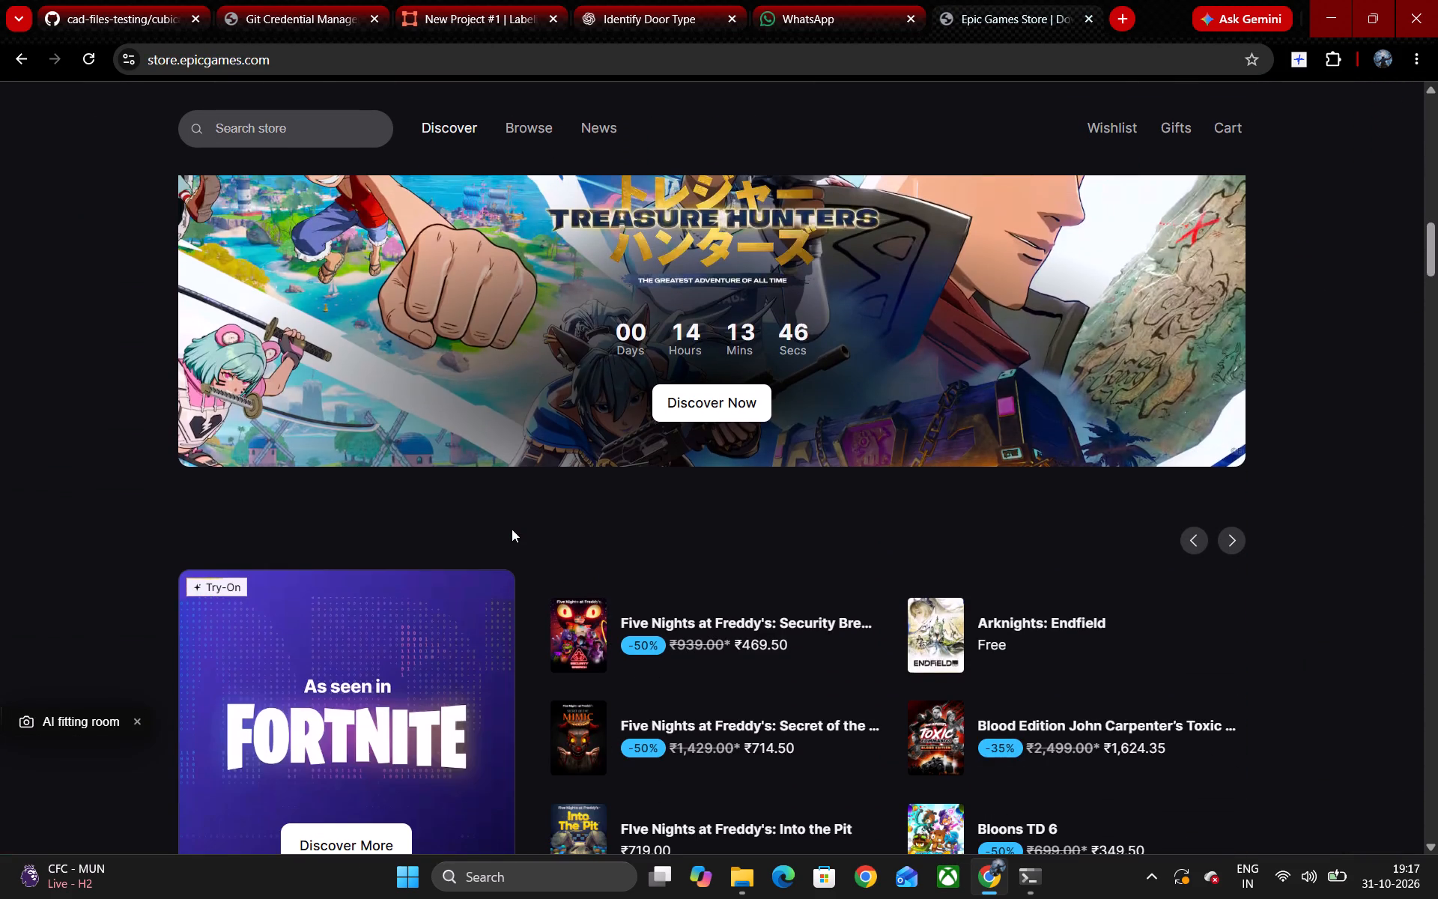
pyautogui.scroll(-9, 512, 529)
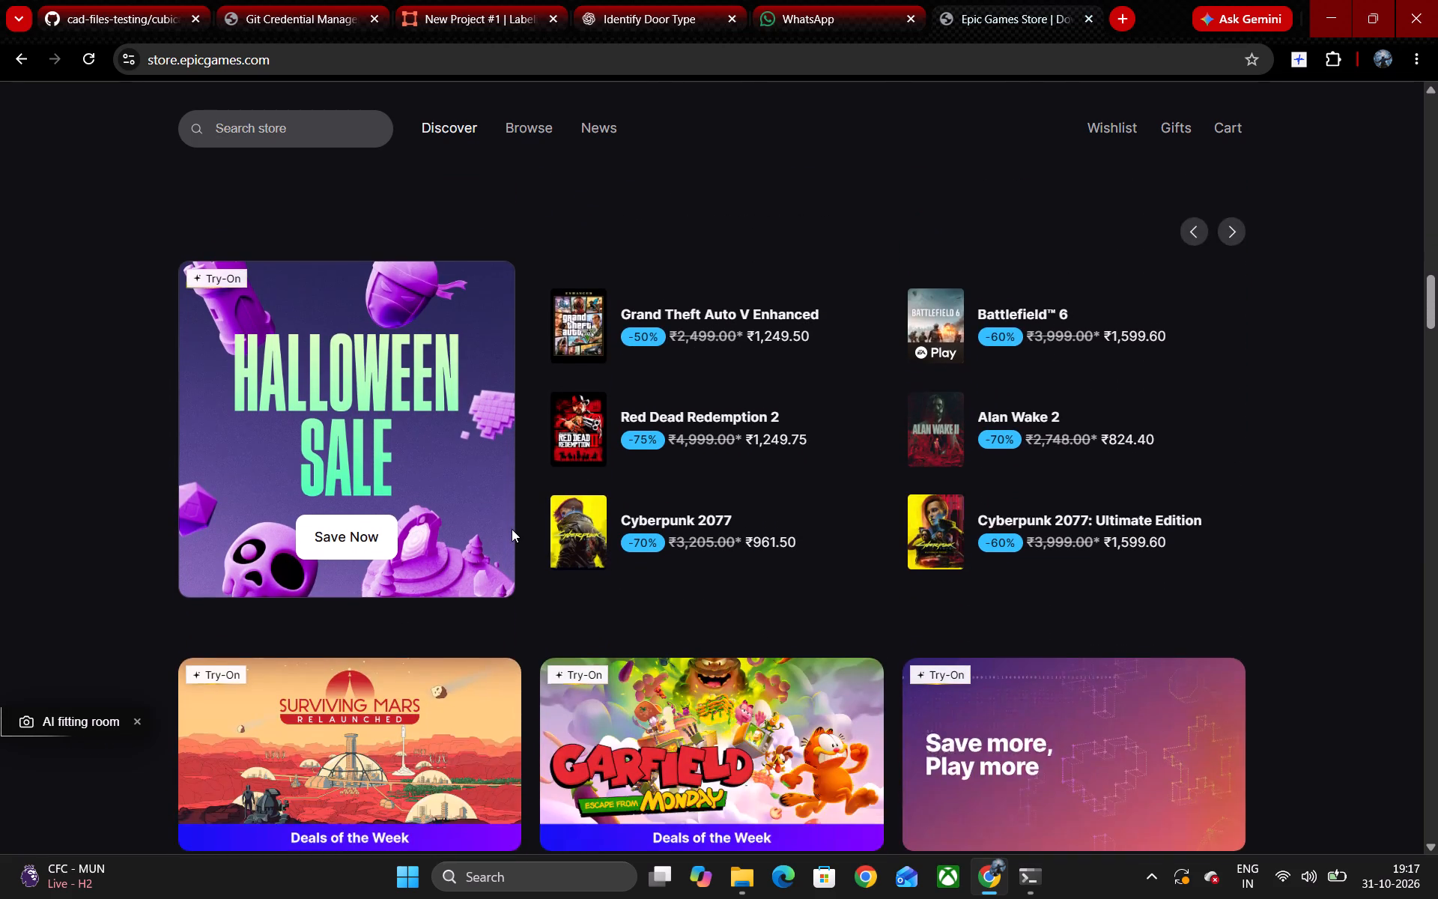
pyautogui.scroll(-5, 512, 529)
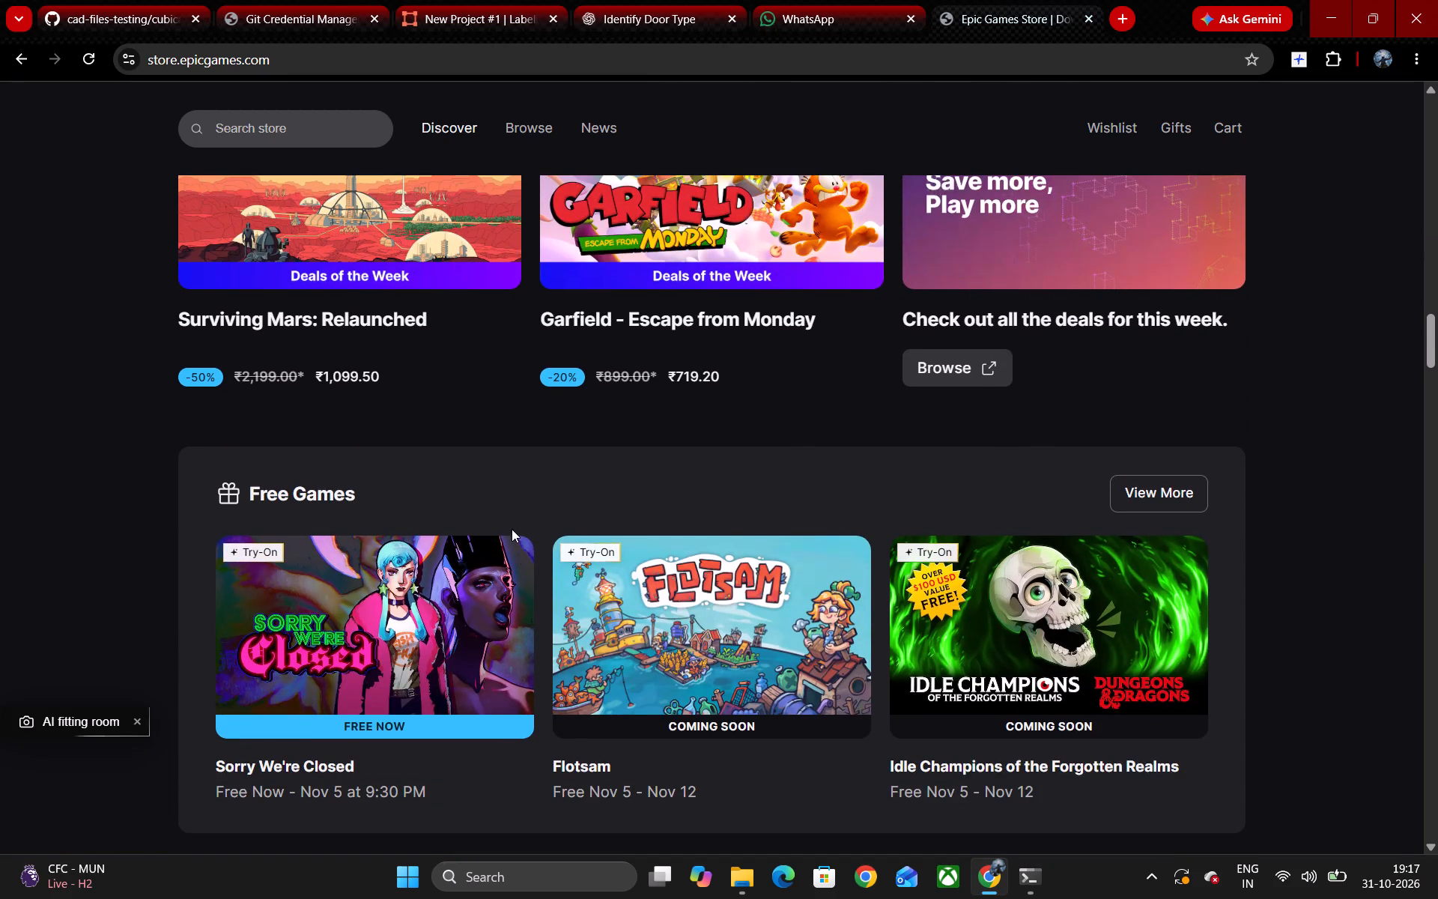
pyautogui.scroll(3, 512, 529)
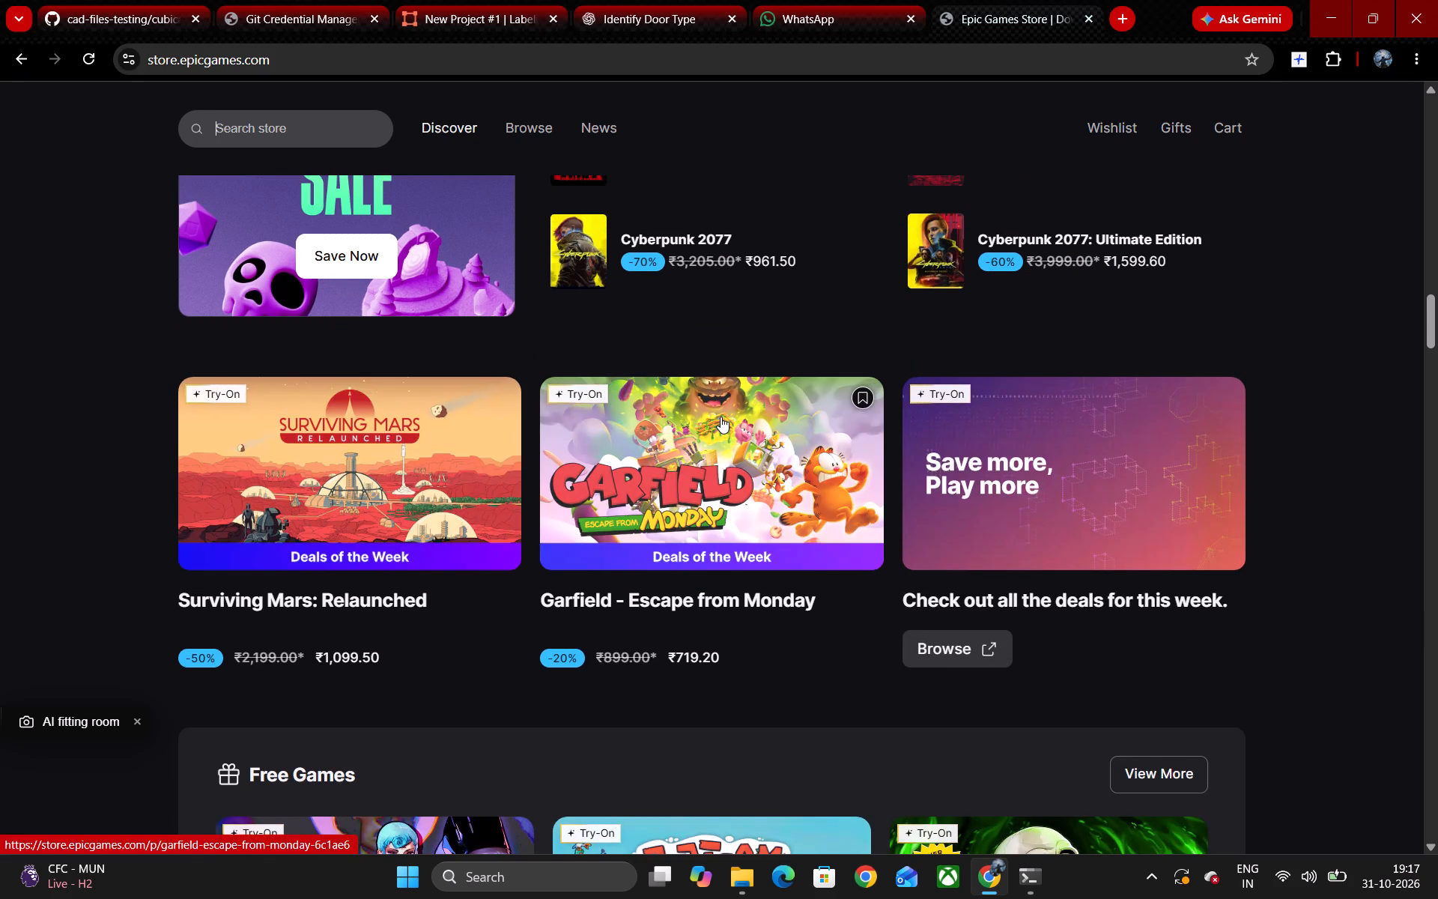
pyautogui.scroll(-10, 720, 417)
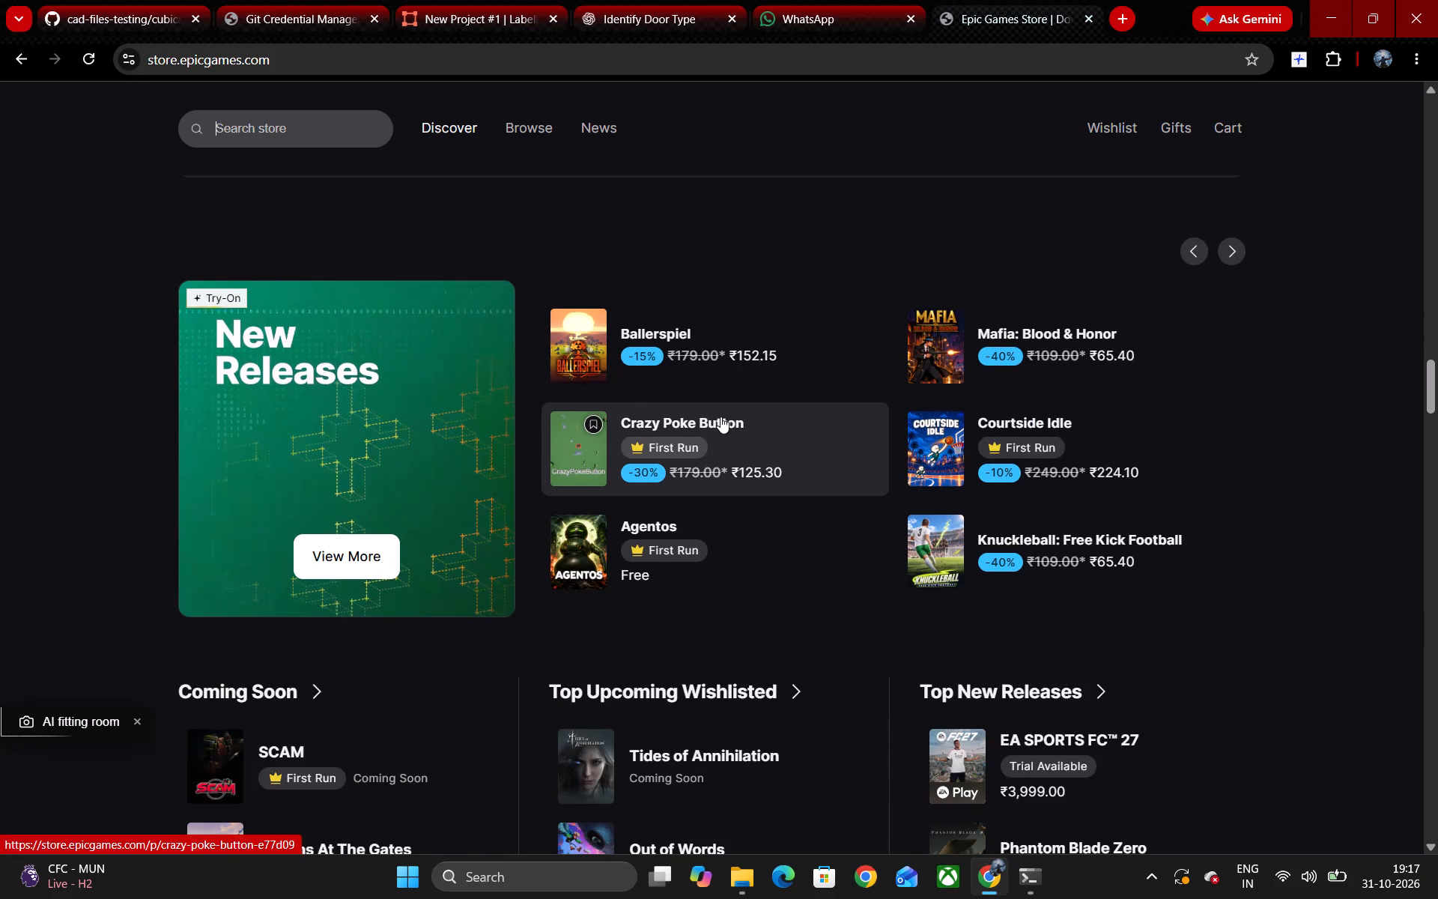
pyautogui.scroll(-5, 720, 417)
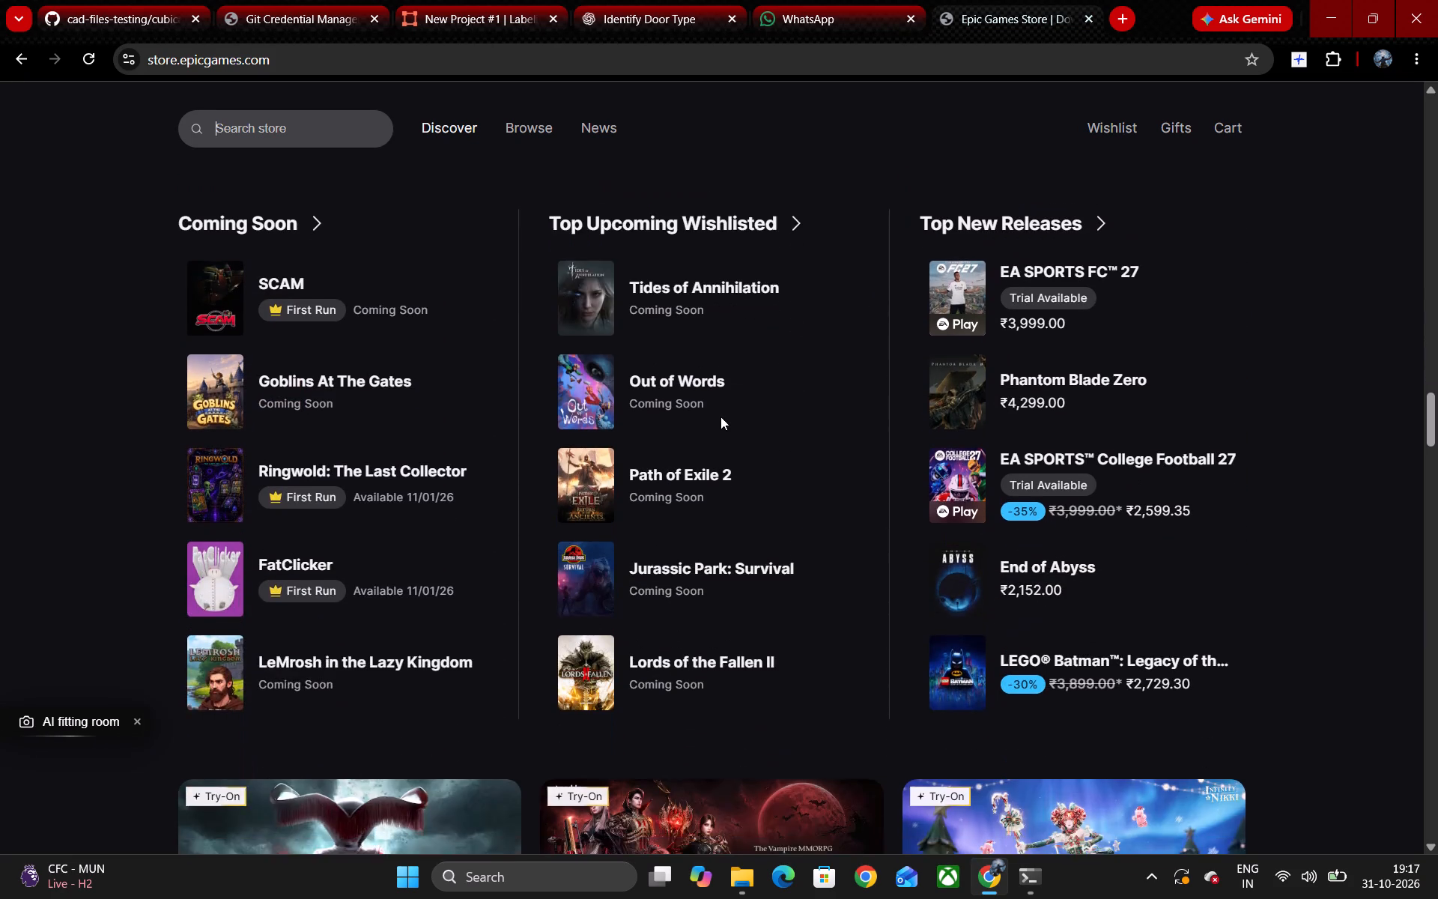
pyautogui.scroll(-4, 720, 417)
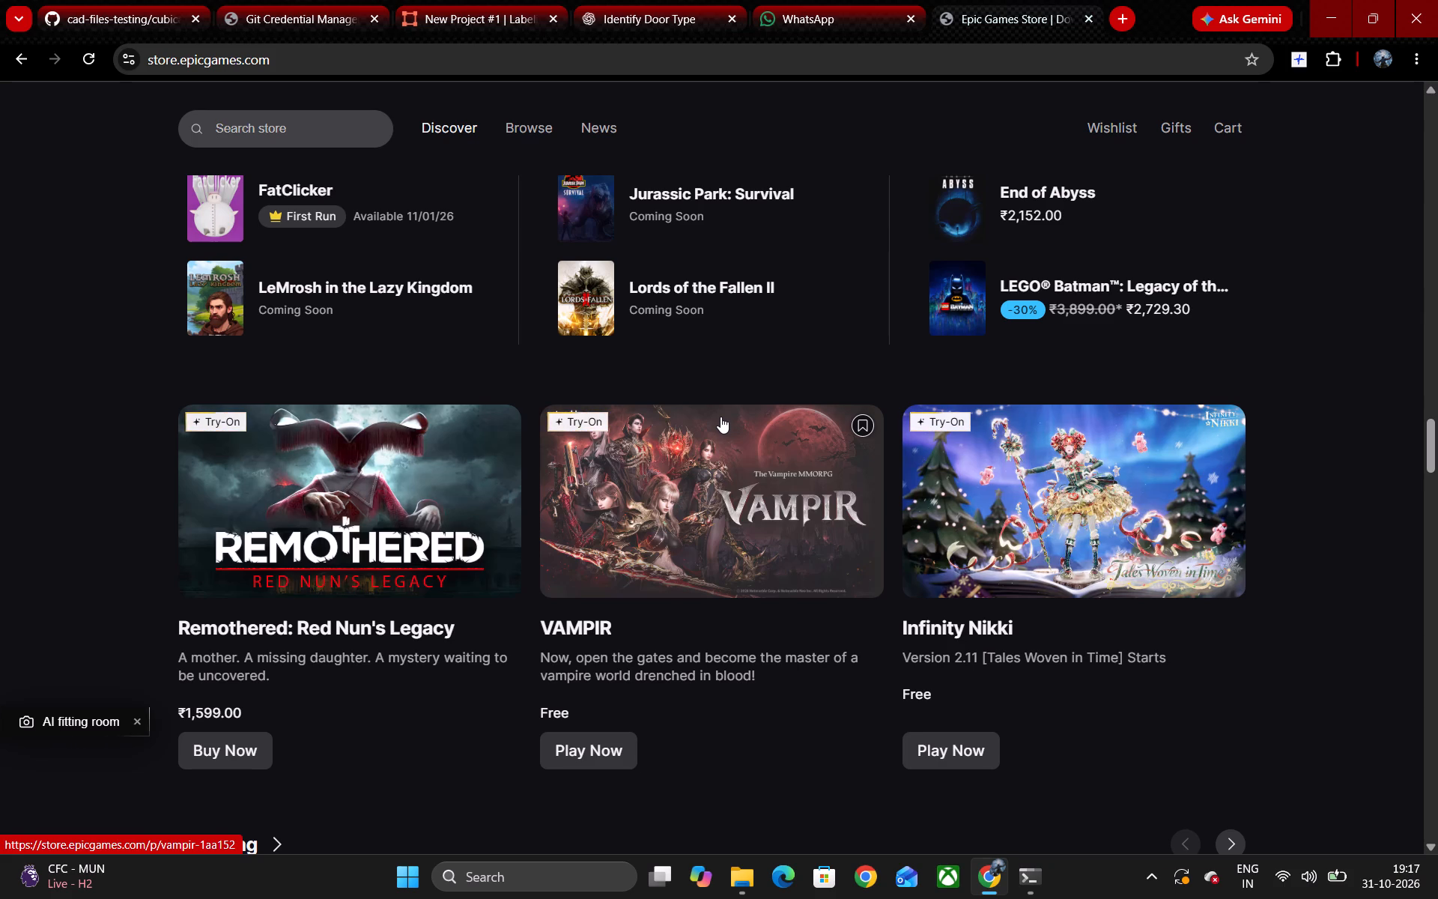
pyautogui.scroll(-3, 720, 417)
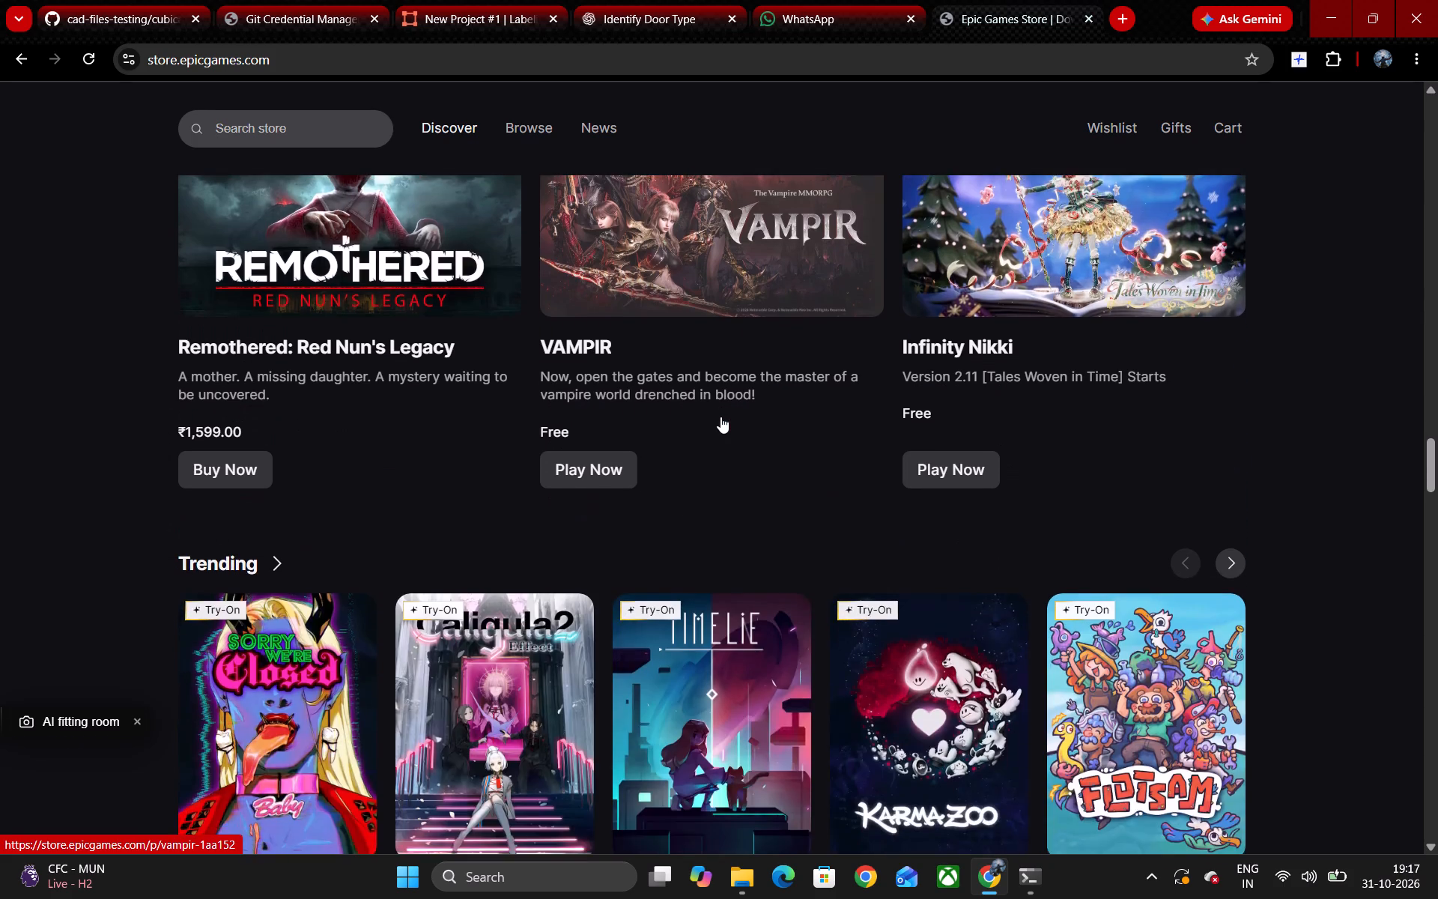
pyautogui.scroll(-3, 720, 417)
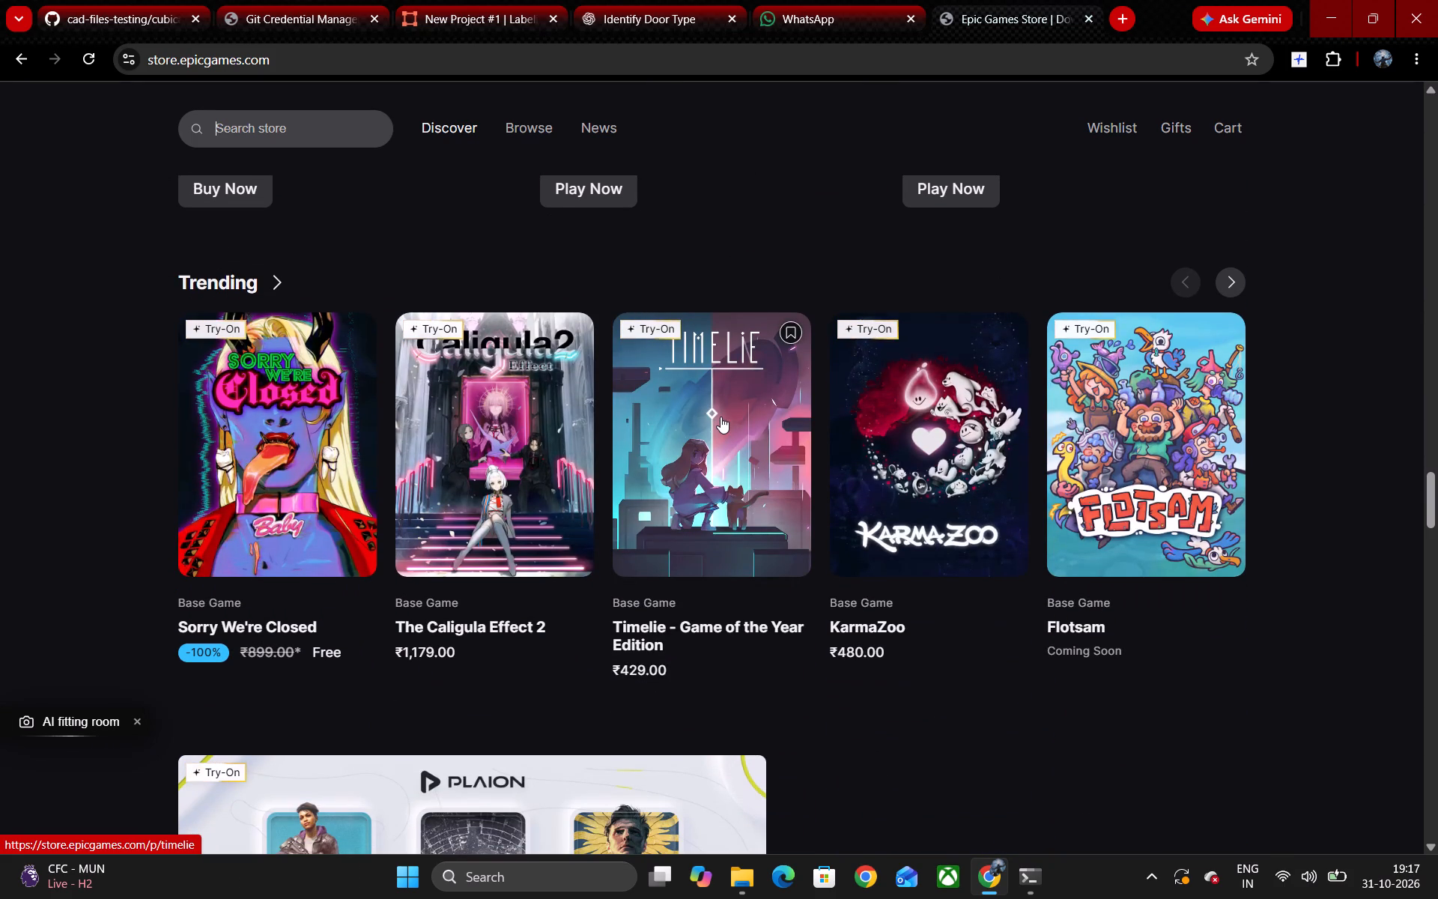
pyautogui.scroll(-1, 720, 417)
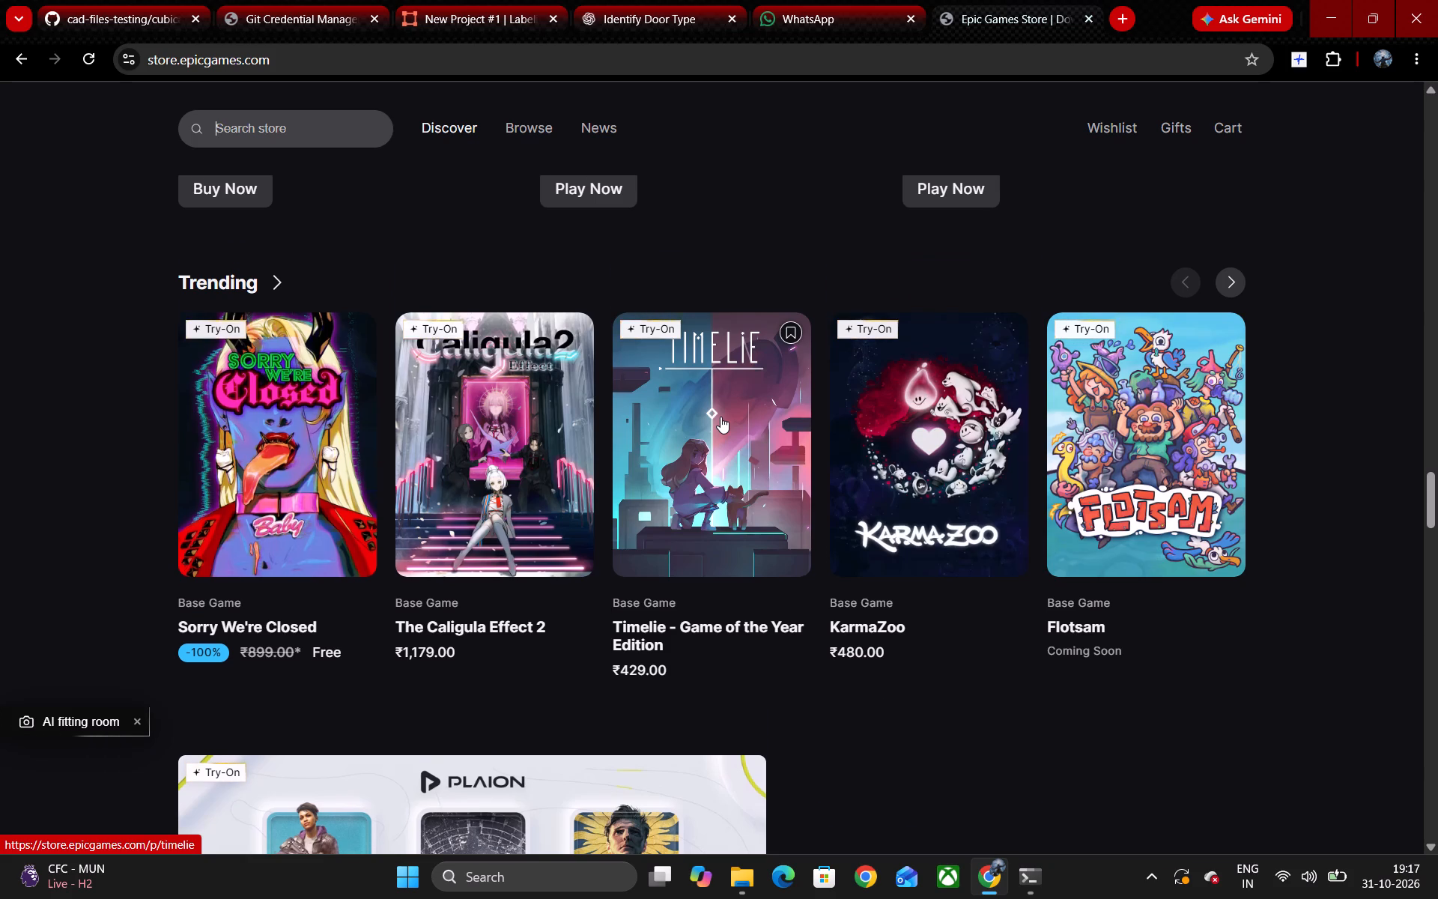
pyautogui.scroll(-2, 720, 417)
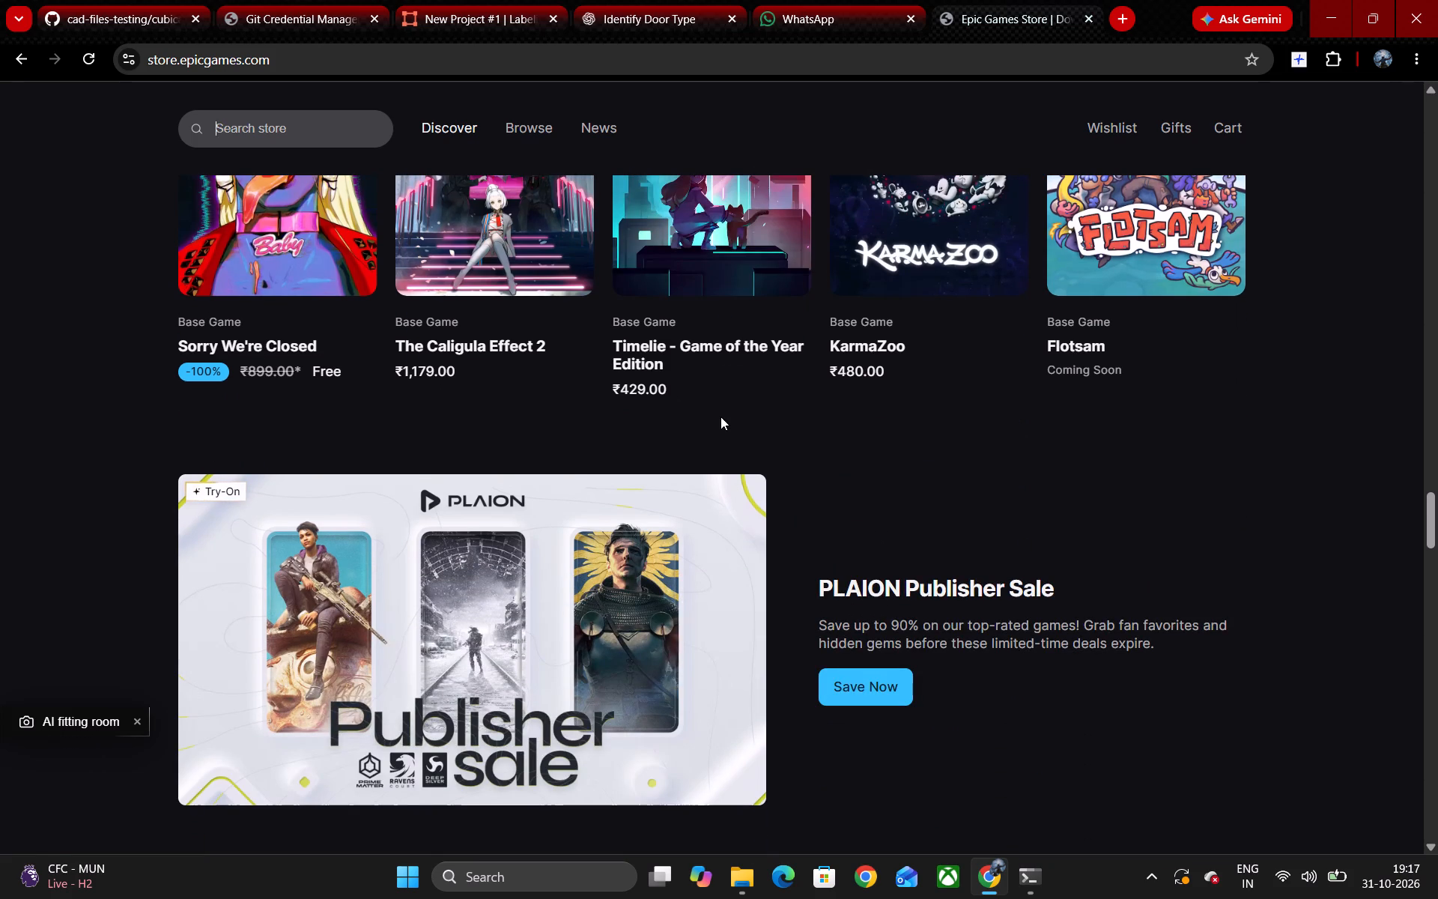
pyautogui.scroll(-5, 720, 417)
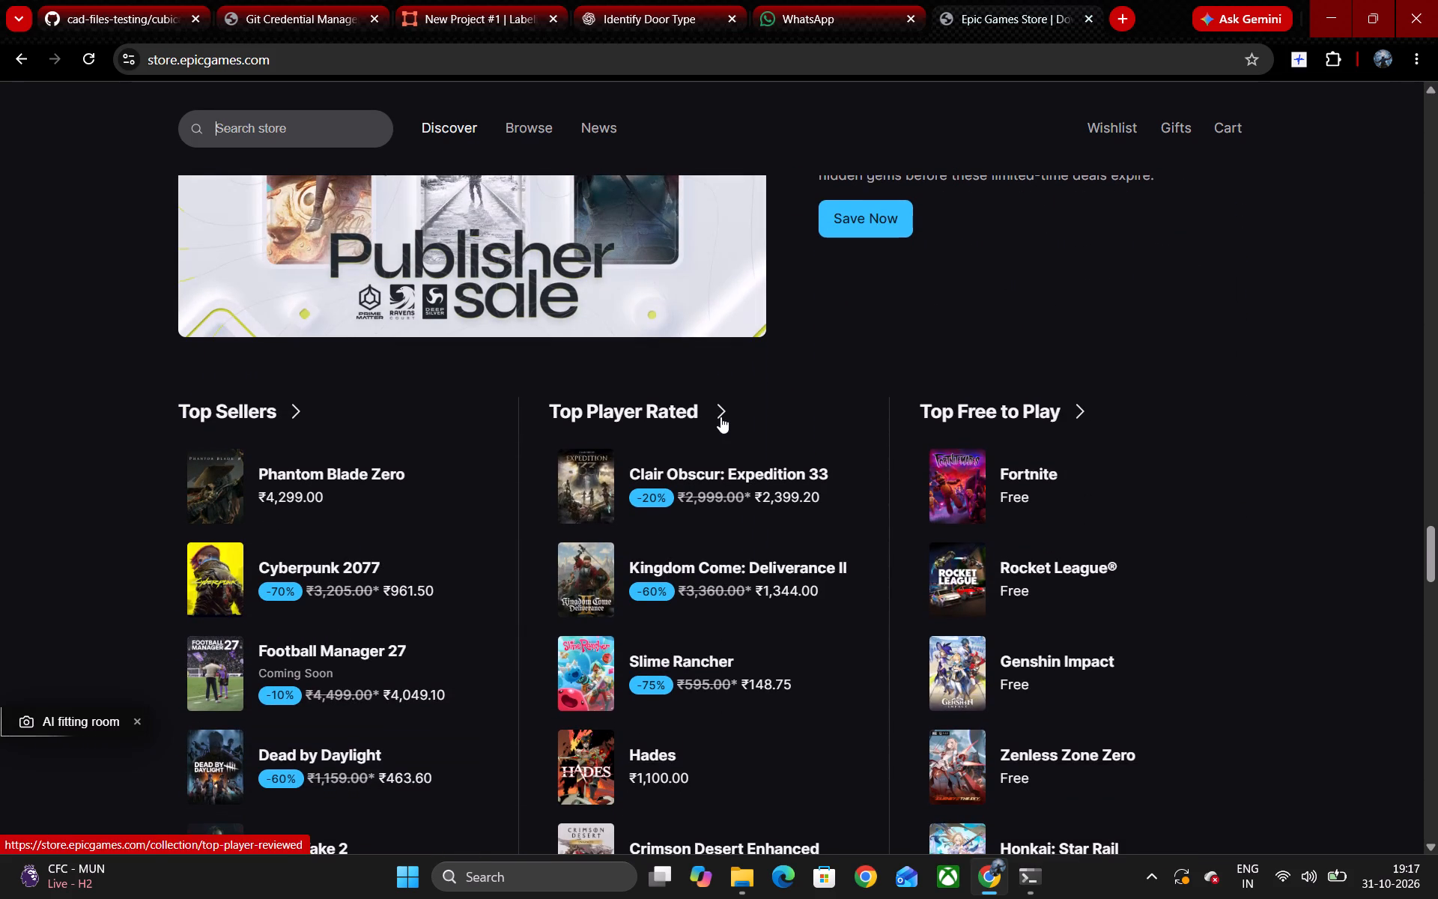
pyautogui.scroll(-2, 720, 417)
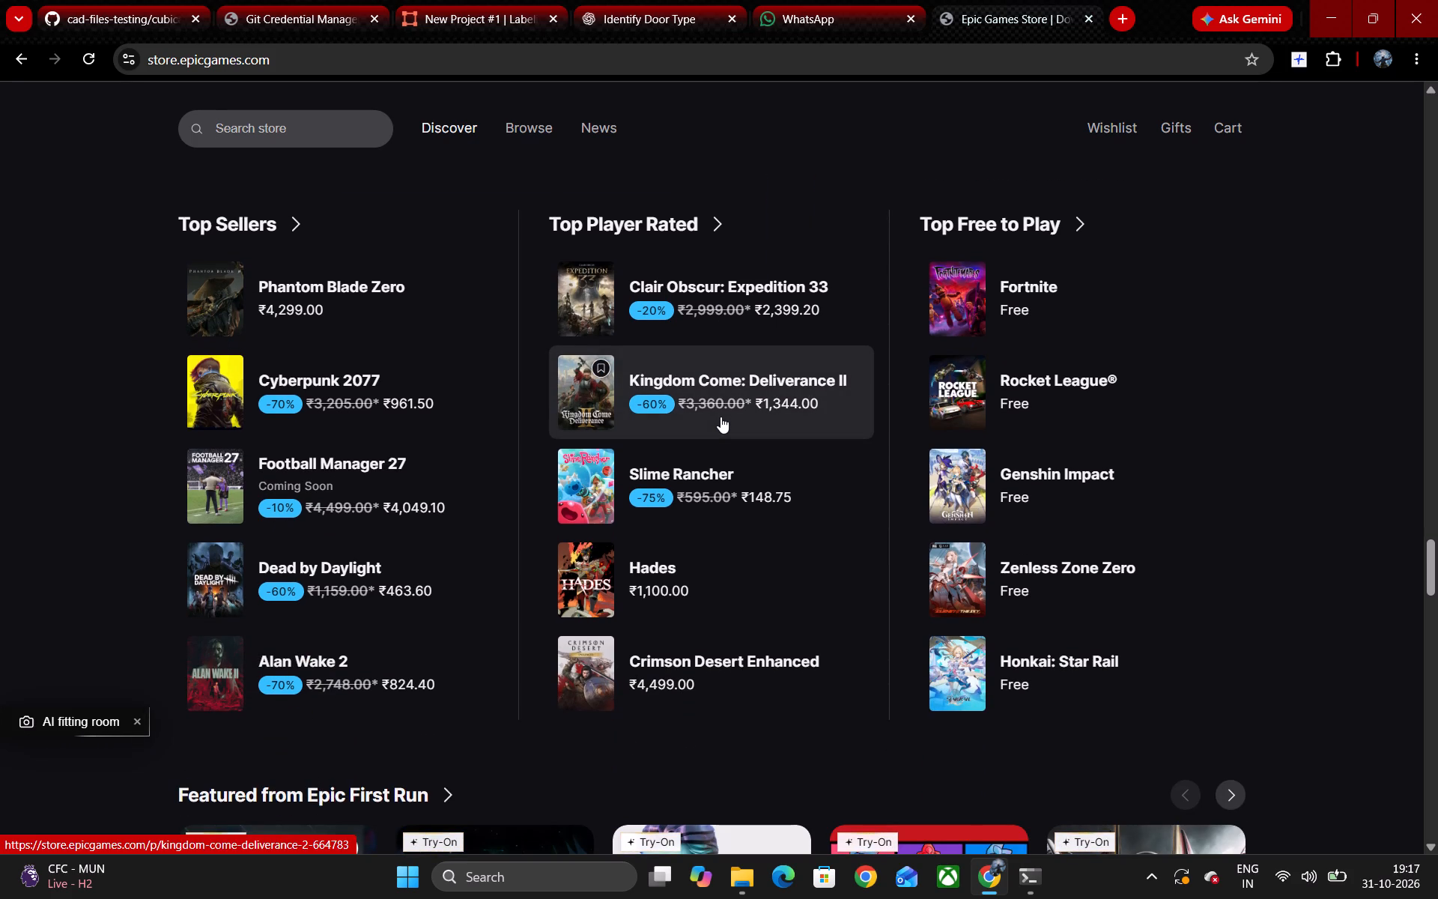
pyautogui.scroll(-2, 720, 417)
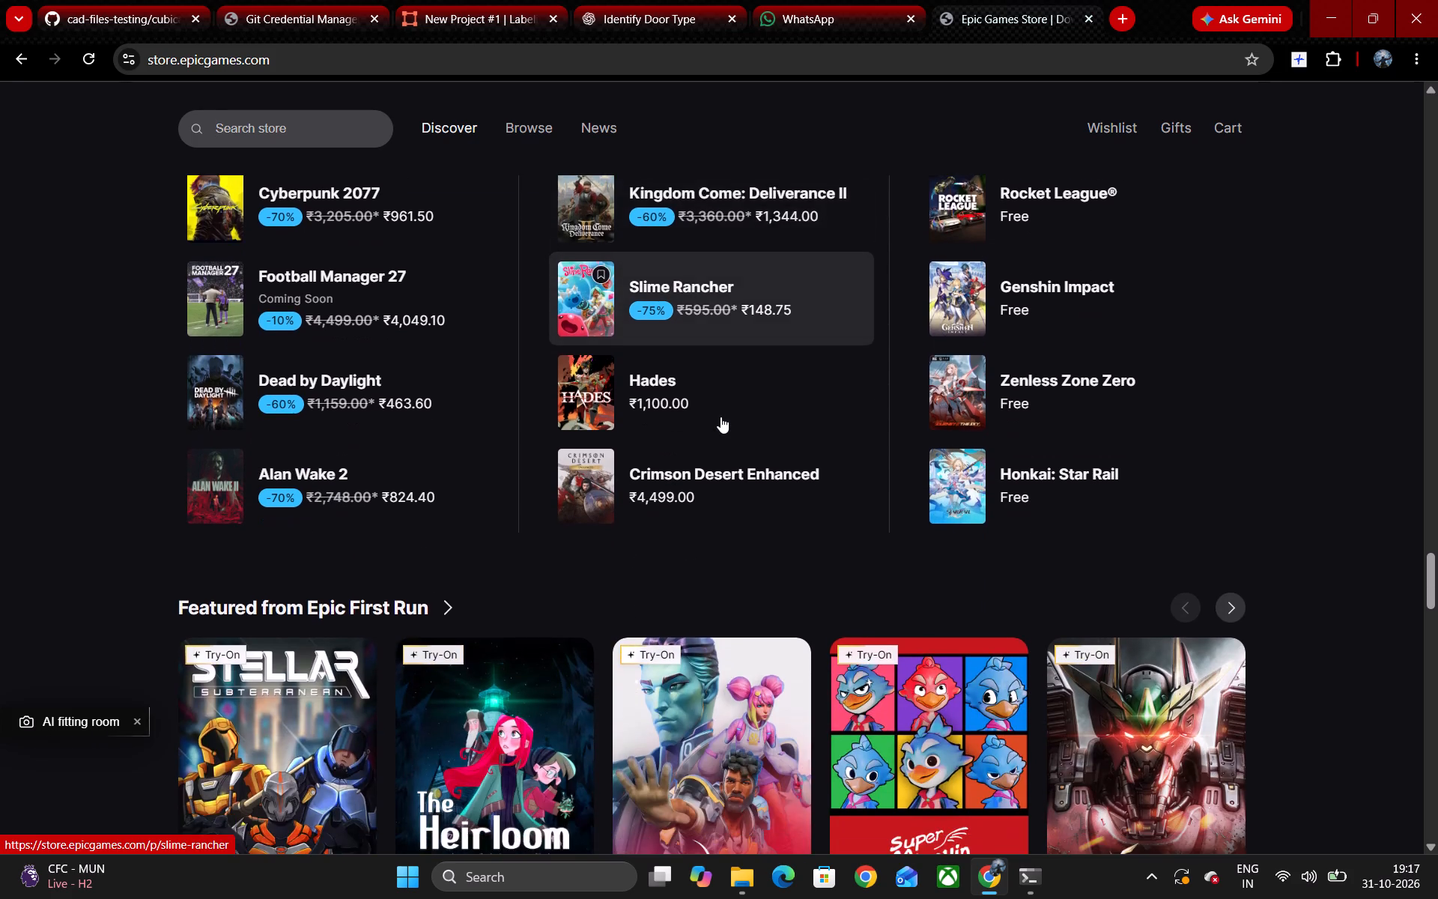
pyautogui.scroll(-5, 720, 417)
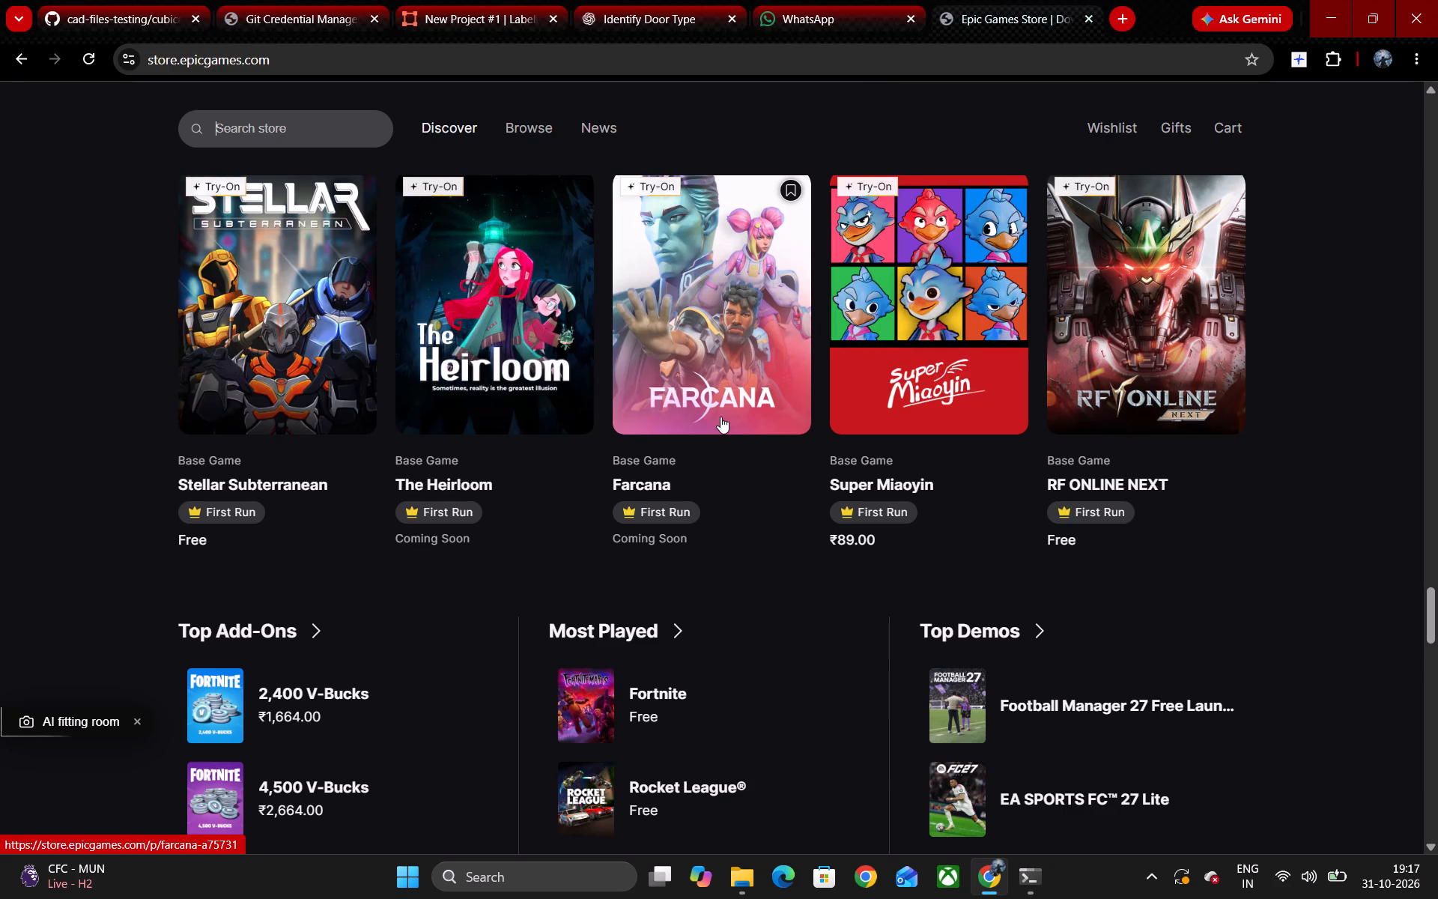
pyautogui.scroll(-3, 720, 417)
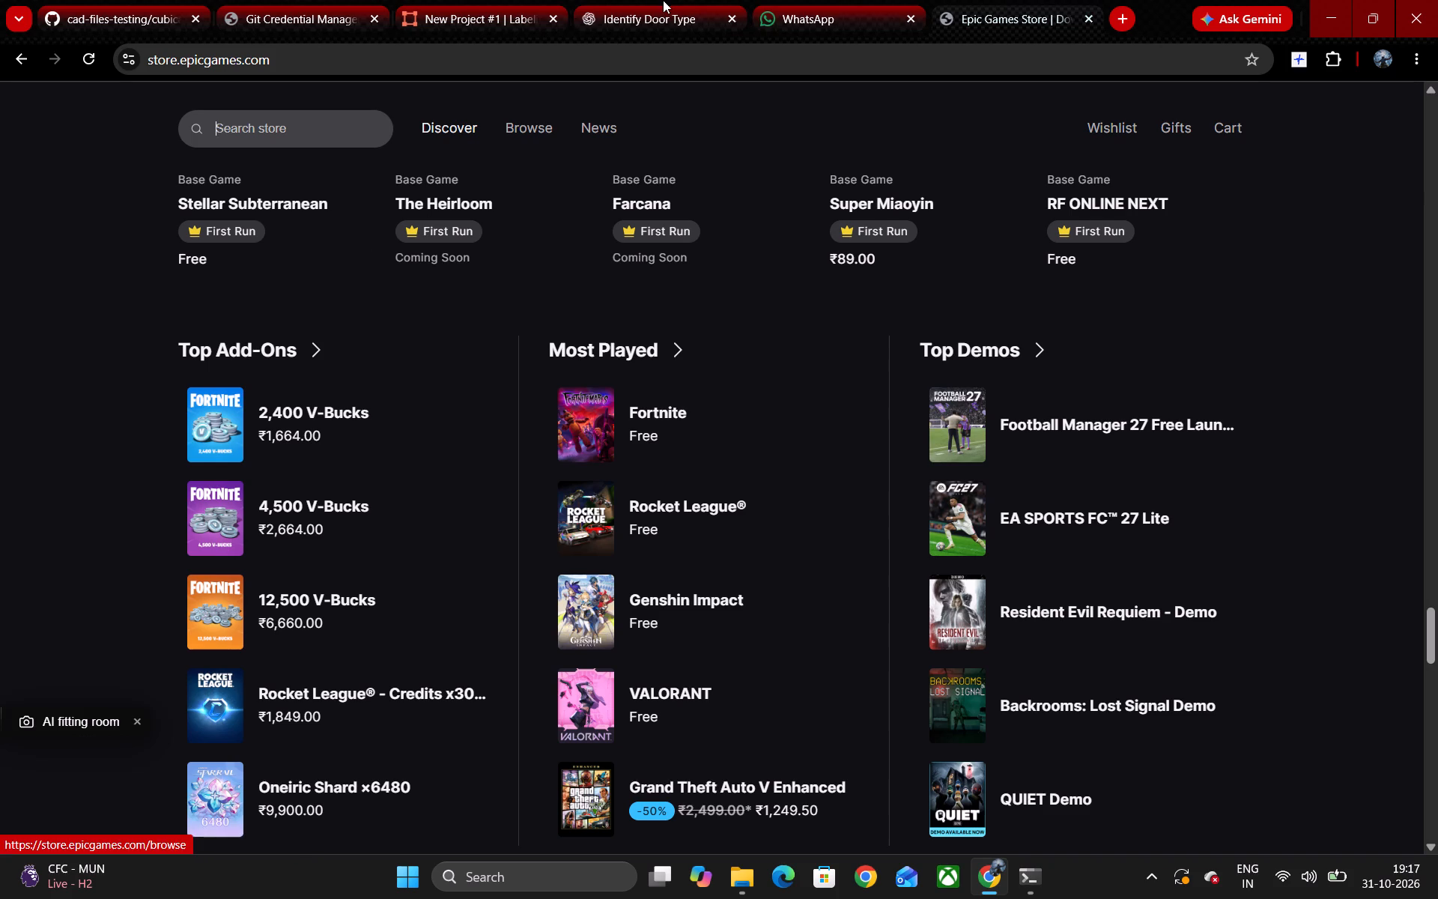
pyautogui.hotkey('ctrl', 'w')
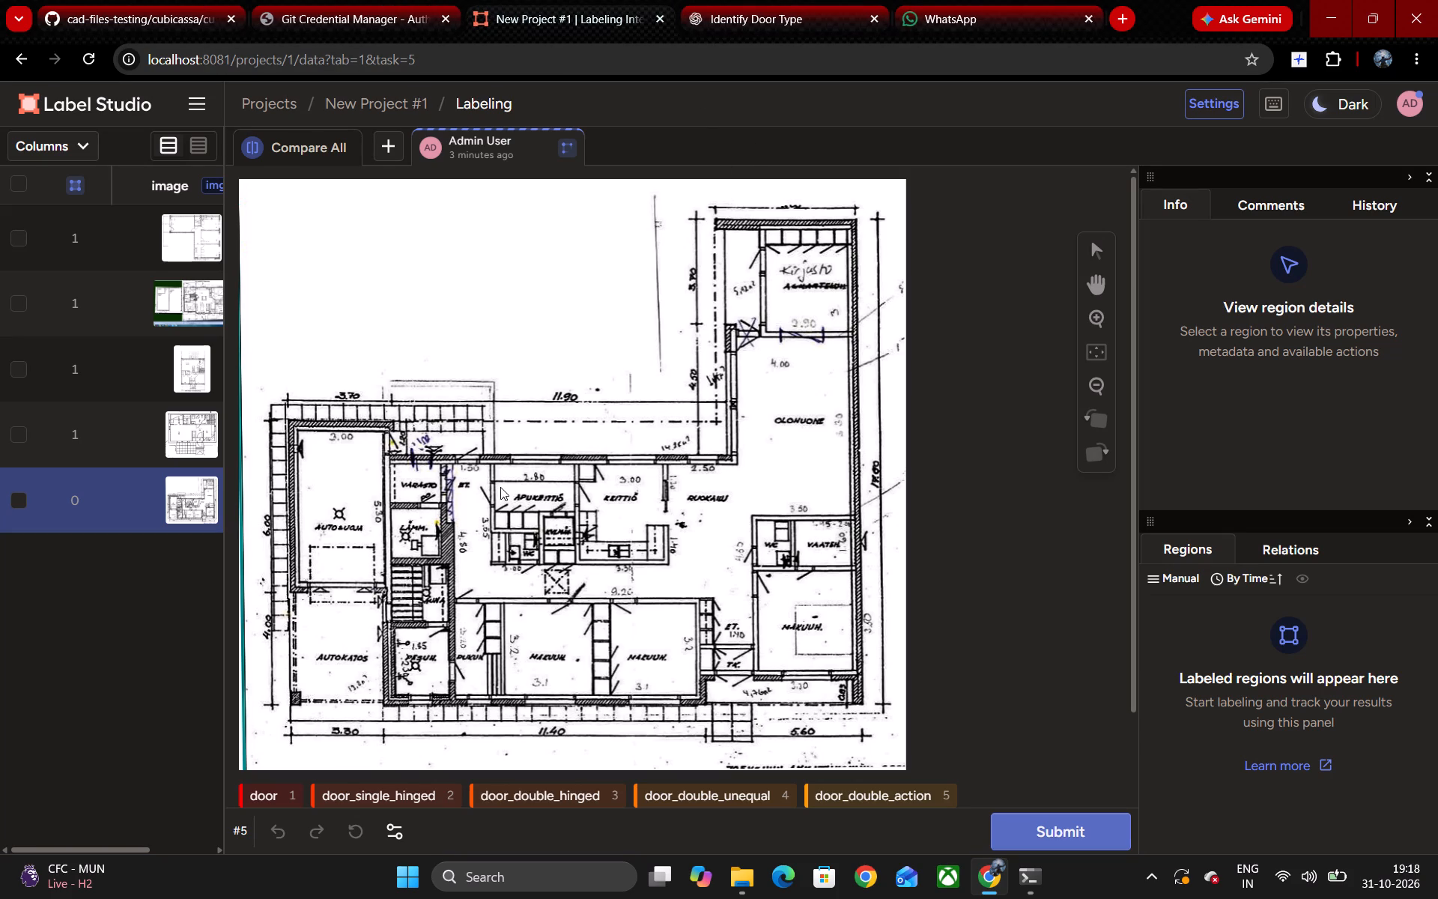
# Submit the fifth floor plan's annotation without labelling any regions.
pyautogui.scroll(3, 508, 492)
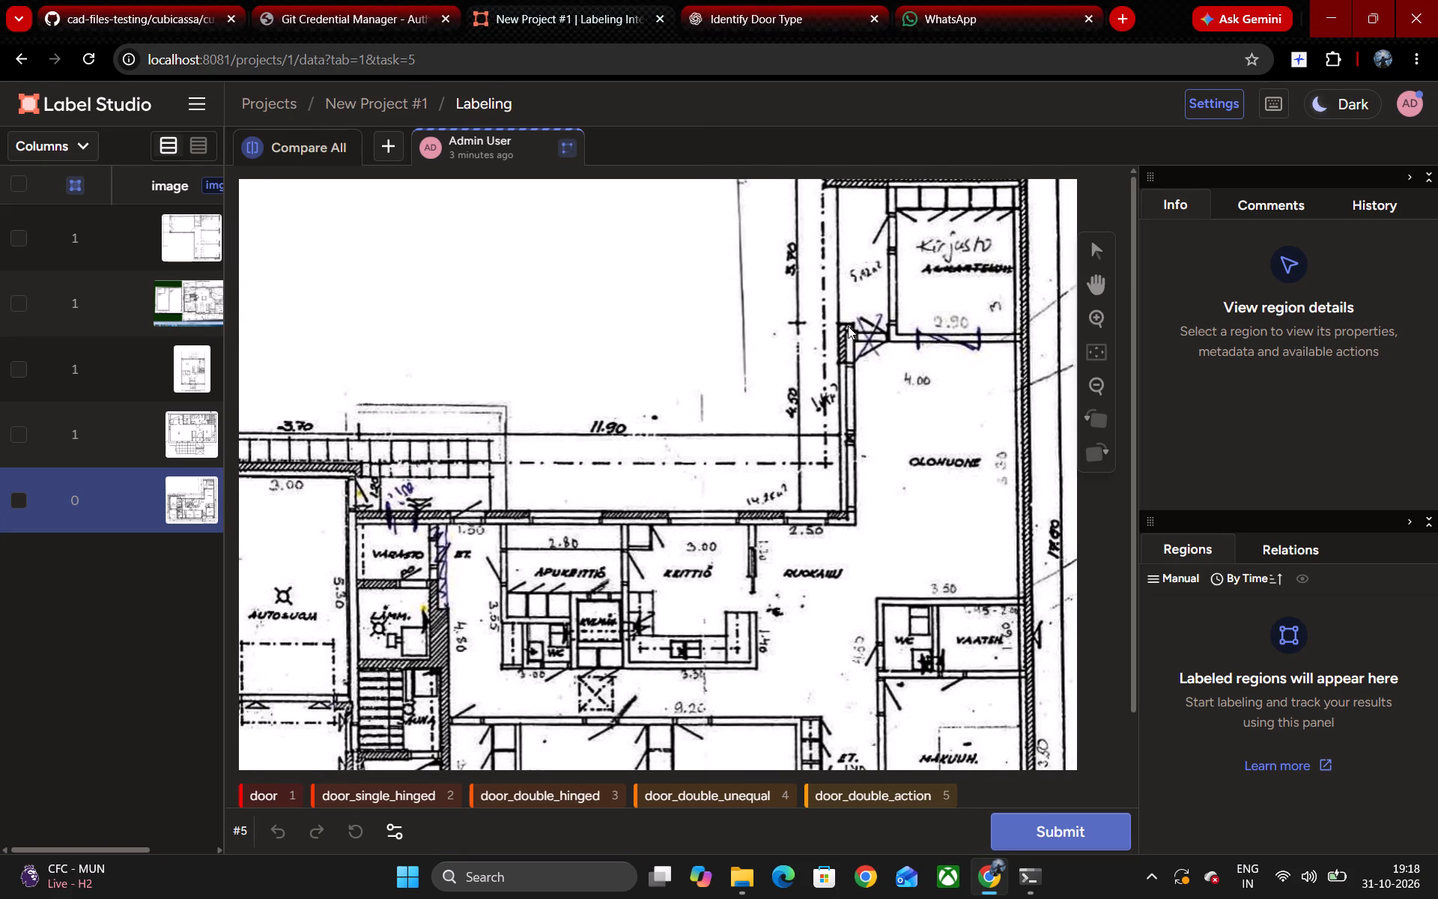
pyautogui.moveTo(935, 460); pyautogui.dragTo(822, 279, button='middle')
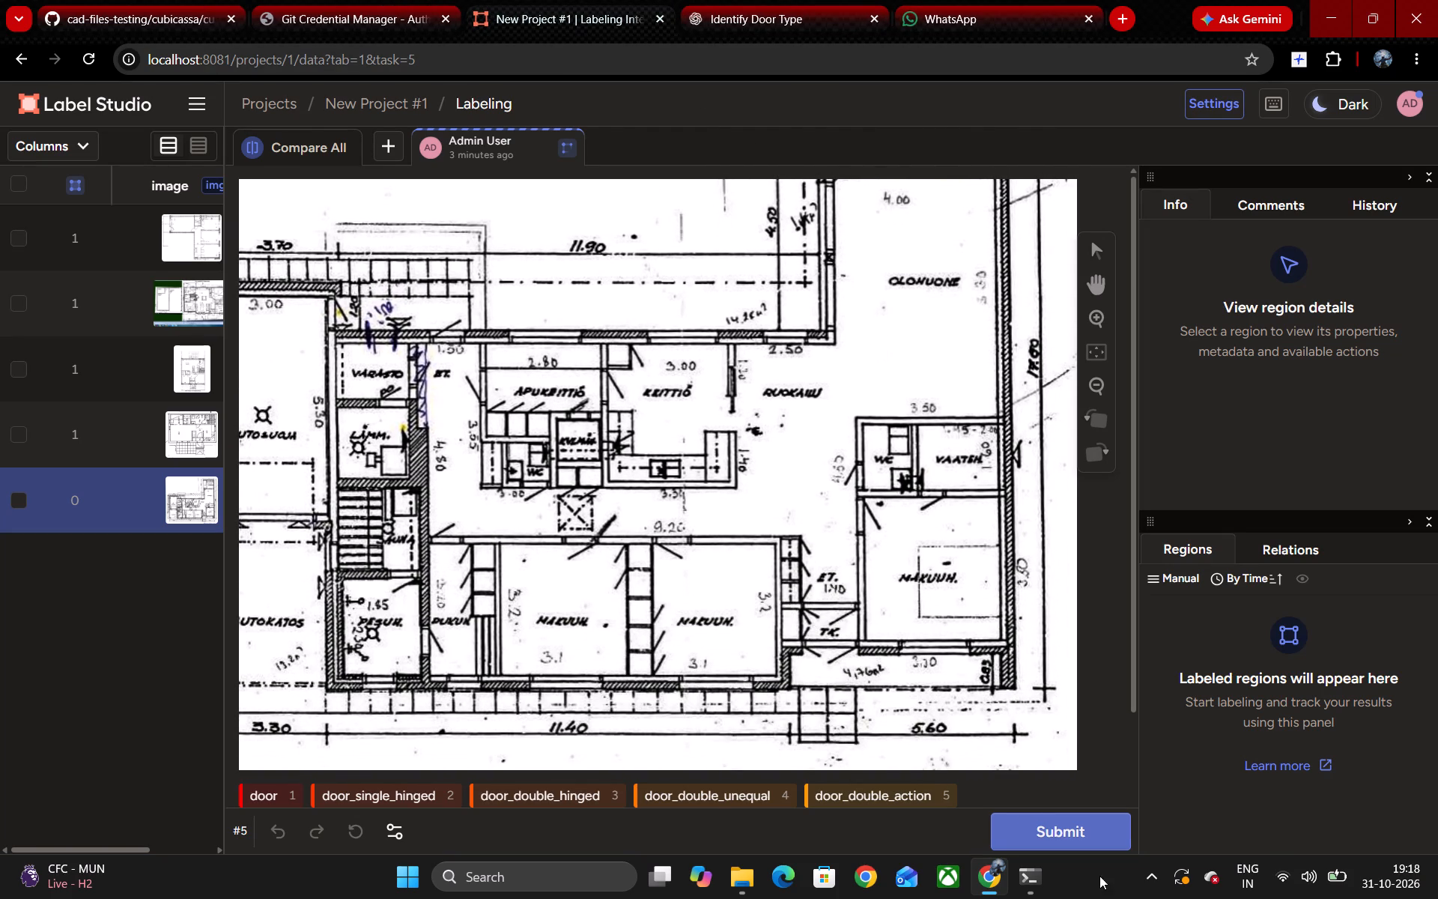
pyautogui.click(1065, 817)
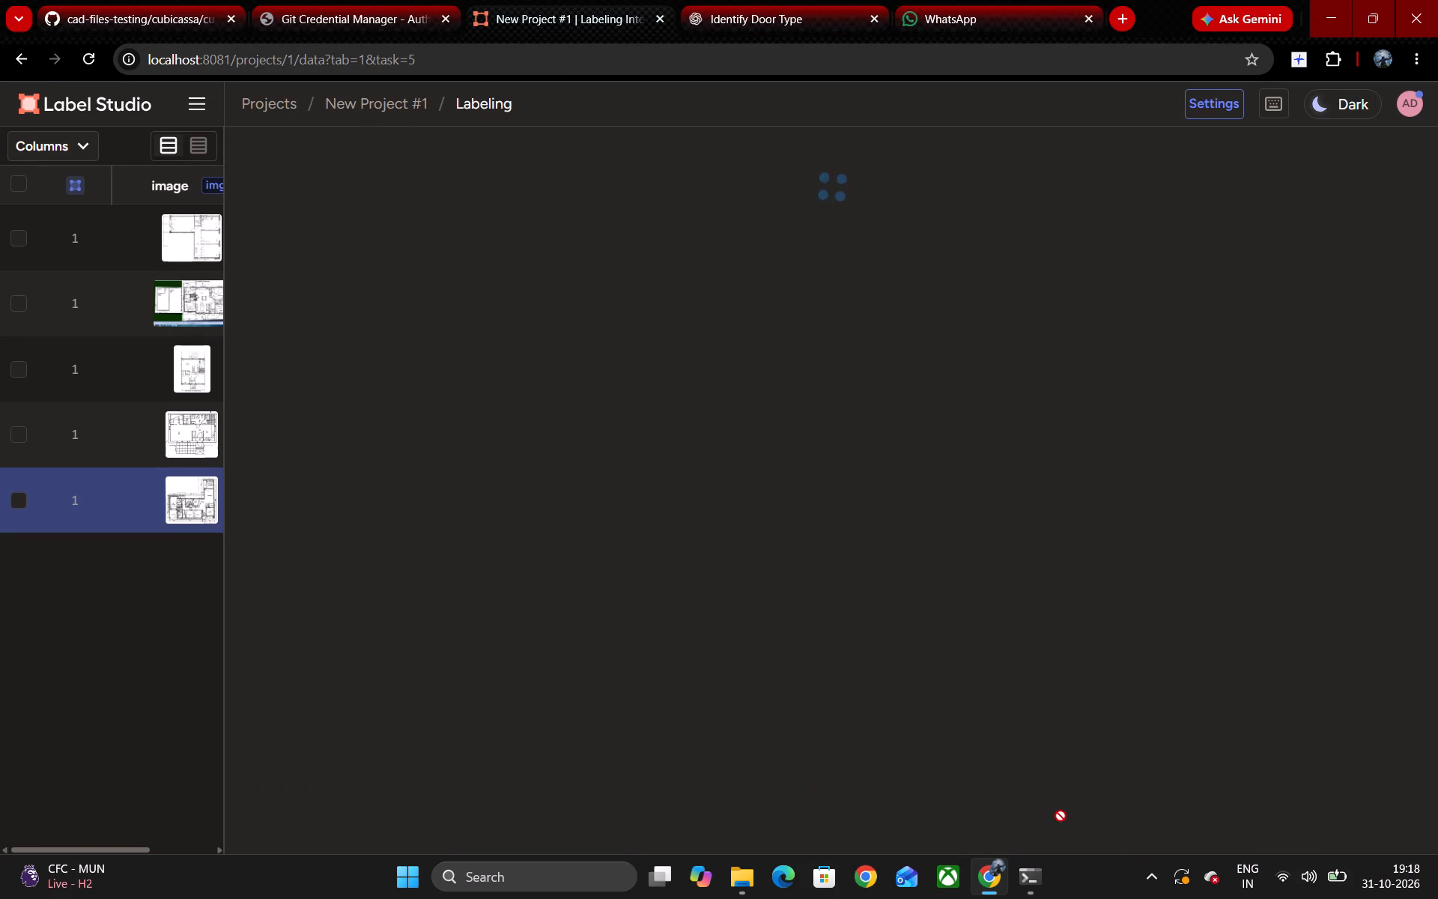
pyautogui.click(142, 703)
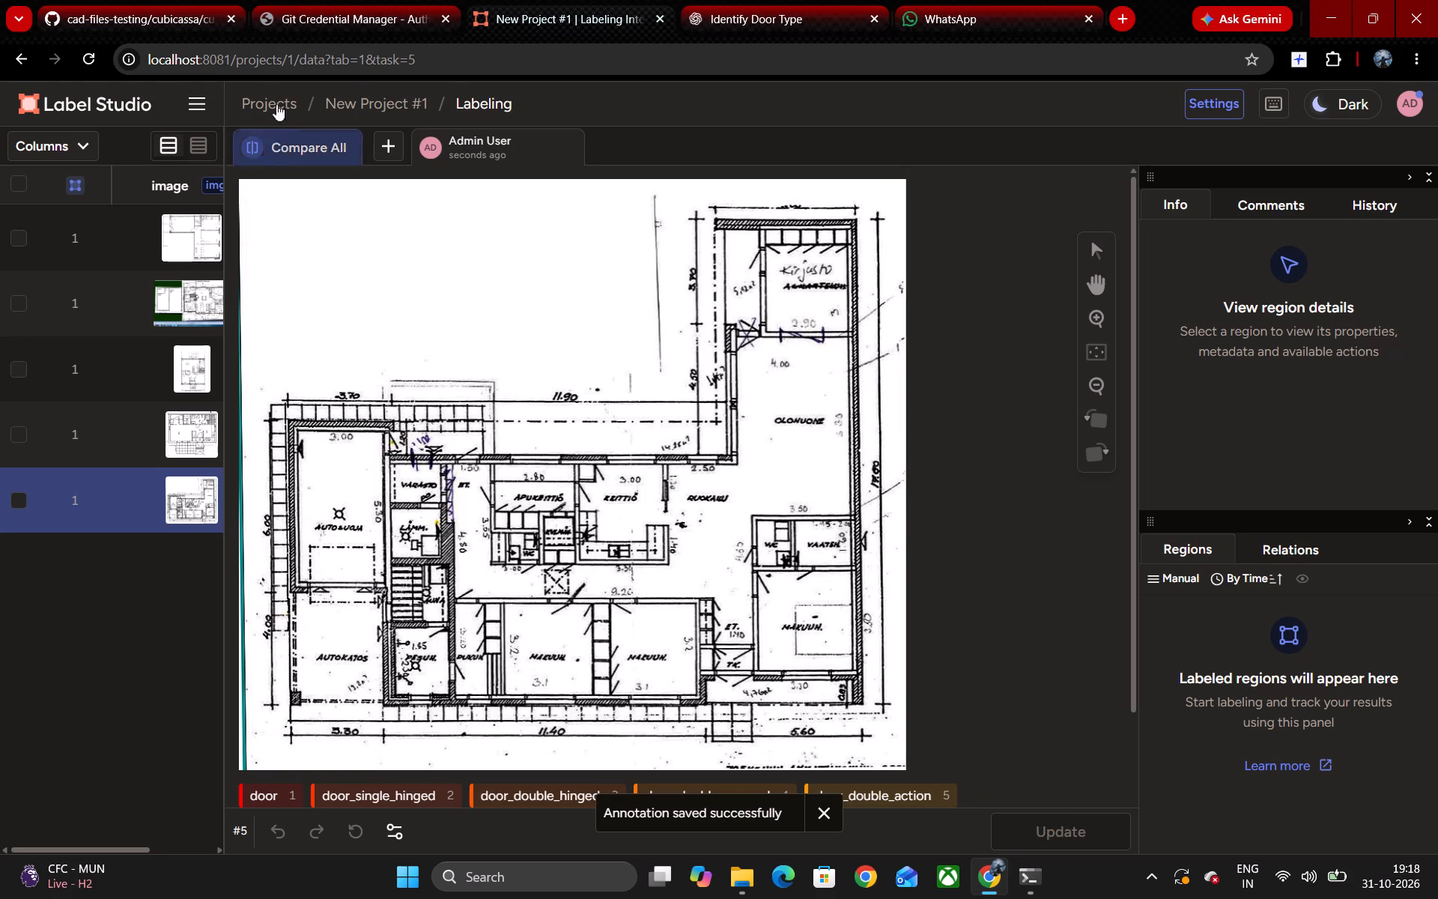
# Start a data import into New Project #1 and upload F1_original from the 20102 folder.
pyautogui.click(333, 105)
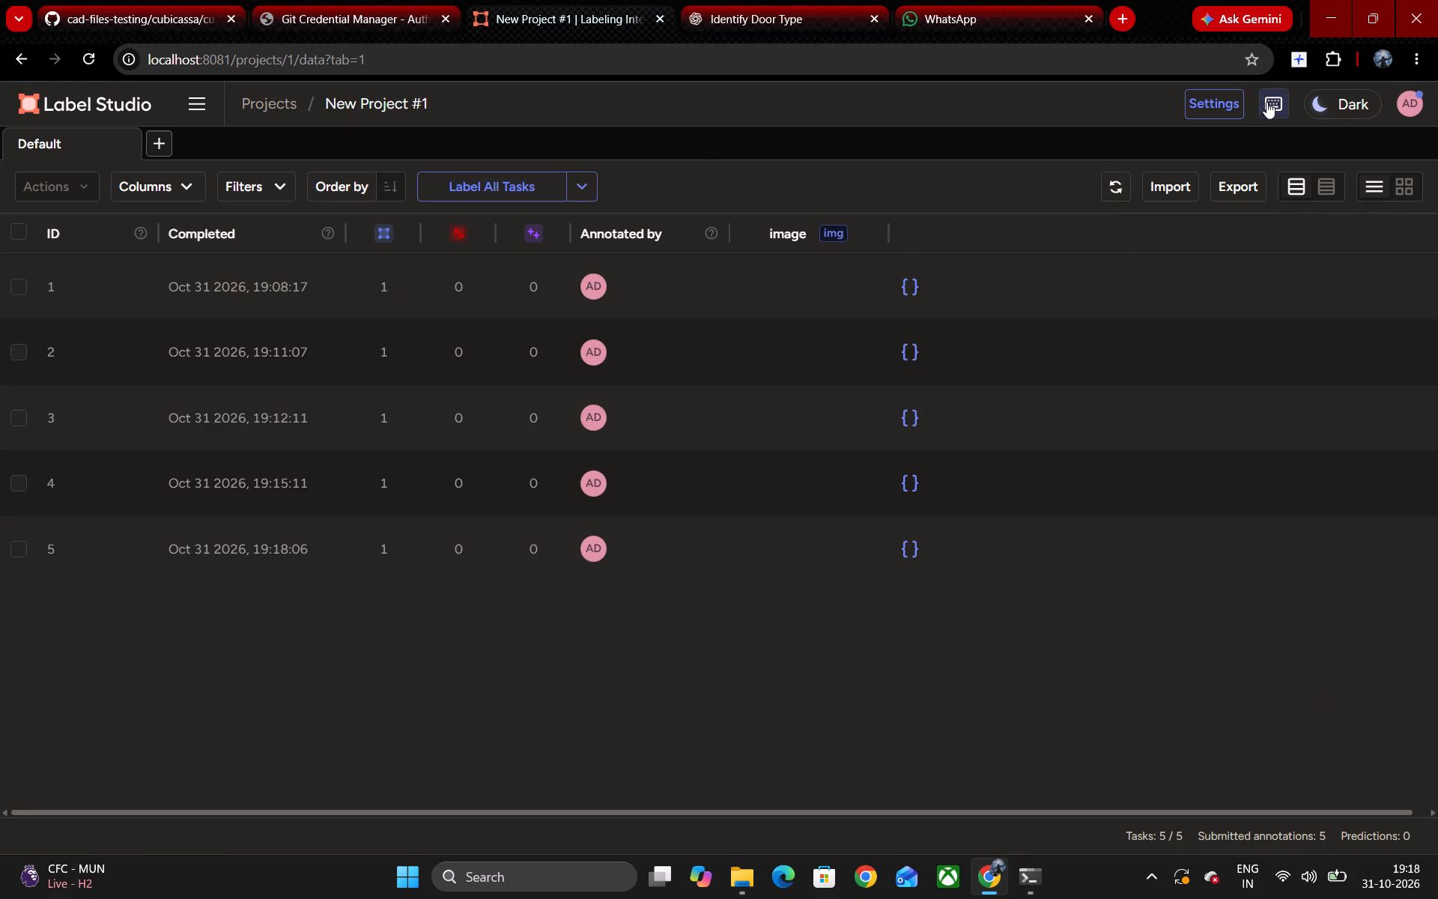
pyautogui.click(1186, 182)
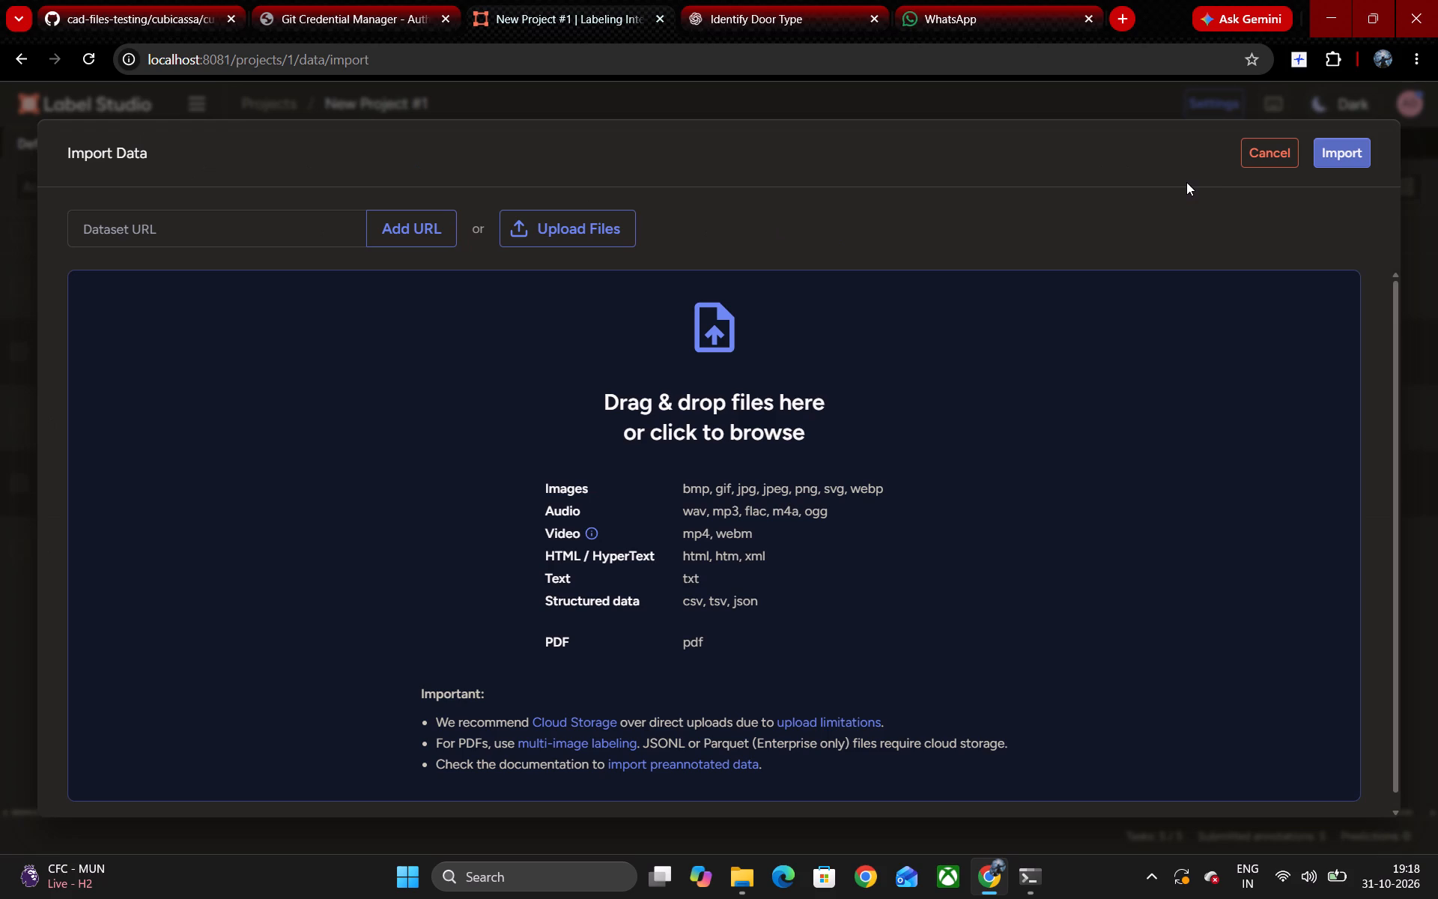
pyautogui.click(605, 220)
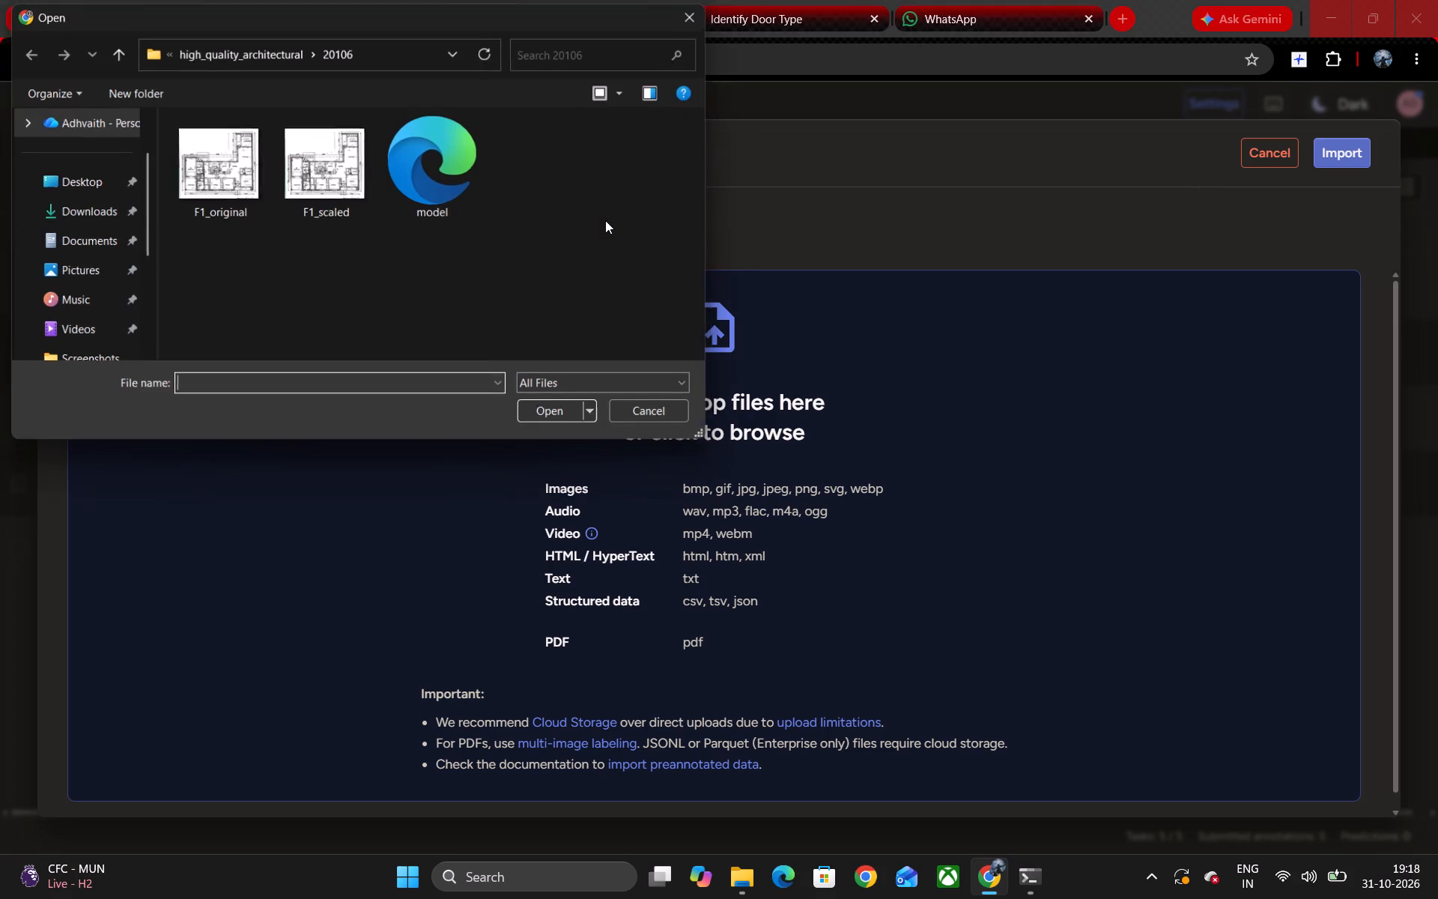
pyautogui.click(103, 55)
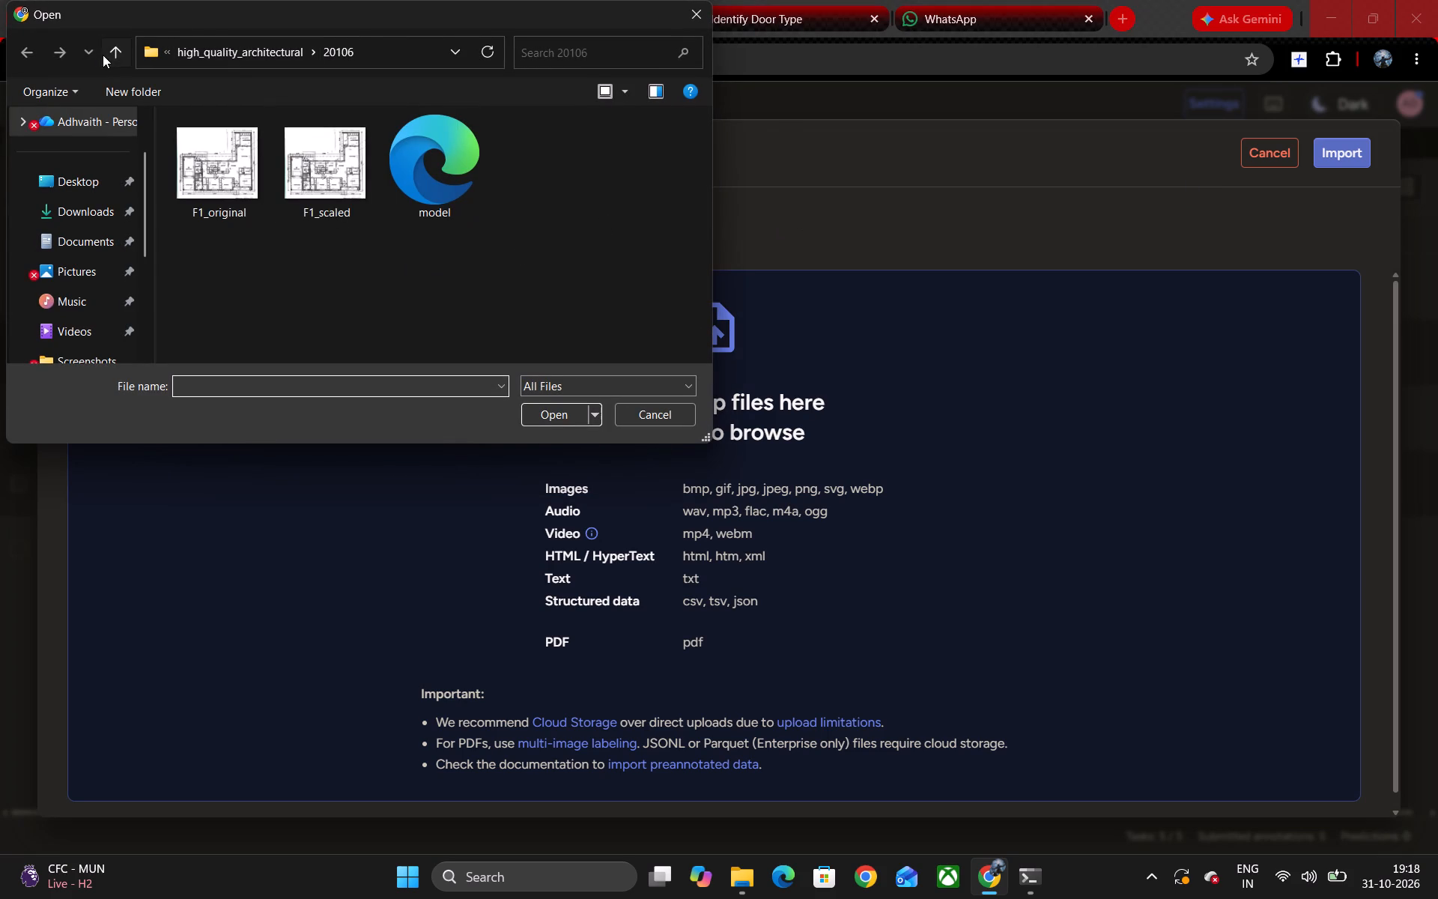
pyautogui.doubleClick(199, 298)
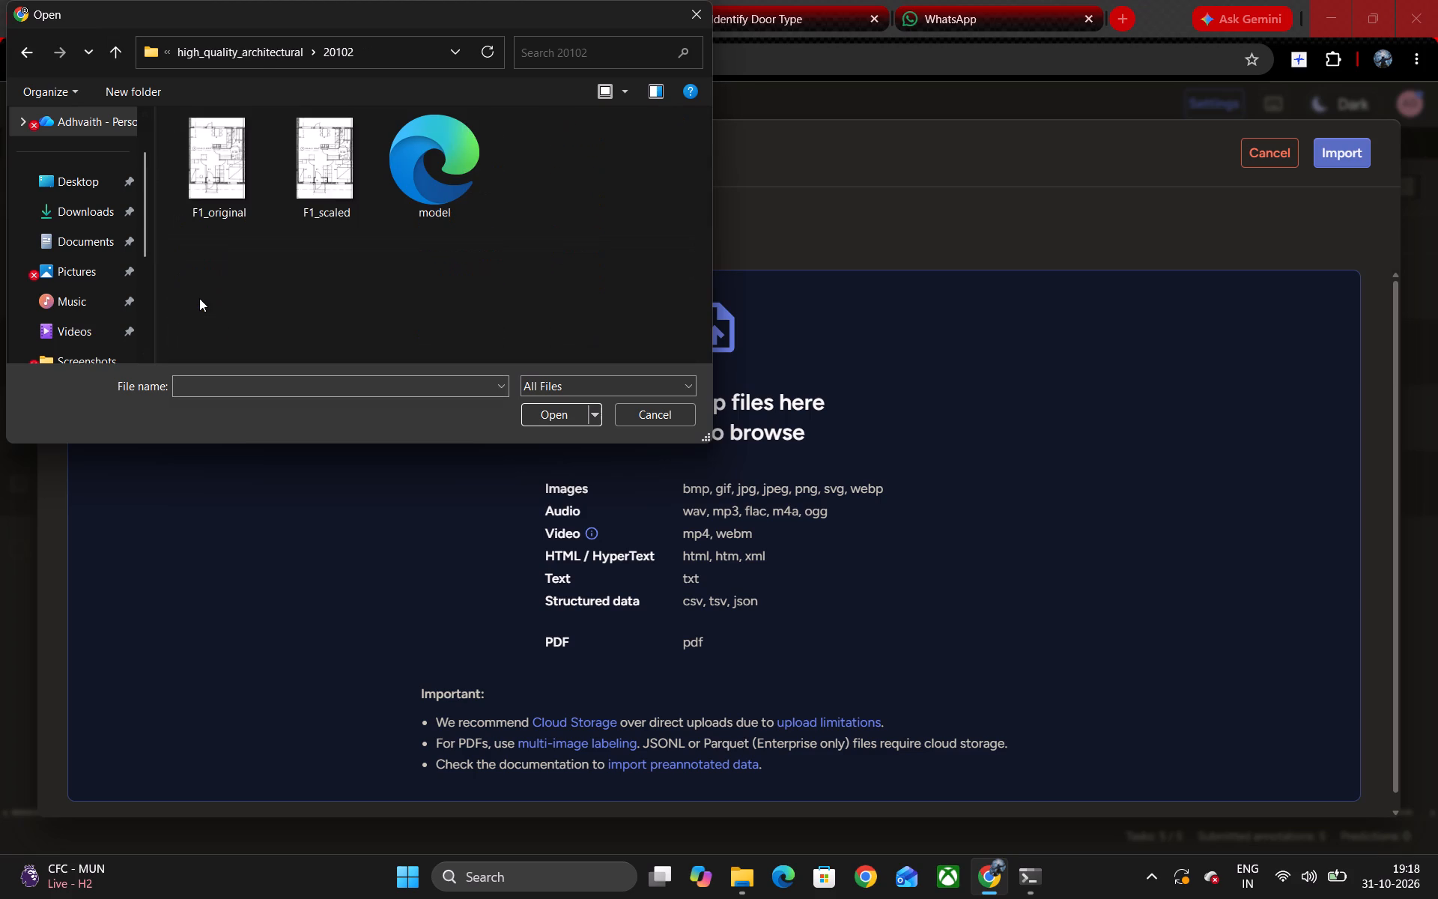
pyautogui.doubleClick(238, 191)
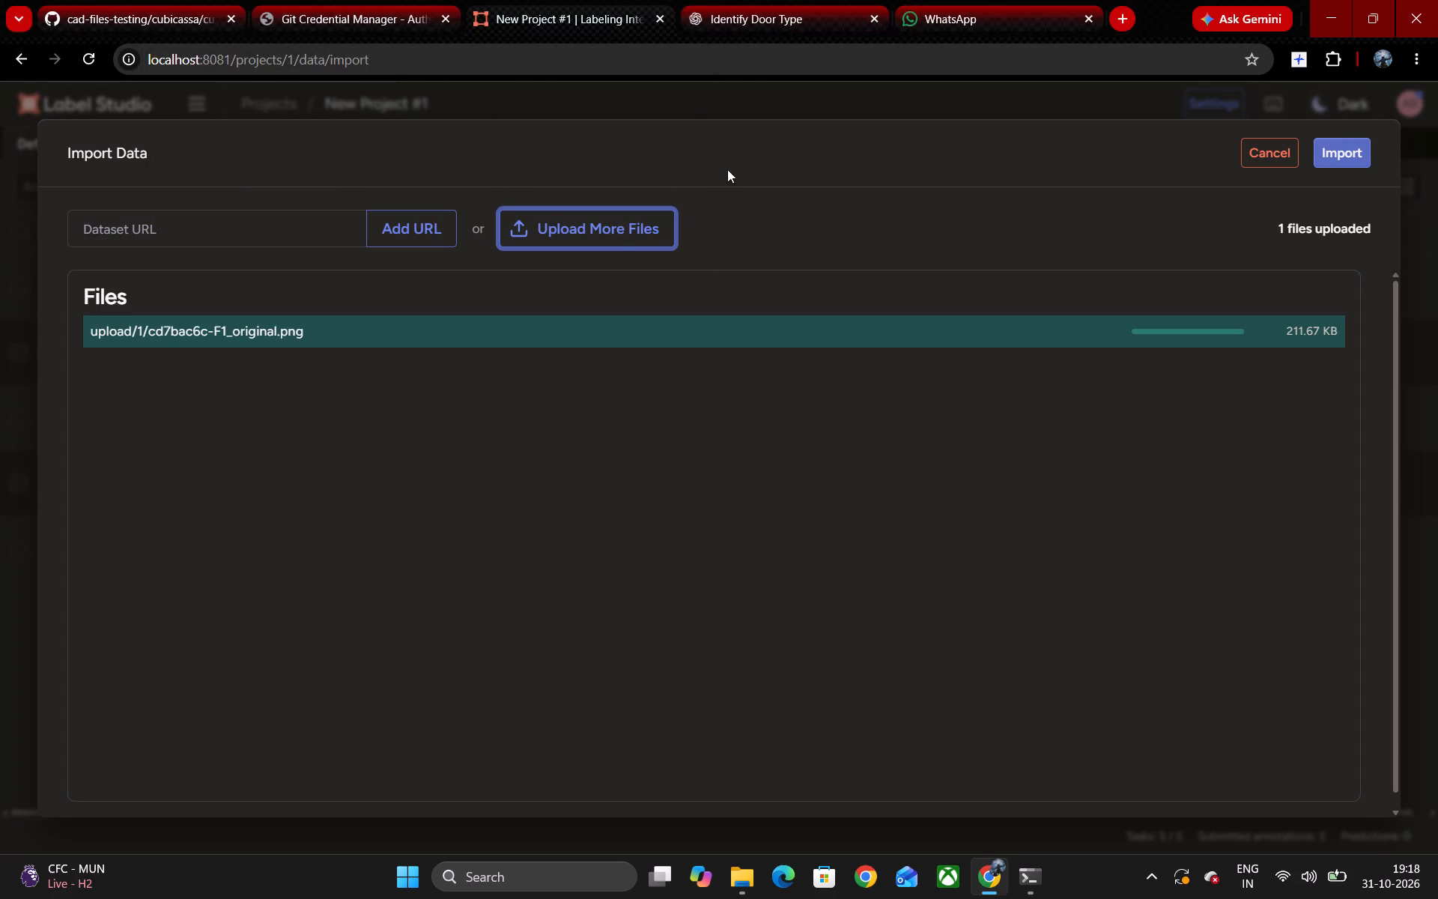
# Add F1_original from the high_quality_architectural 20100 folder to the same import.
pyautogui.click(617, 225)
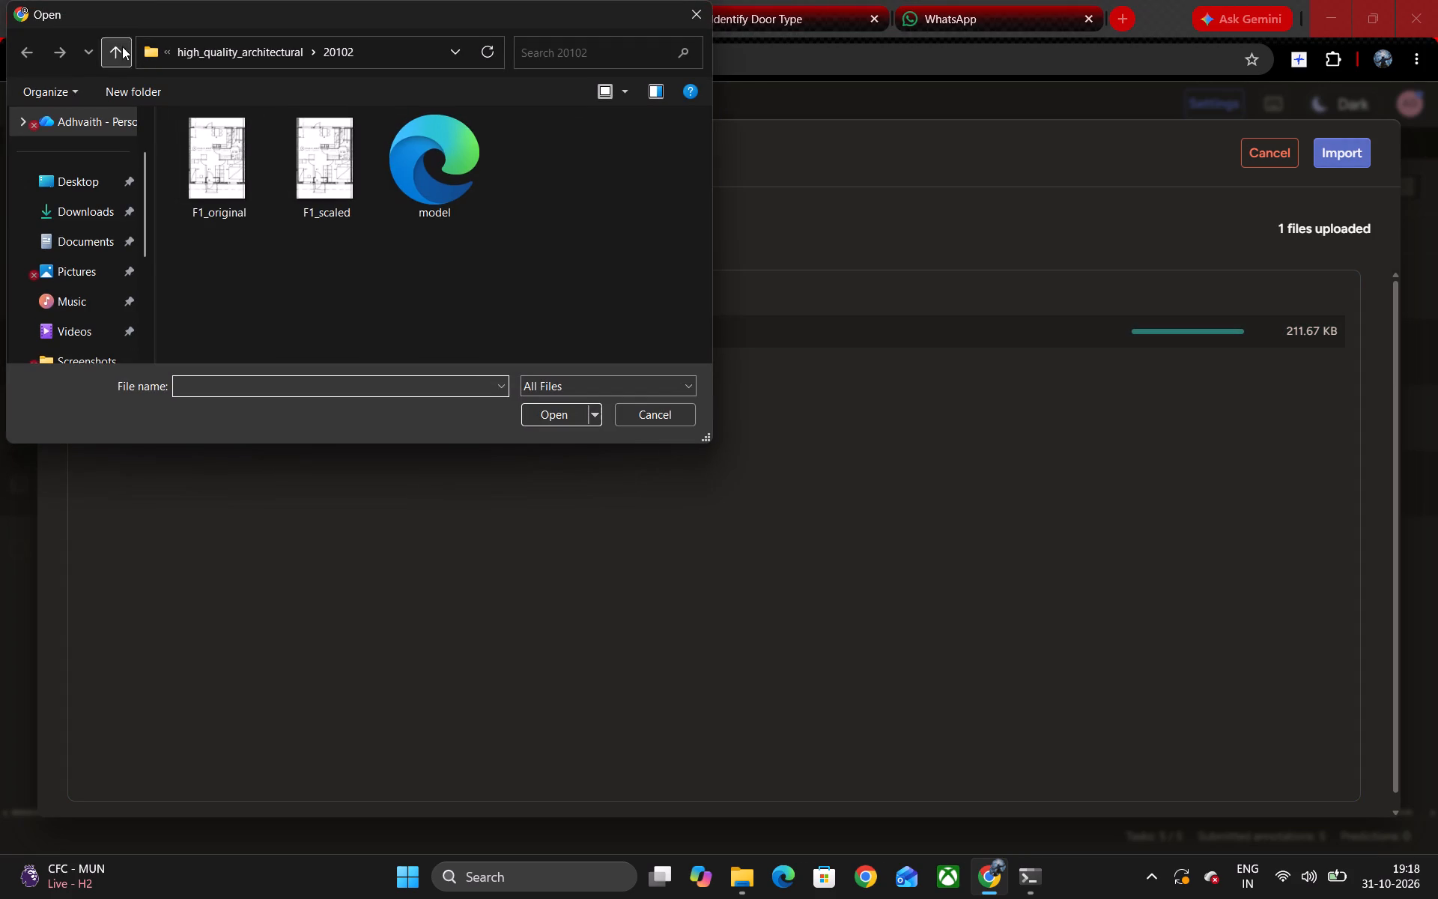
pyautogui.click(122, 46)
pyautogui.doubleClick(218, 294)
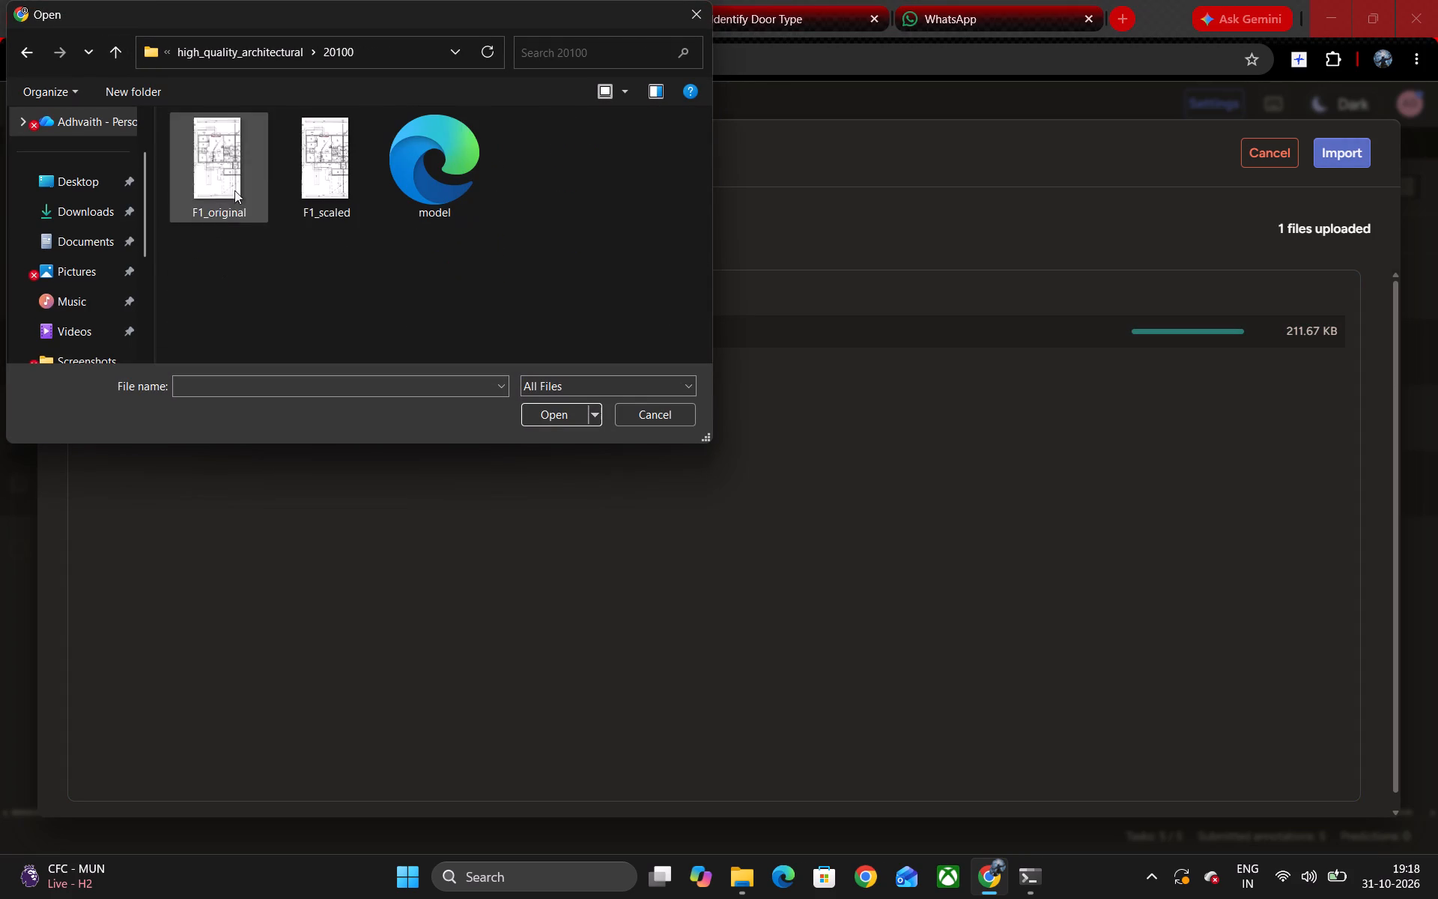
pyautogui.doubleClick(254, 148)
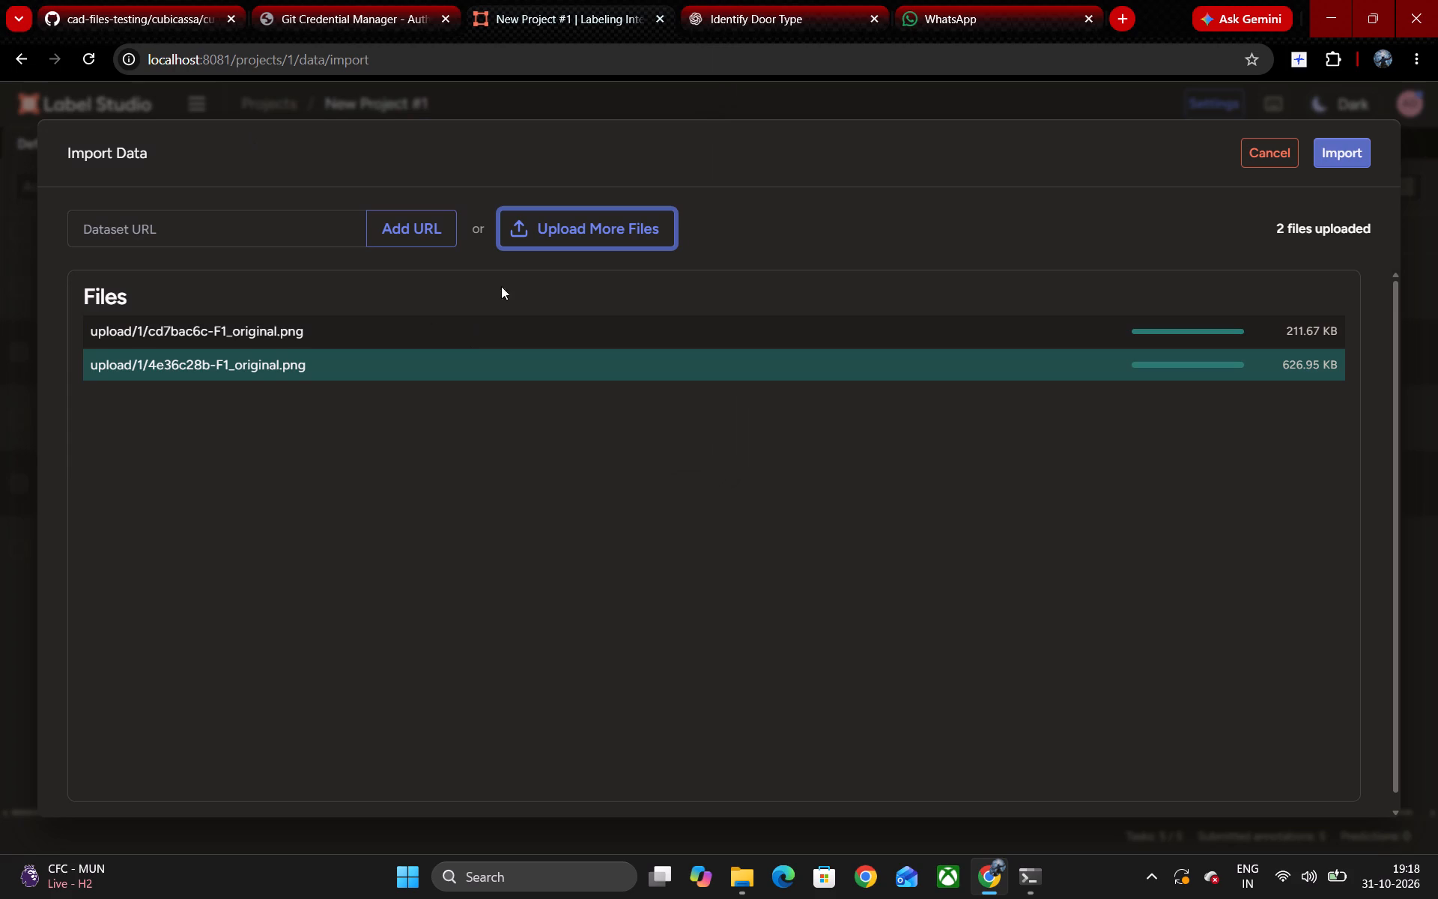
# Add F1_original from the high_quality_architectural 20098 folder to the import.
pyautogui.click(525, 231)
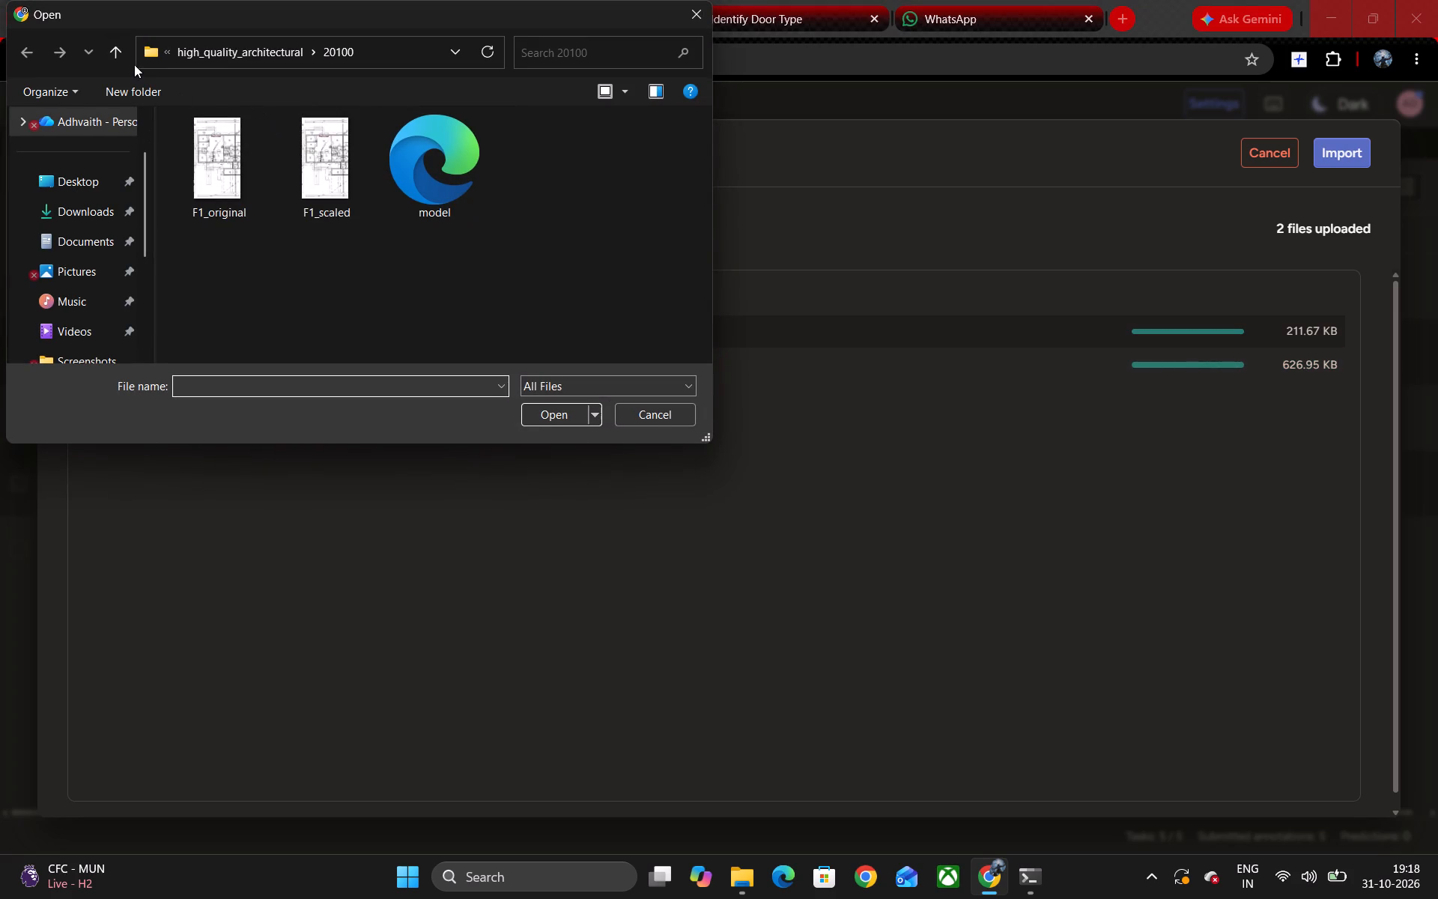
pyautogui.click(124, 56)
pyautogui.doubleClick(279, 308)
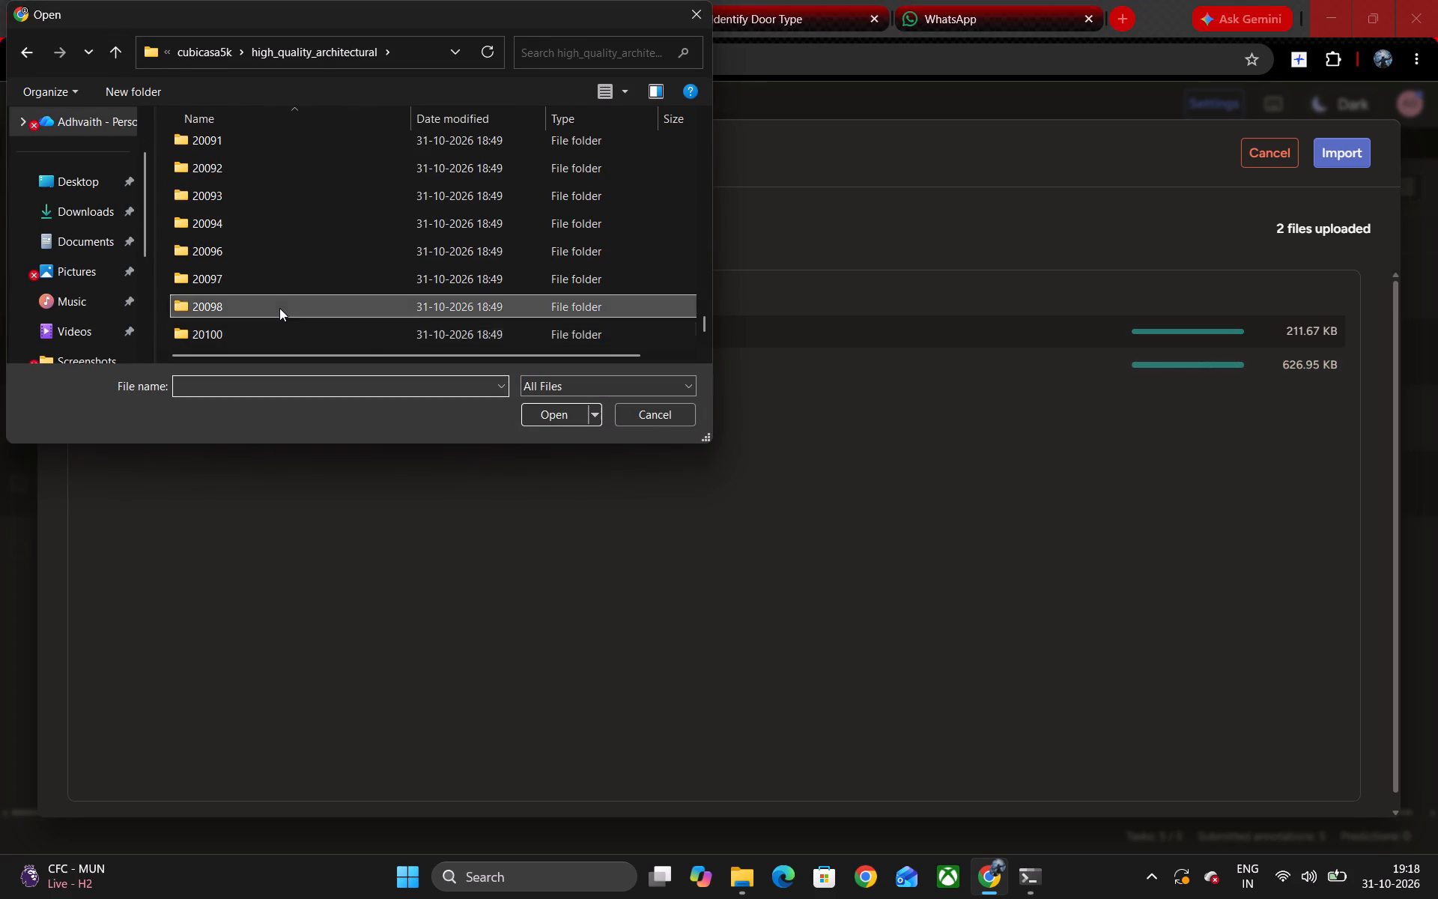
pyautogui.click(192, 199)
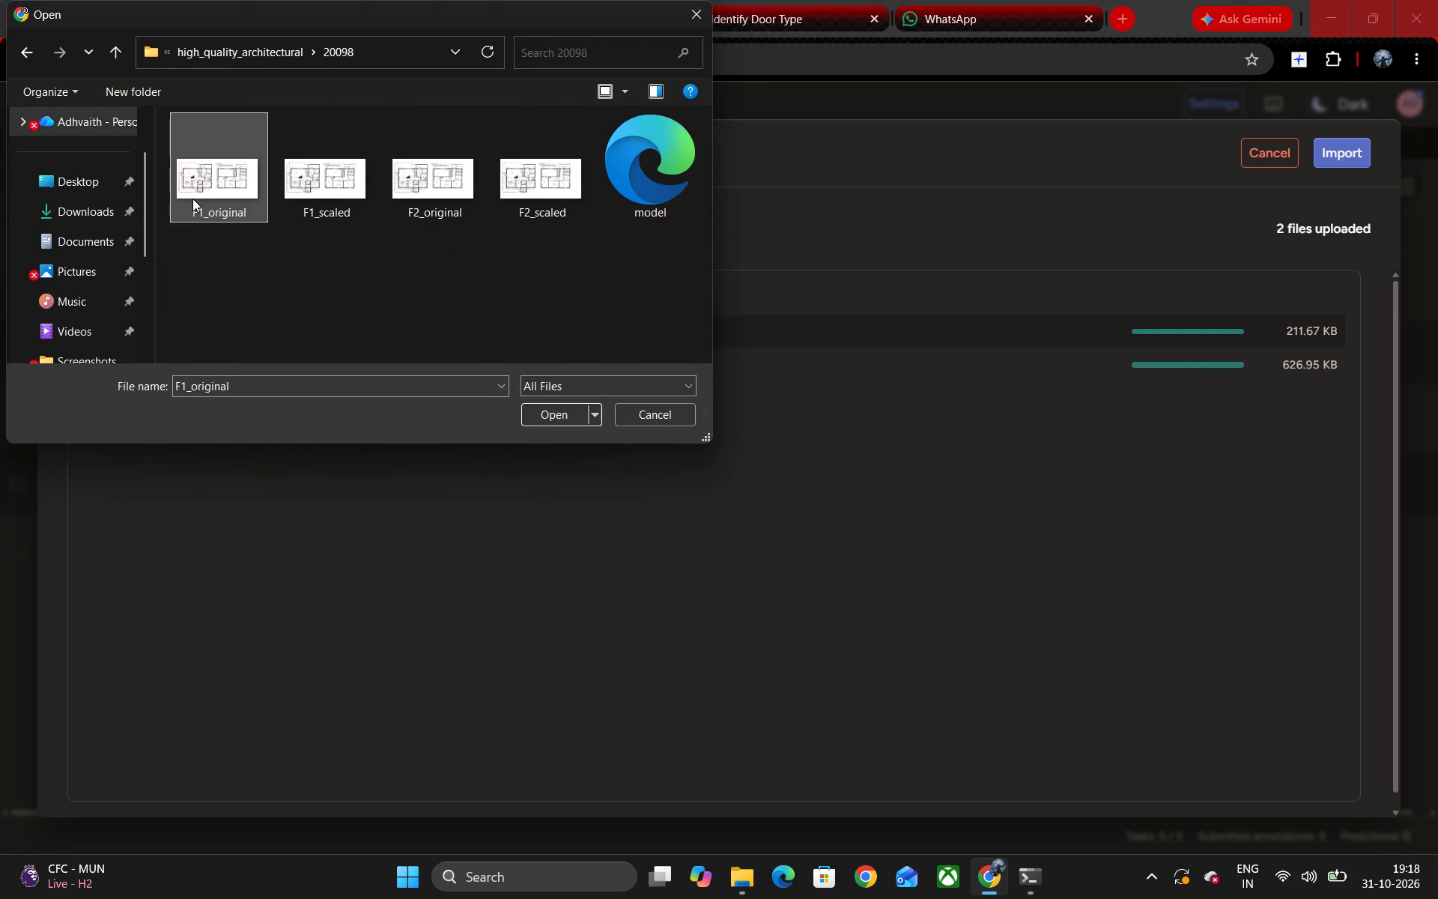
pyautogui.doubleClick(192, 199)
# Upload F1_original from the neighbouring 20097 folder to the same import.
pyautogui.click(647, 209)
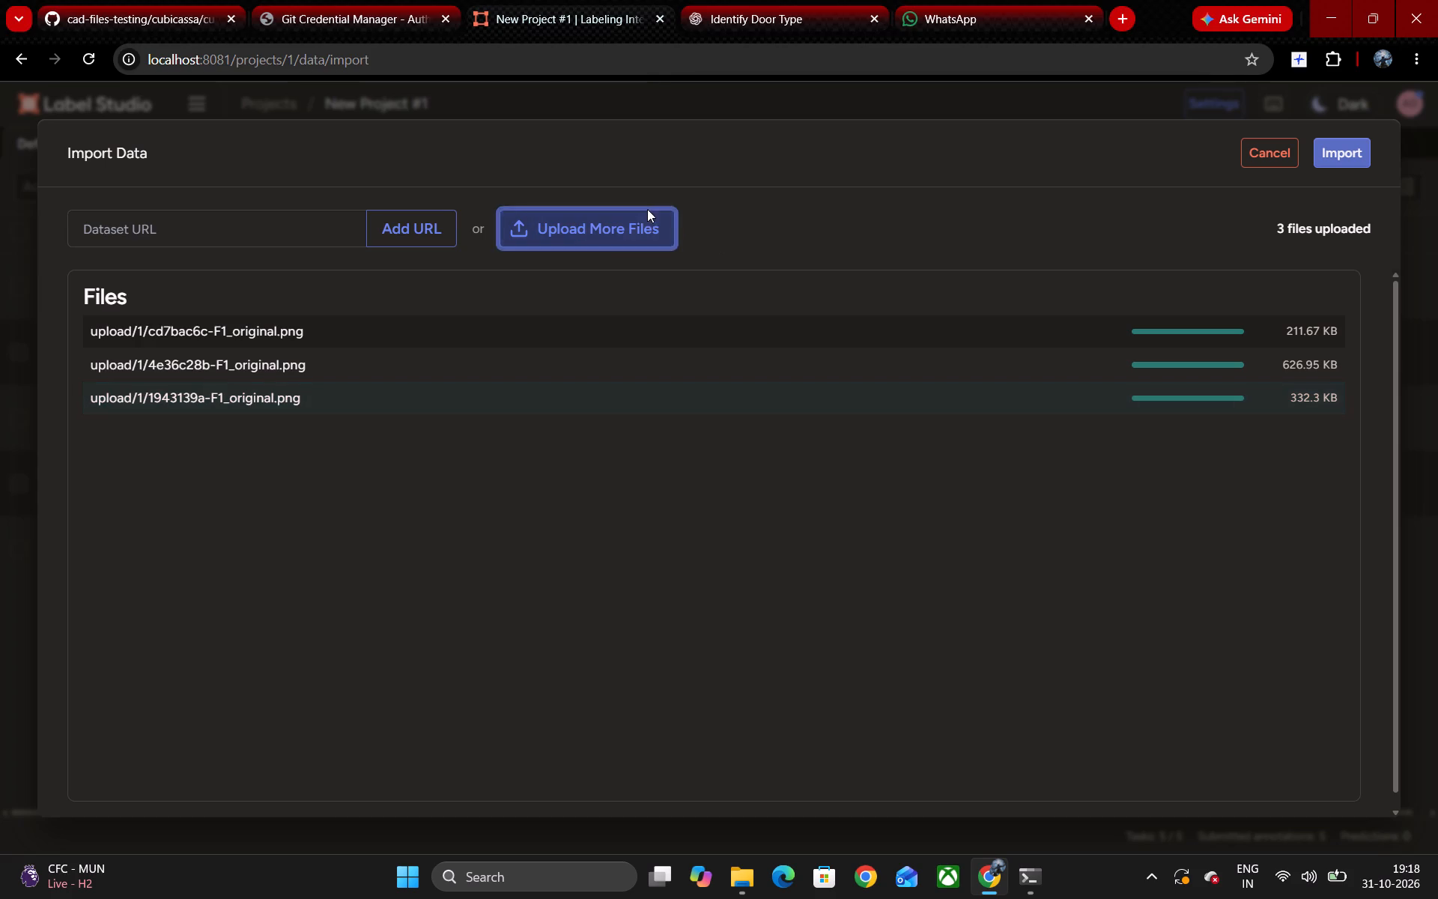
pyautogui.click(124, 60)
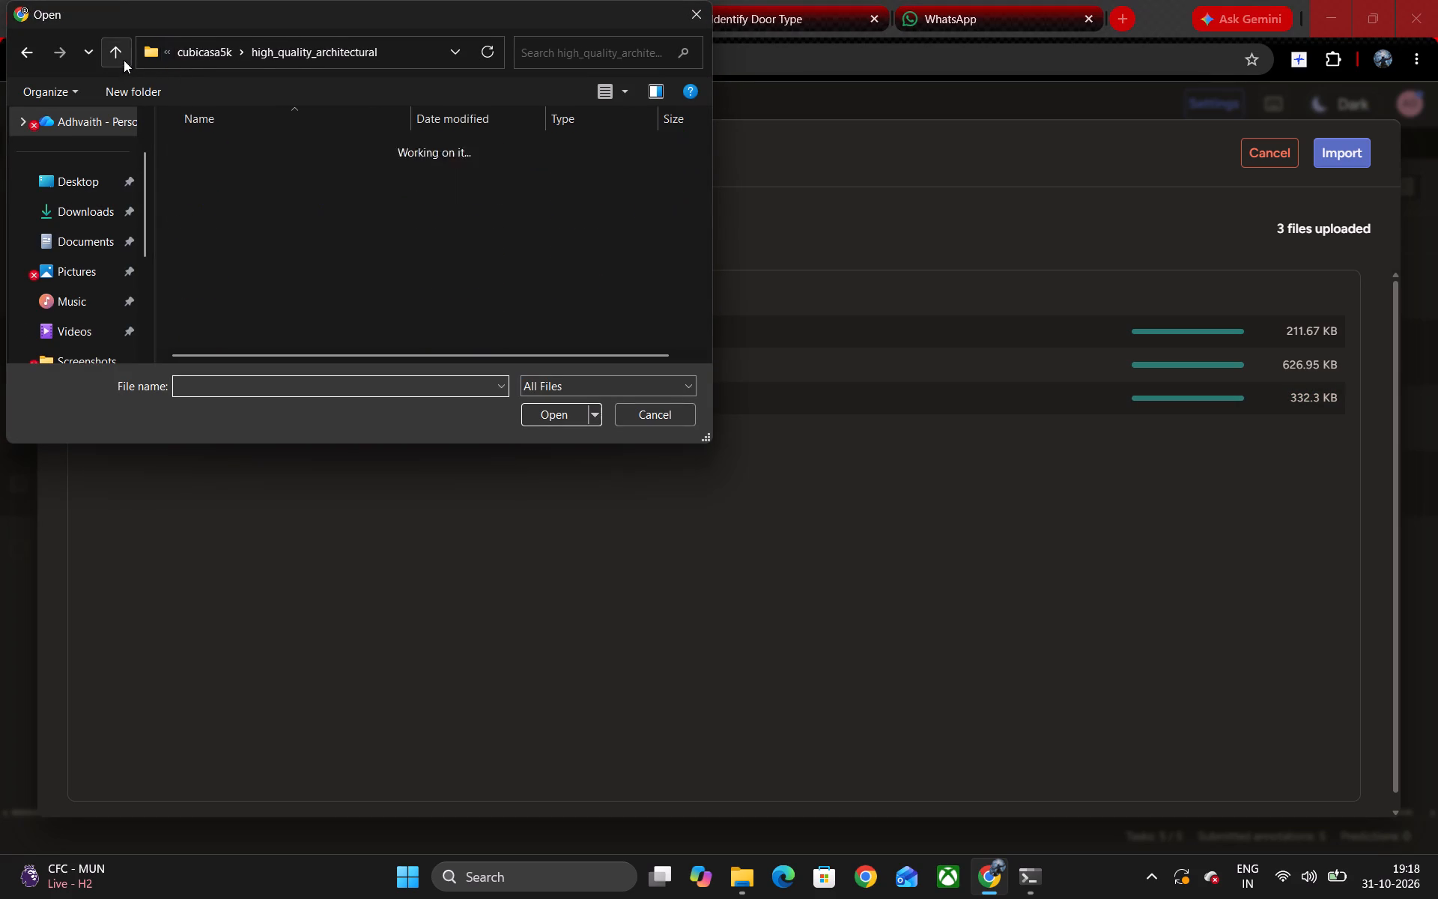
pyautogui.doubleClick(234, 312)
pyautogui.doubleClick(216, 187)
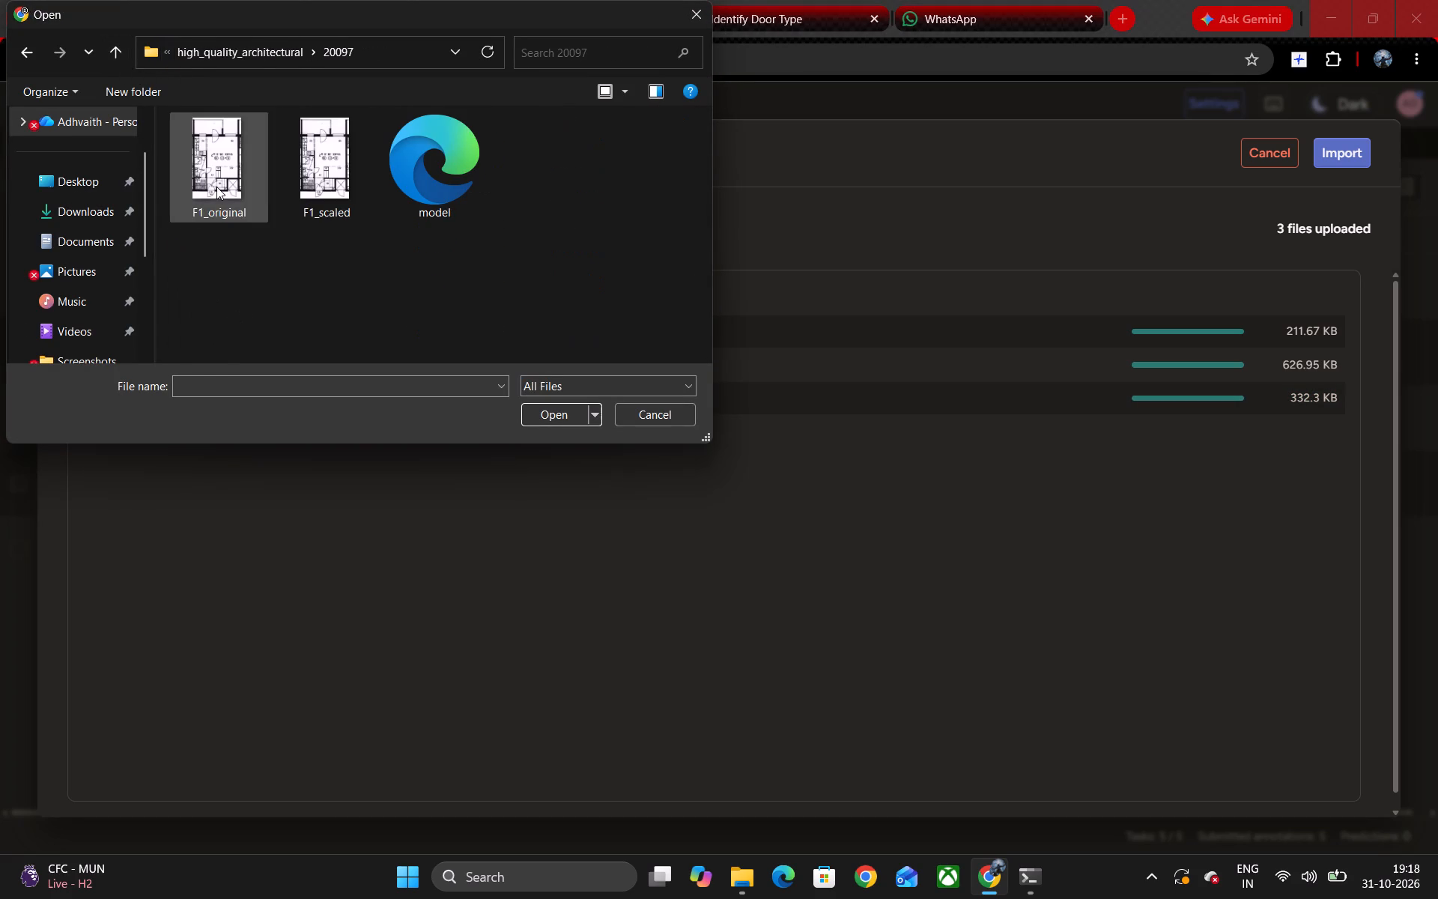
# Add the F1_original floor plan from the 20096 folder to the import files.
pyautogui.click(503, 231)
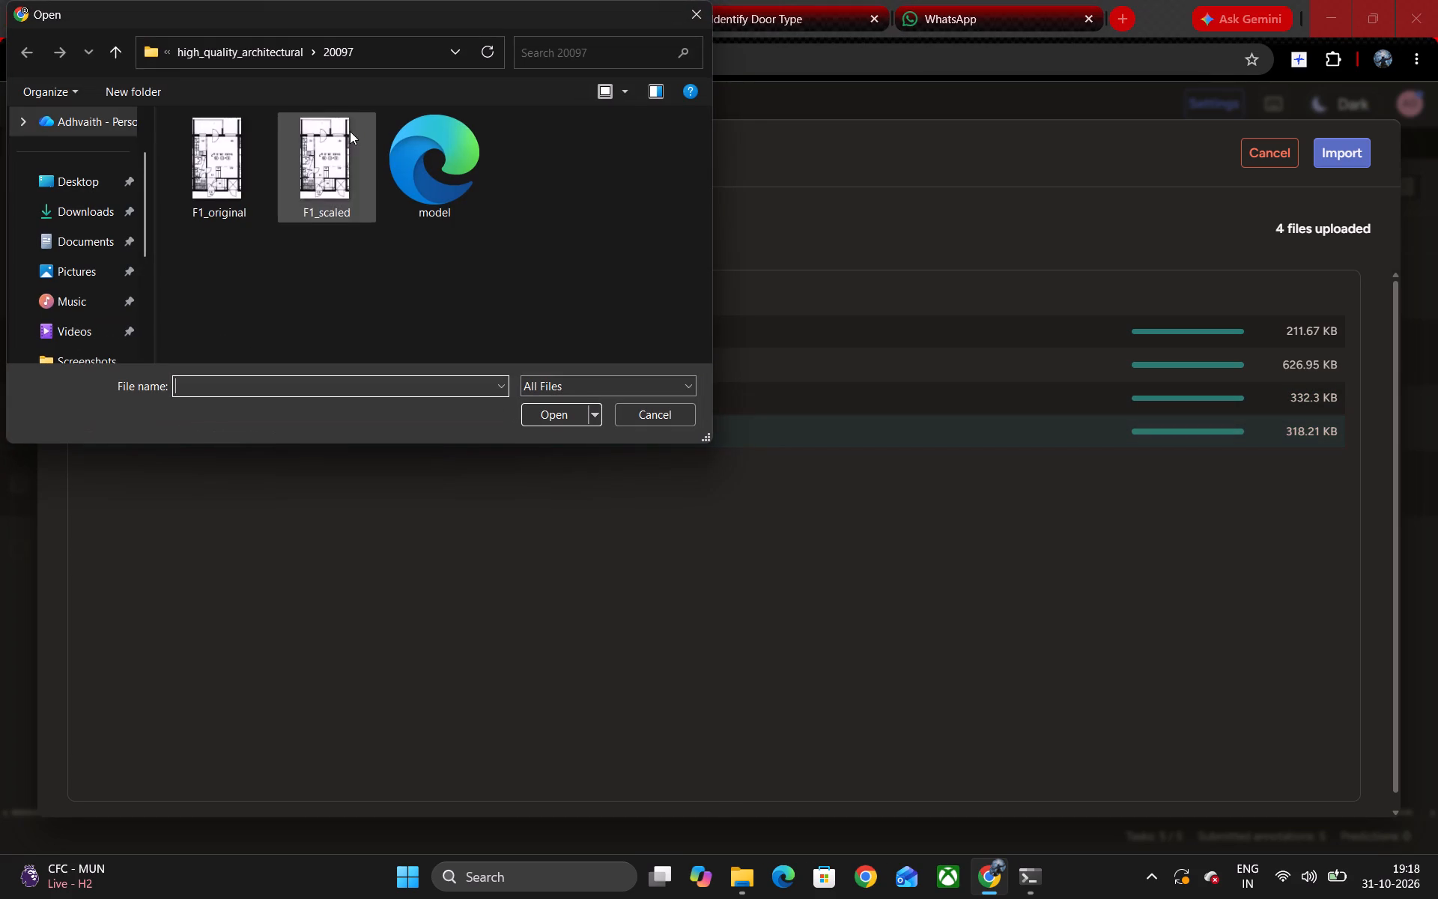
pyautogui.click(119, 61)
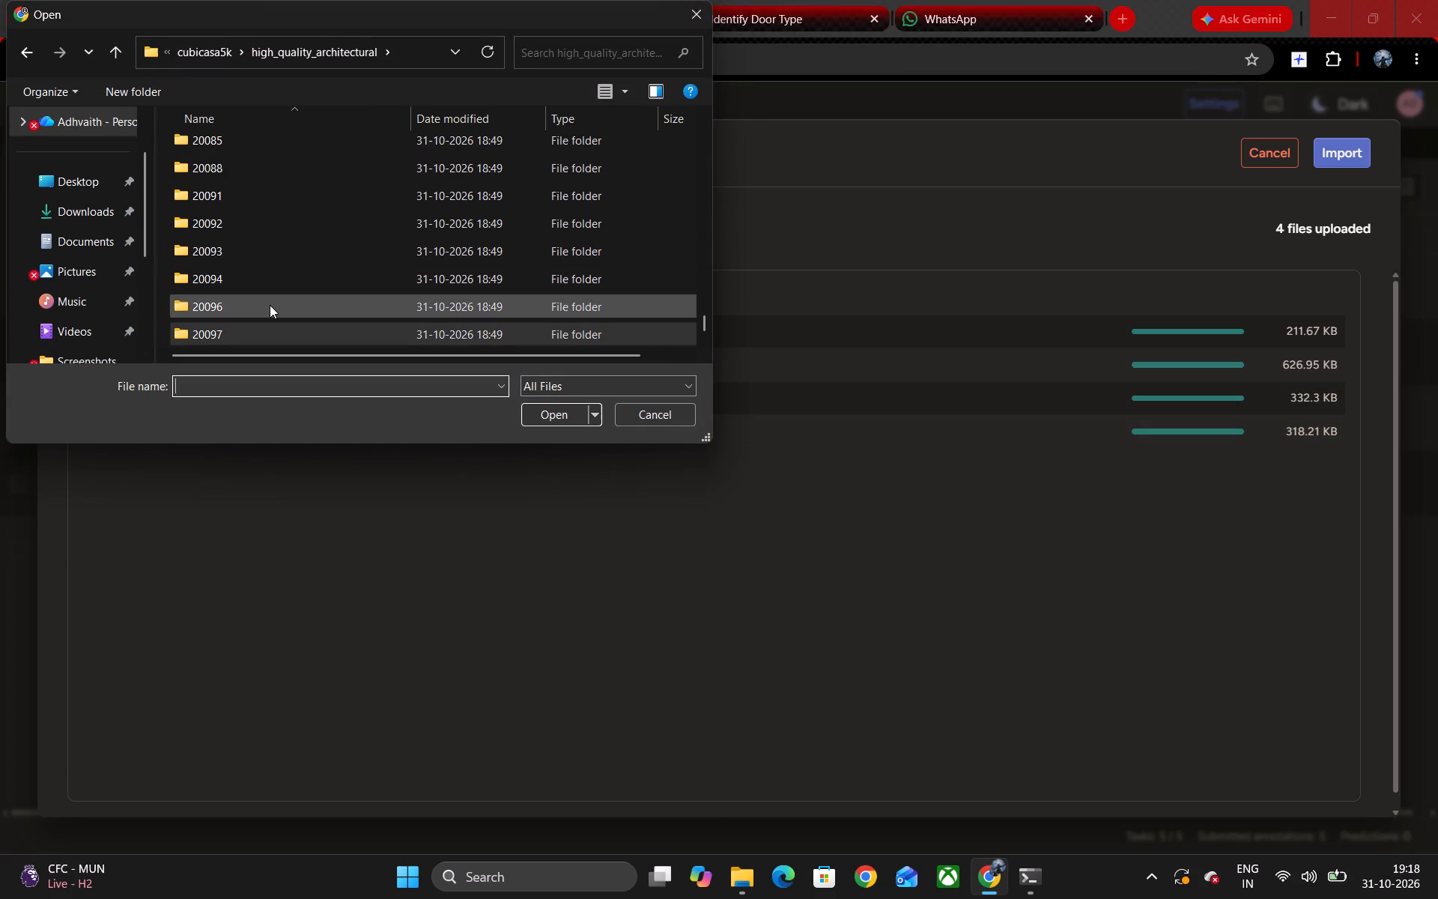
pyautogui.doubleClick(270, 305)
pyautogui.doubleClick(178, 166)
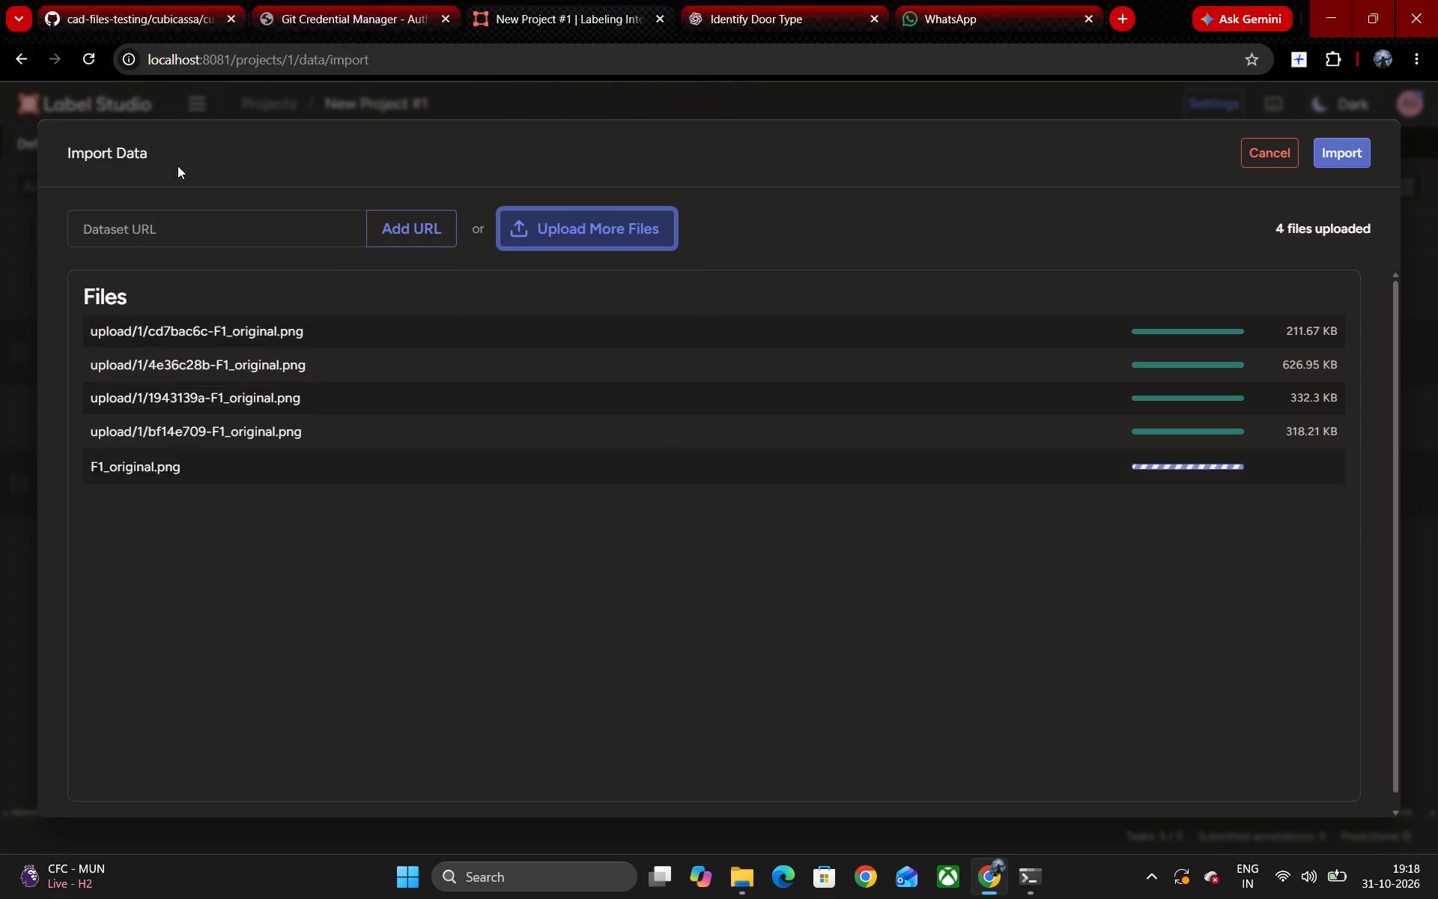
# Add the F1_original floor plan from the 20094 folder to the import files.
pyautogui.click(617, 231)
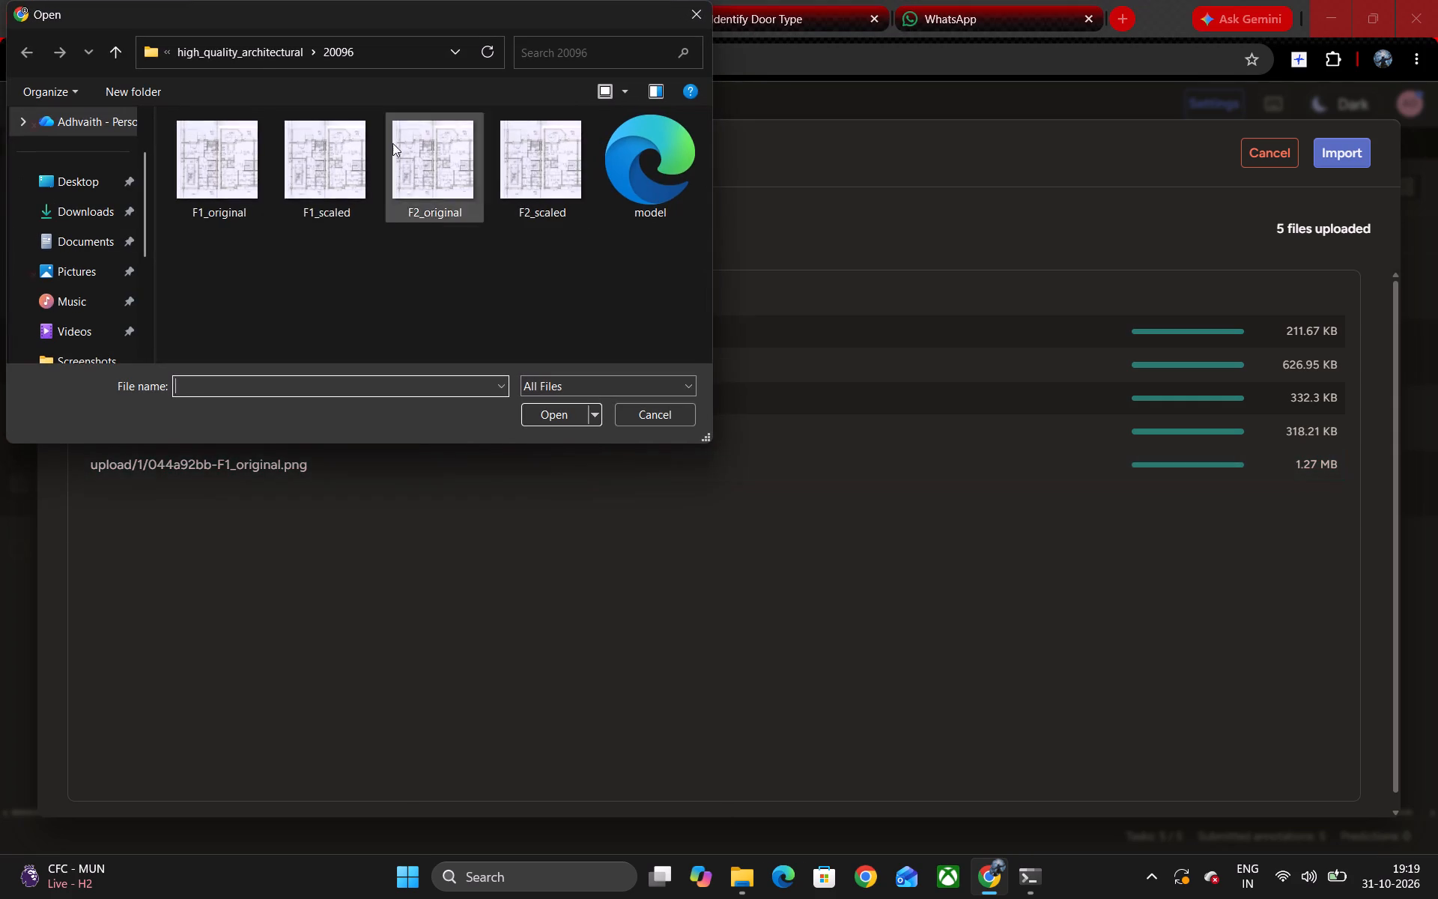
pyautogui.click(115, 58)
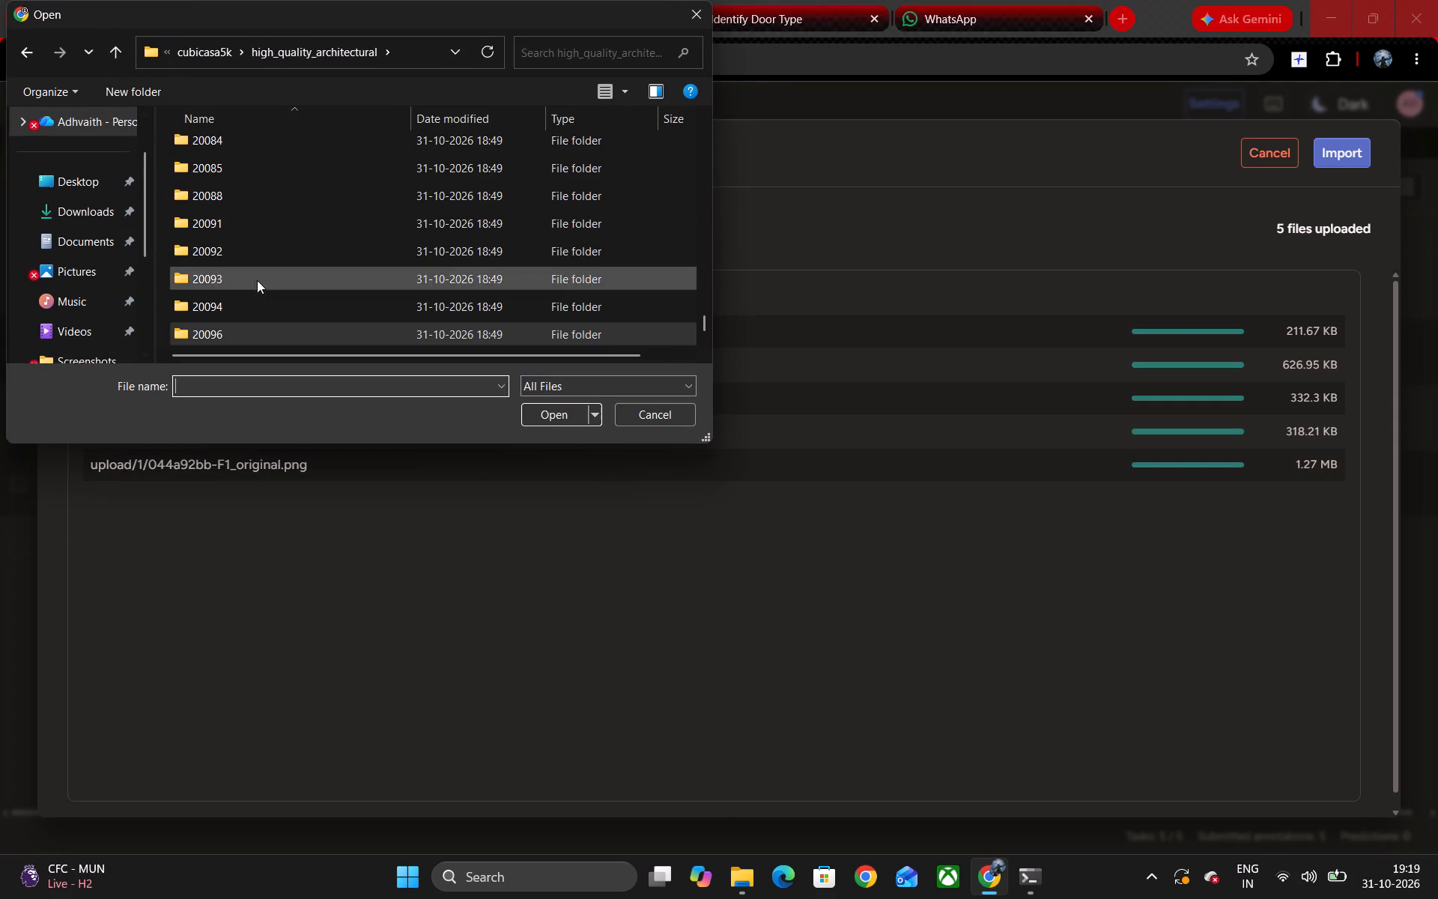
pyautogui.doubleClick(262, 309)
pyautogui.doubleClick(234, 188)
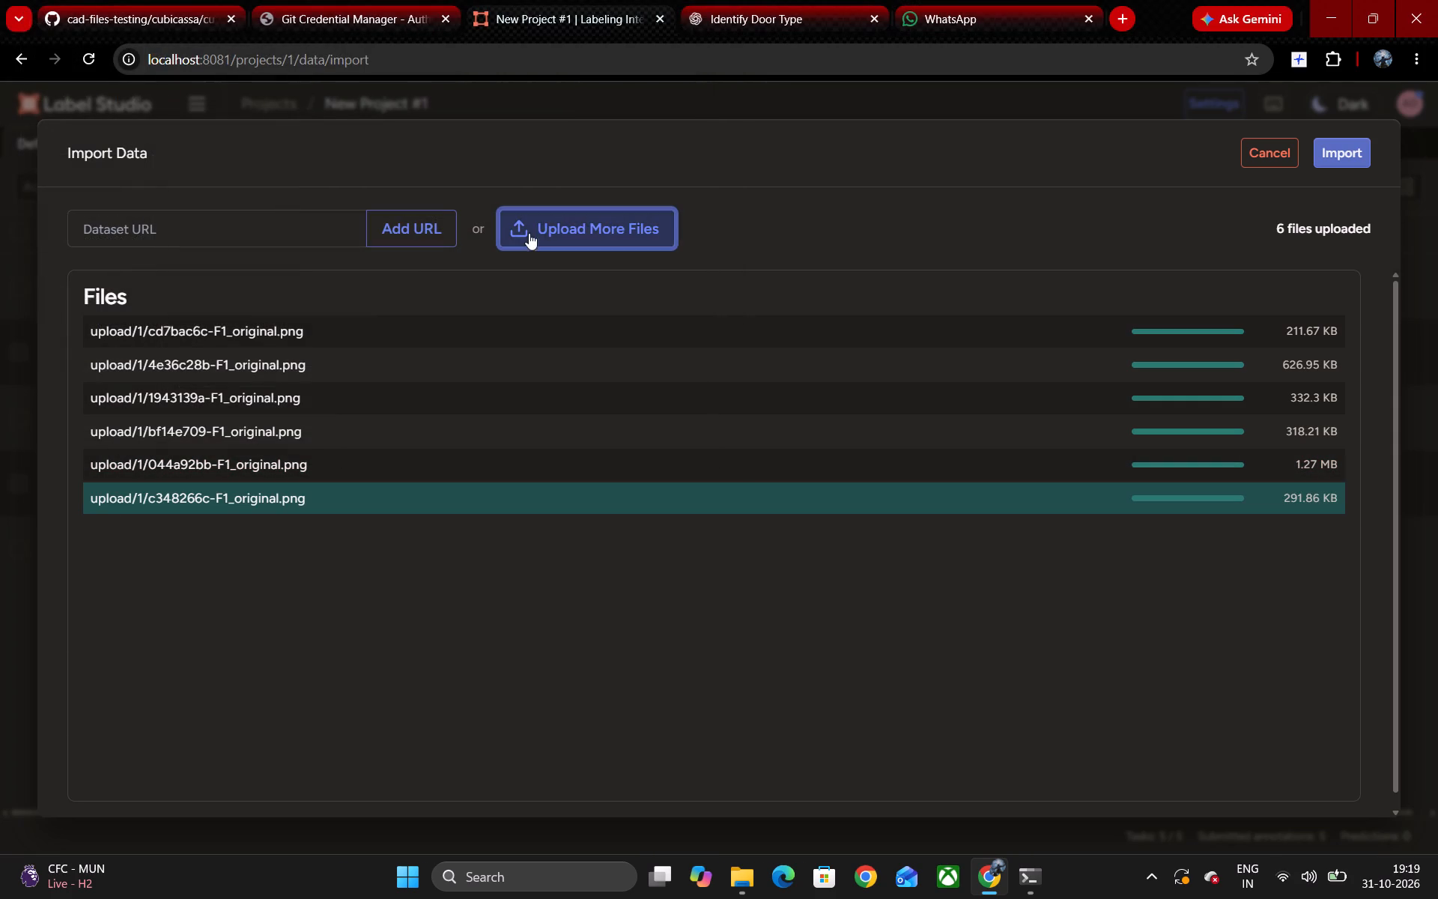
# Upload F1_original from the high_quality_architectural 20093 folder to the import.
pyautogui.click(537, 227)
pyautogui.click(119, 48)
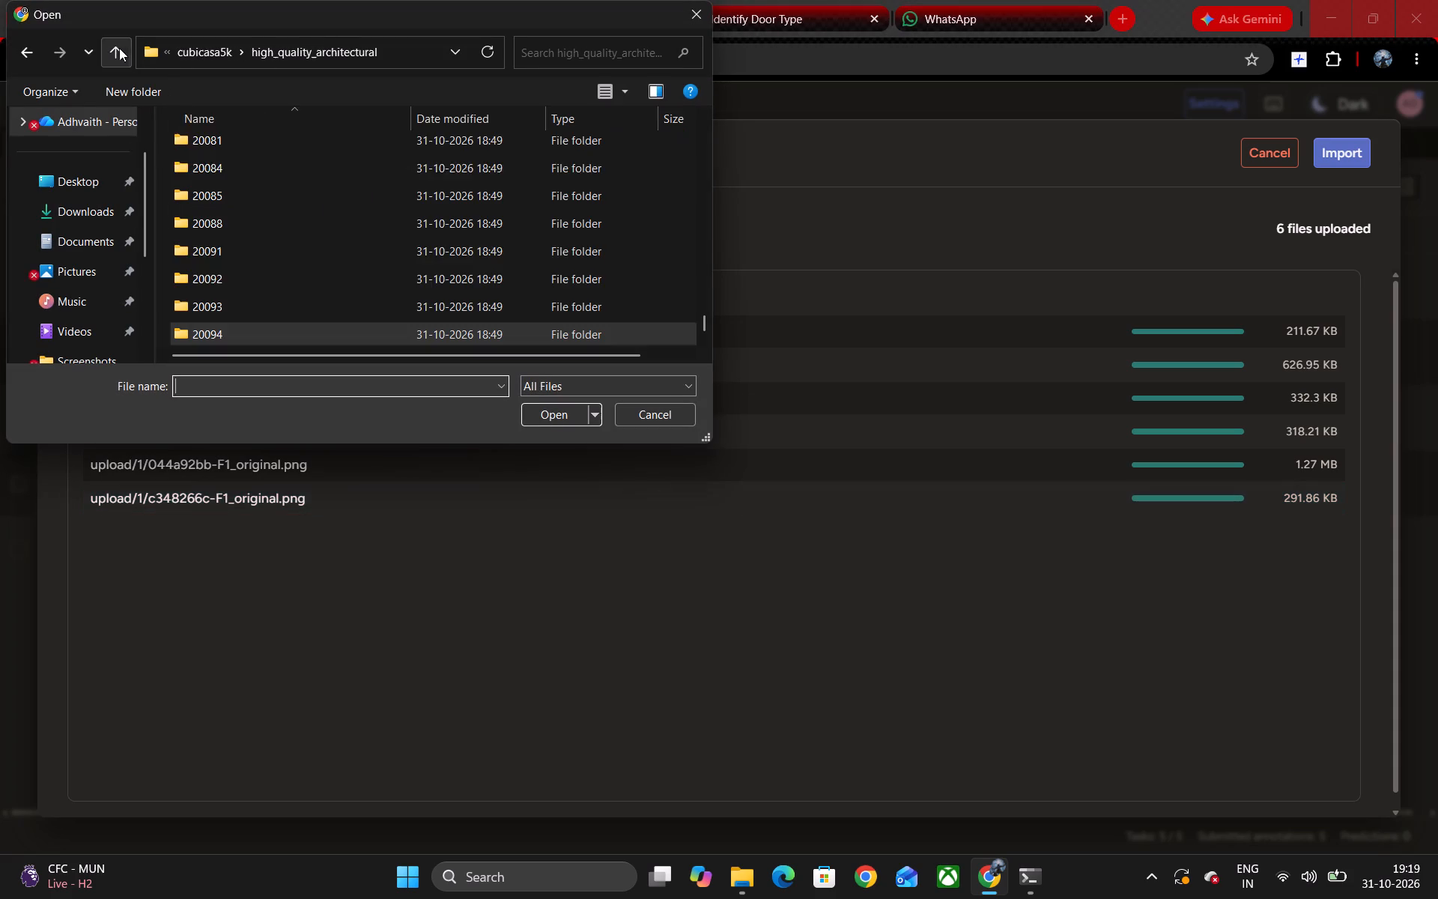
pyautogui.doubleClick(232, 298)
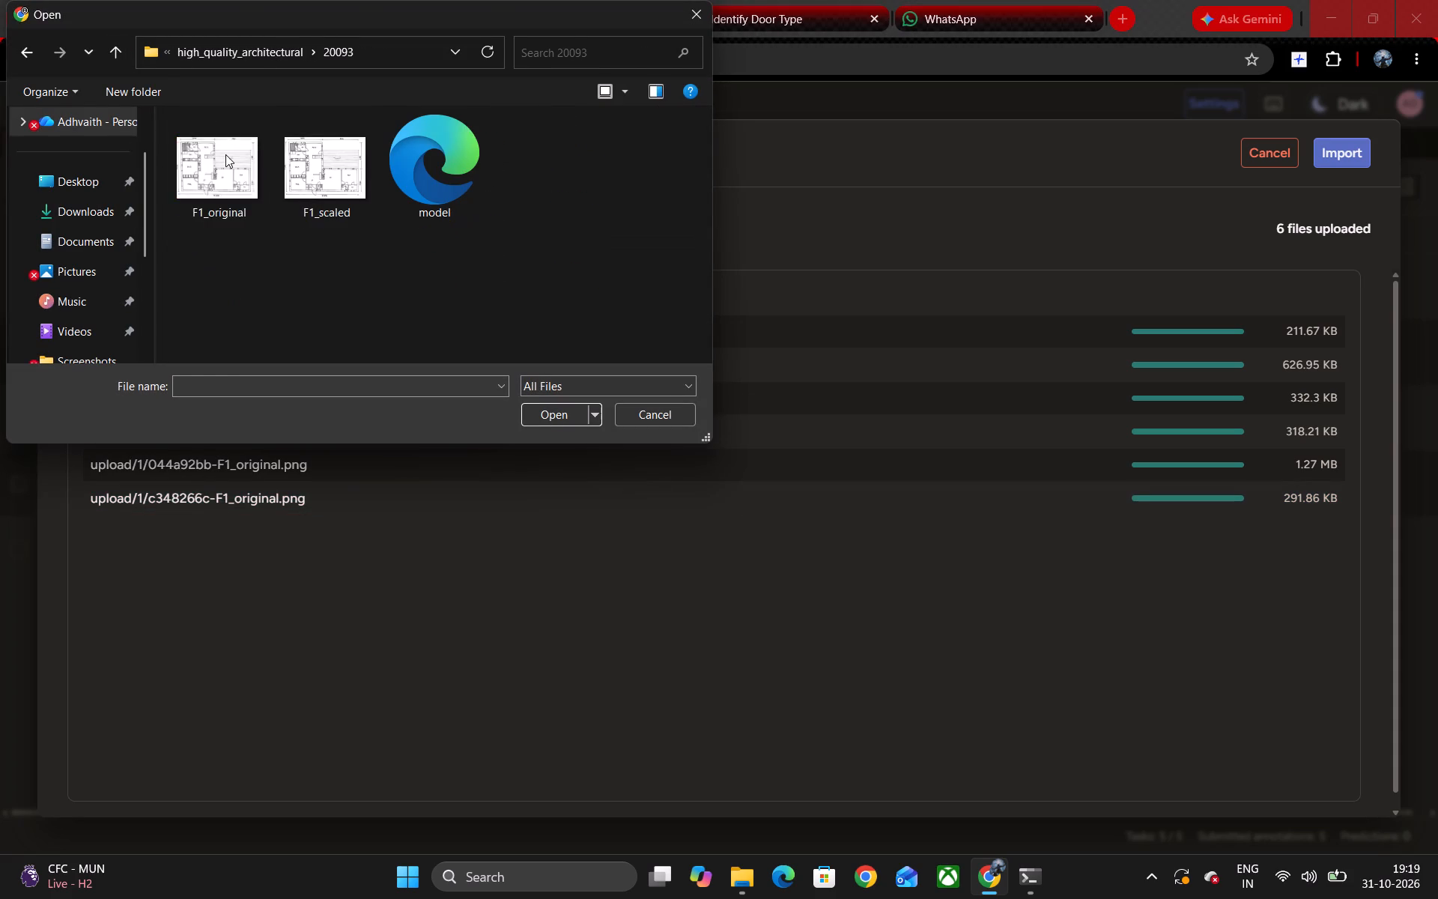
pyautogui.doubleClick(225, 154)
pyautogui.doubleClick(258, 158)
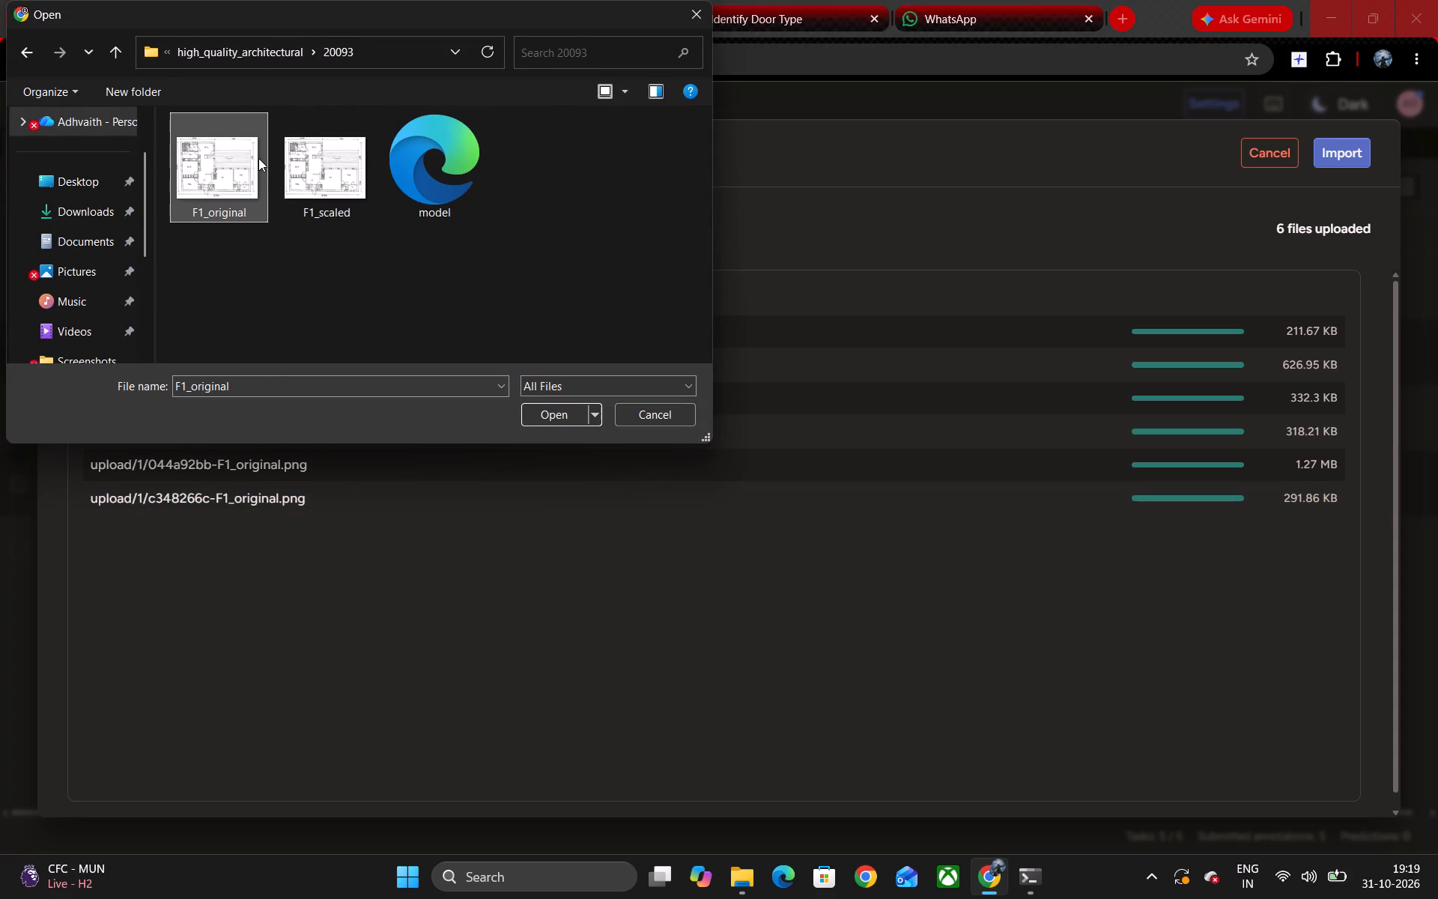
# Upload F1_original from the high_quality_architectural 20092 folder to the import.
pyautogui.click(515, 232)
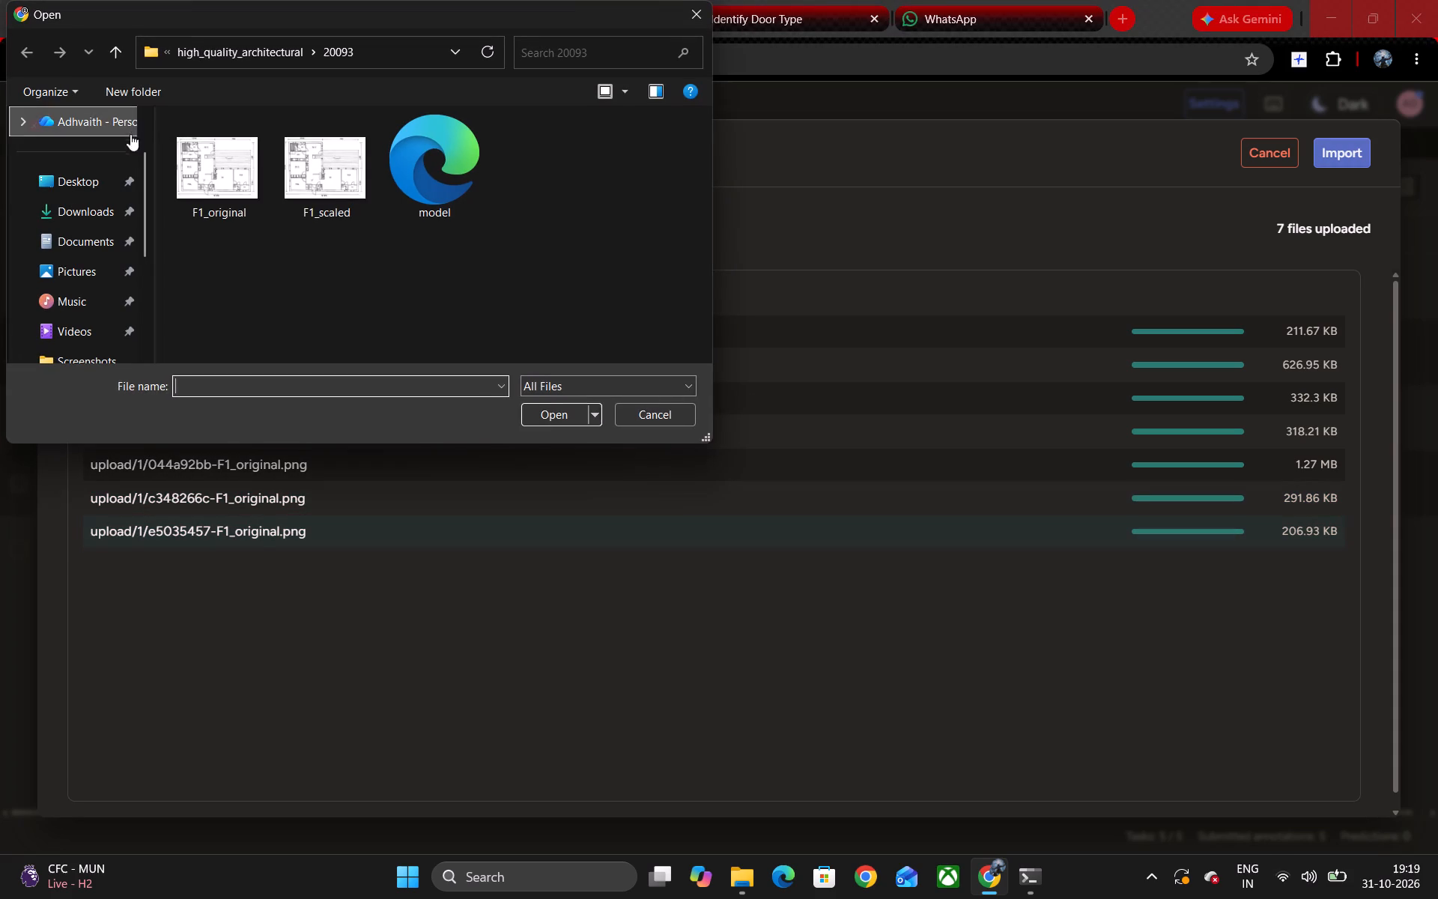
pyautogui.click(111, 61)
pyautogui.doubleClick(231, 298)
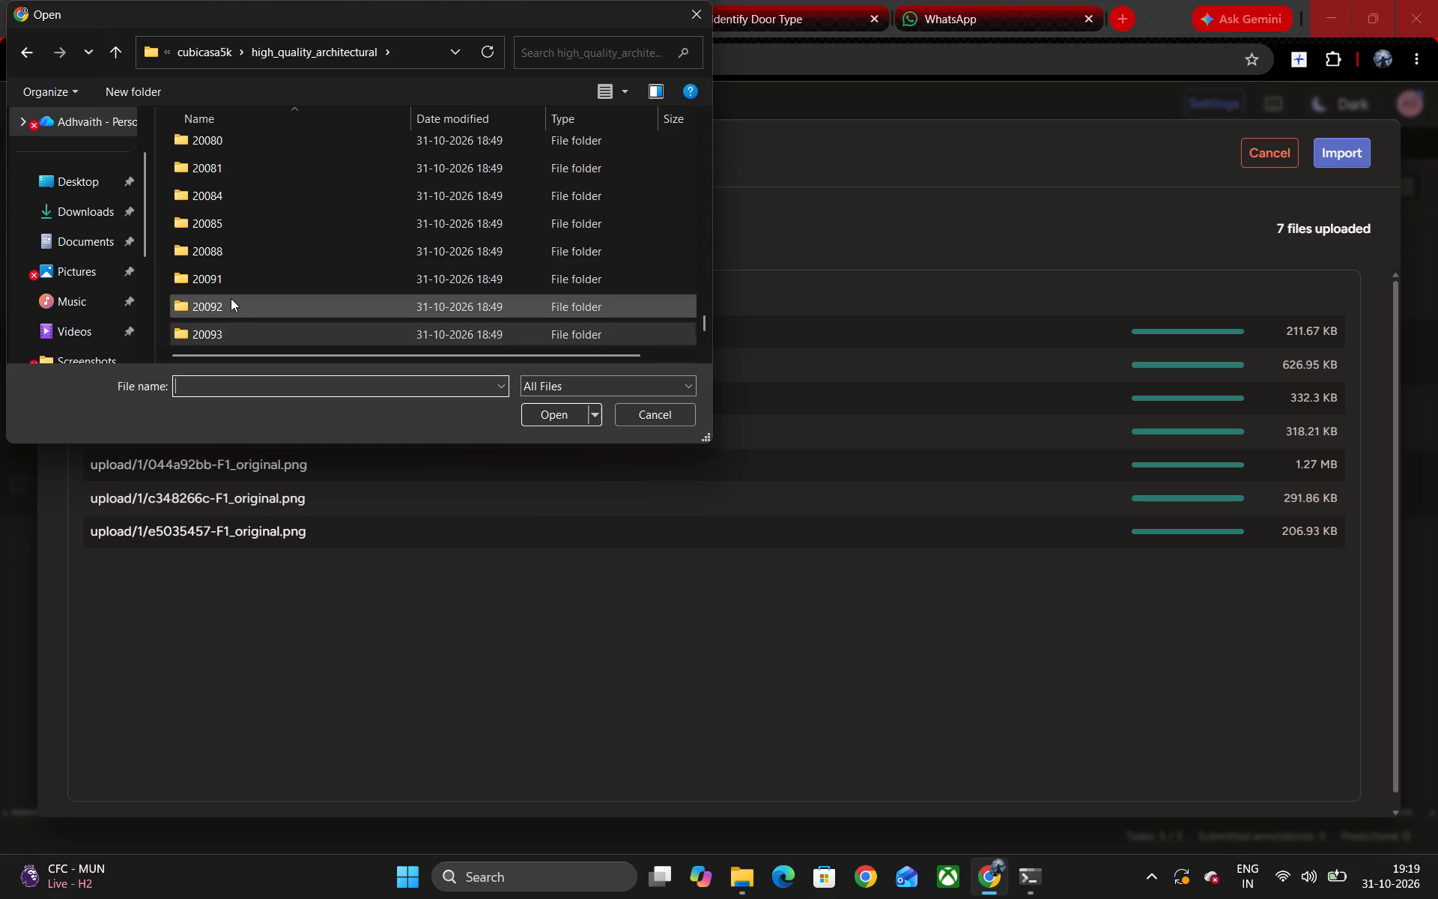
pyautogui.doubleClick(227, 171)
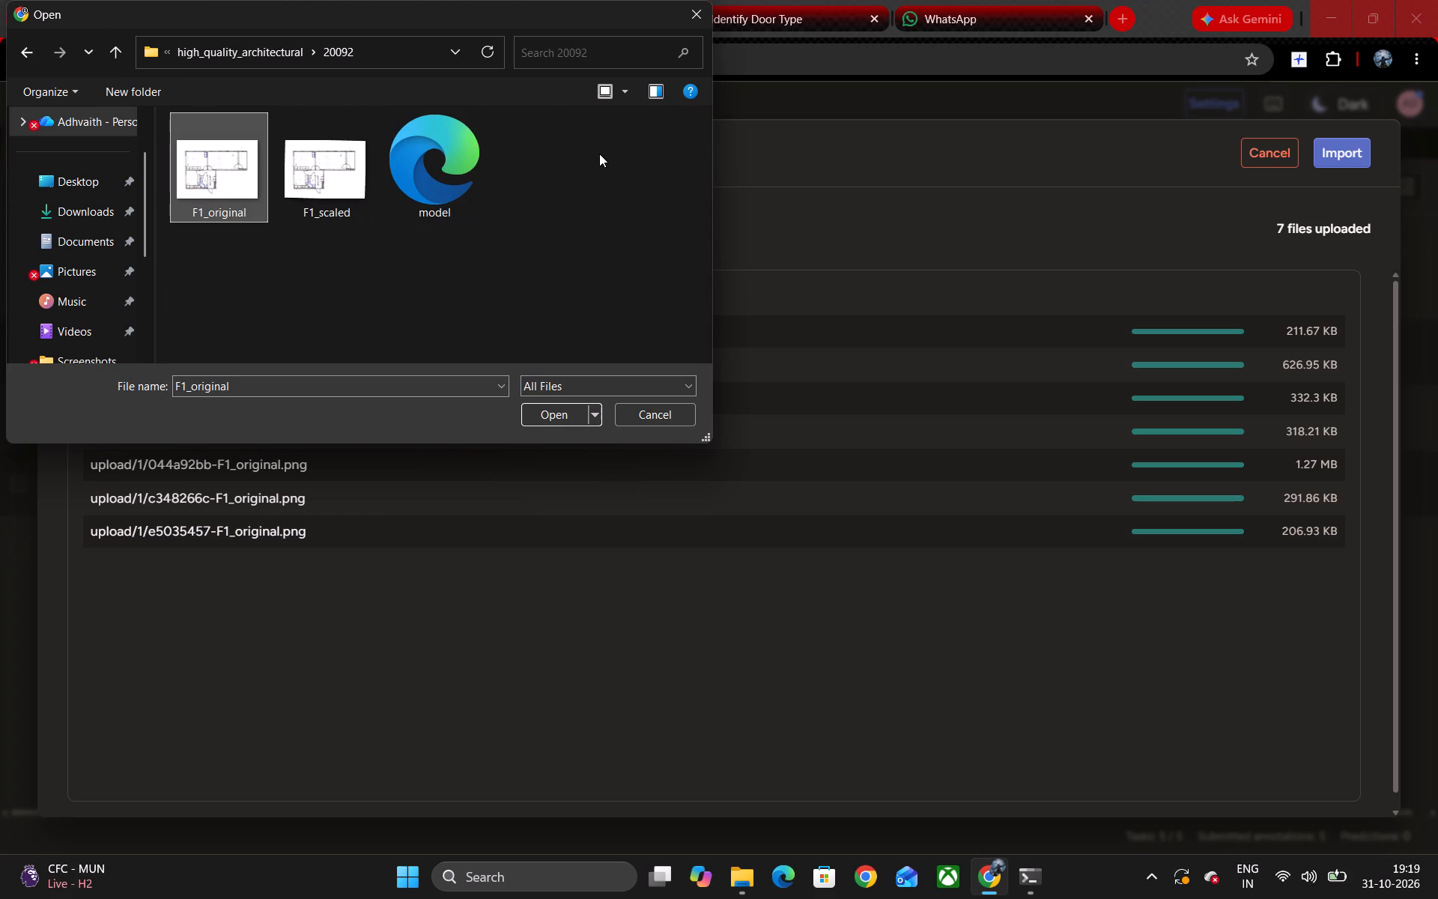
pyautogui.doubleClick(227, 160)
# Add the F1_original floor plan from the 20091 folder to the import files.
pyautogui.click(564, 234)
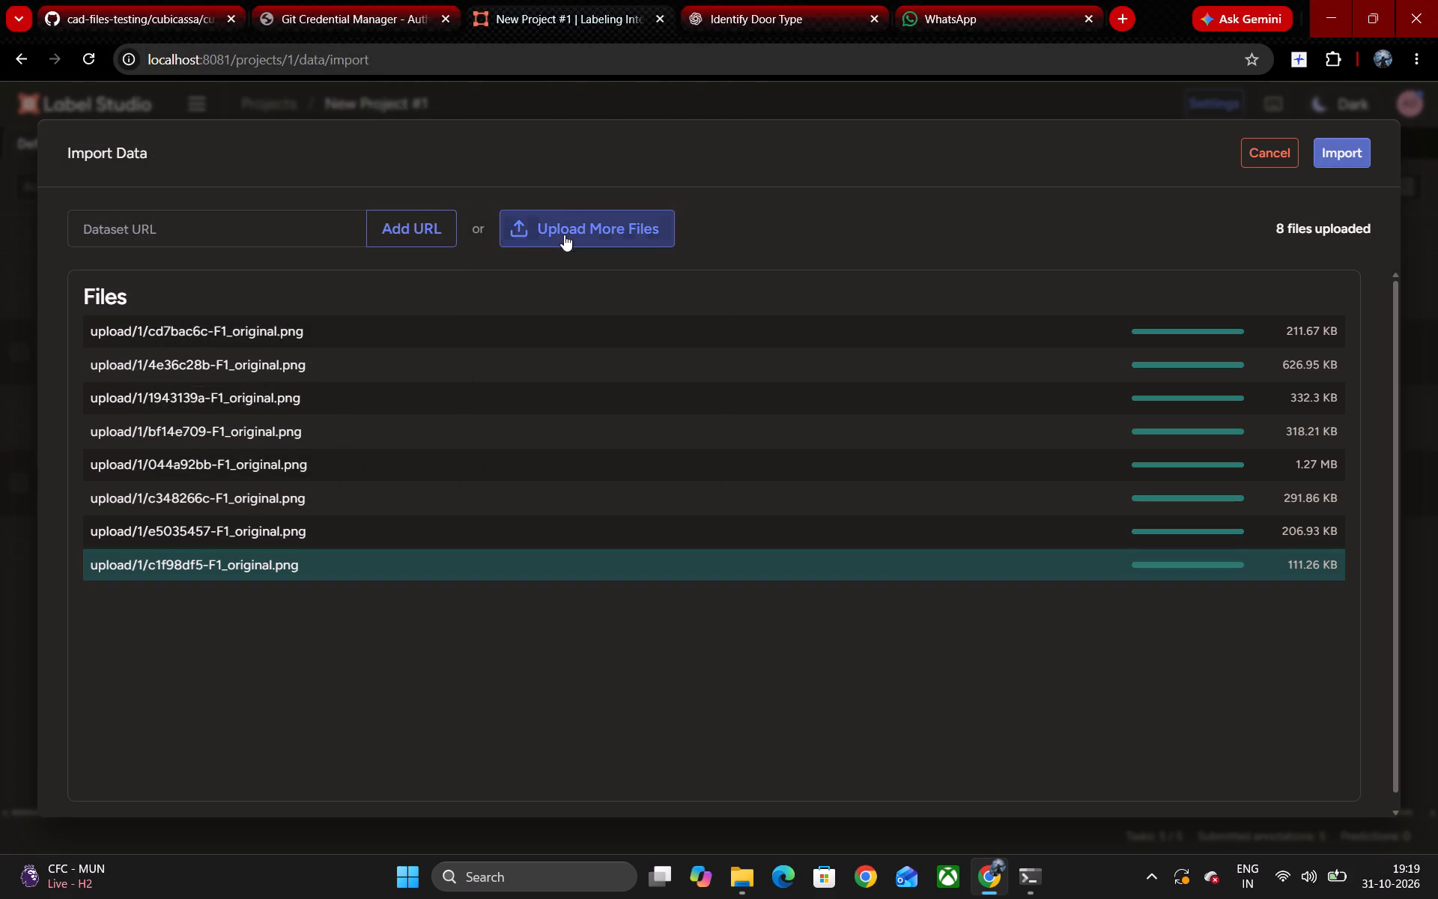
pyautogui.click(124, 58)
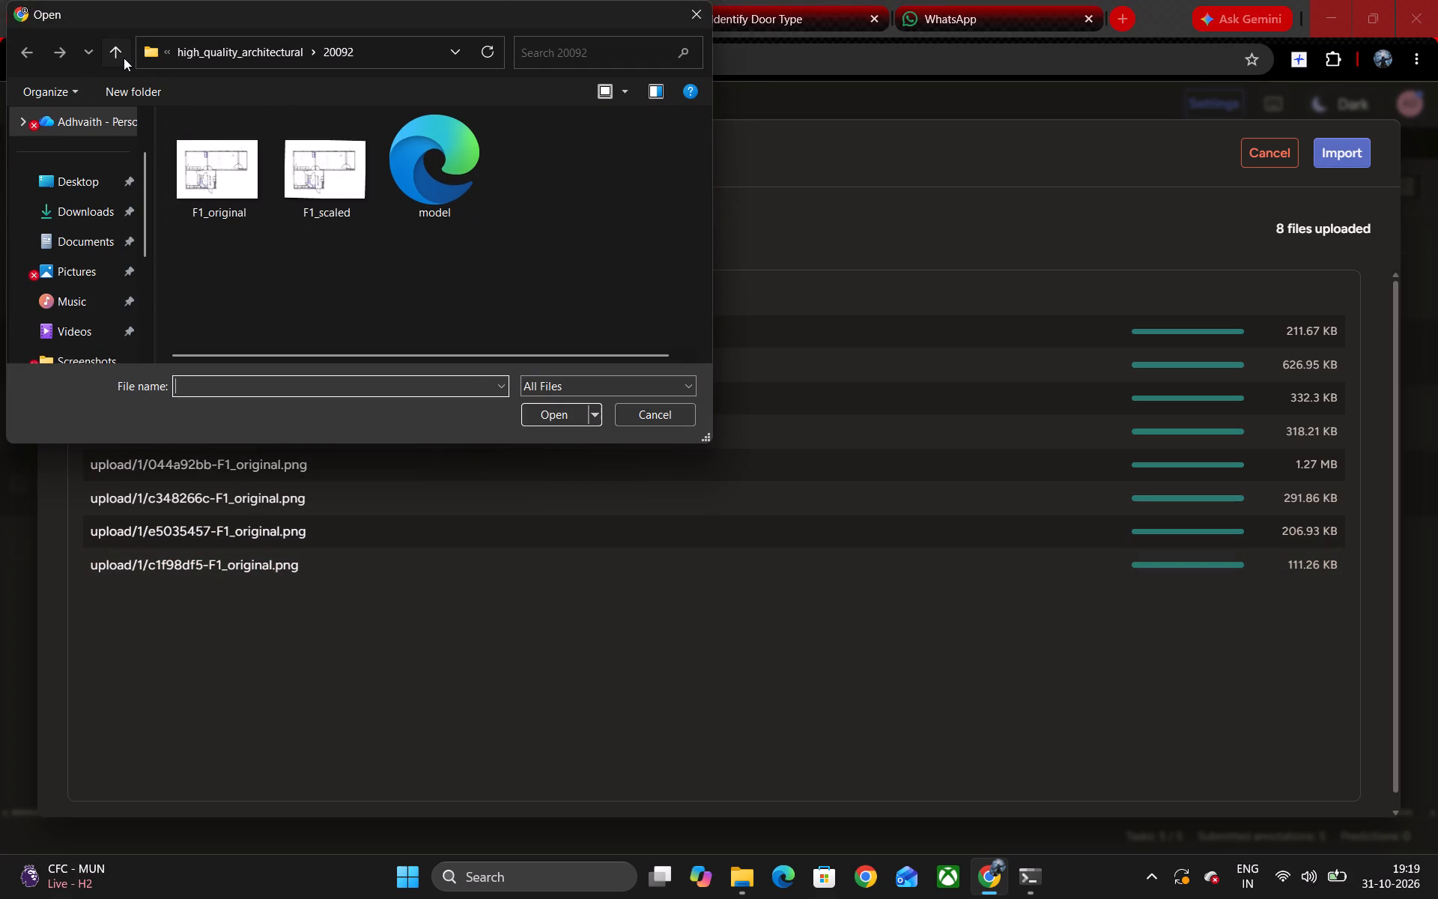
pyautogui.doubleClick(289, 309)
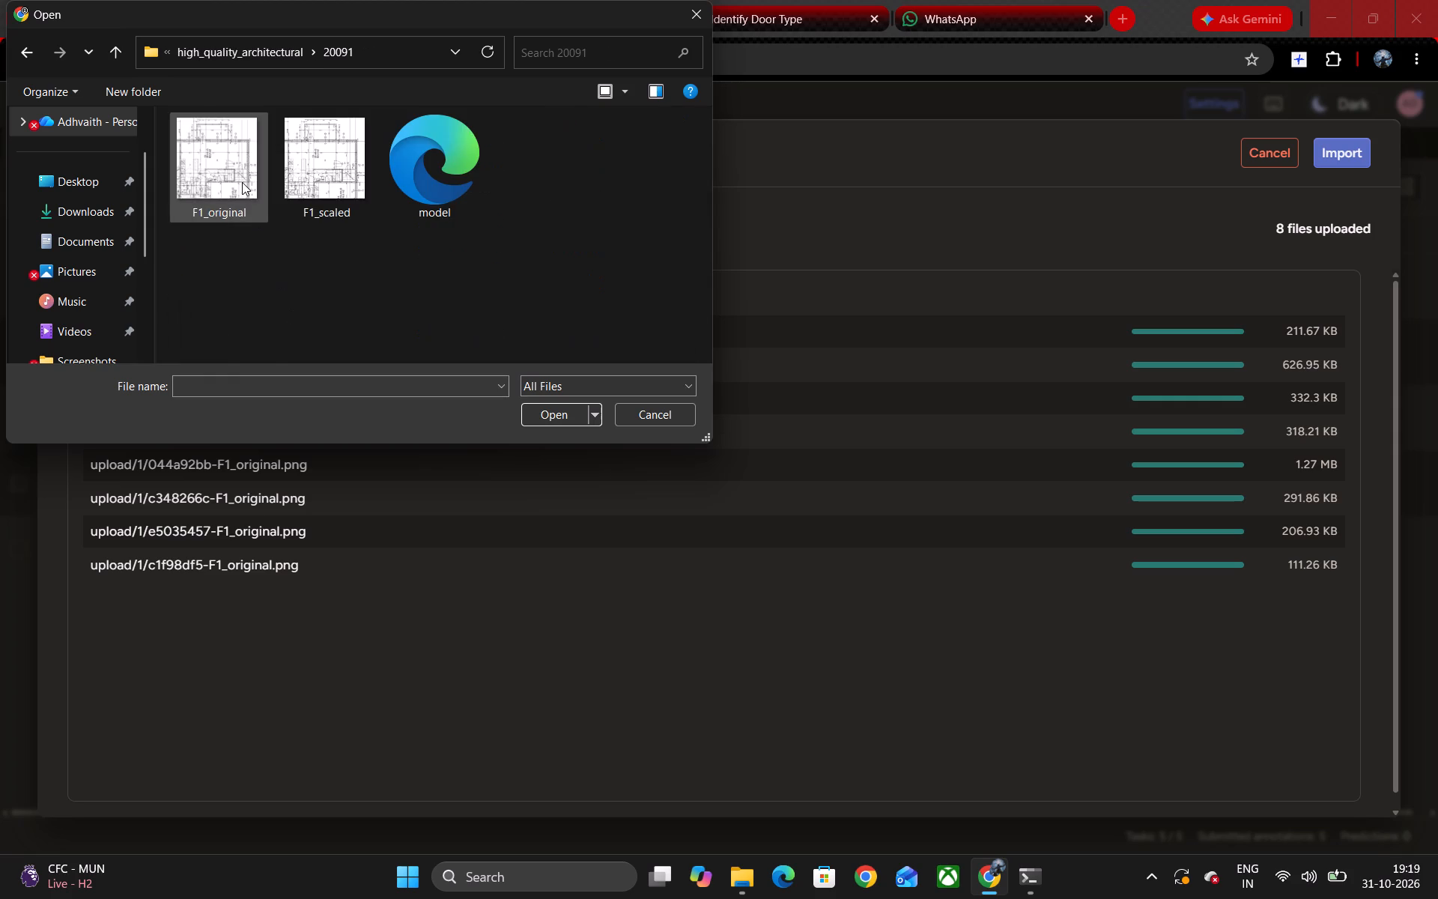
pyautogui.doubleClick(242, 182)
# Add F1_original from the high_quality_architectural 20088 folder to the same import.
pyautogui.click(585, 234)
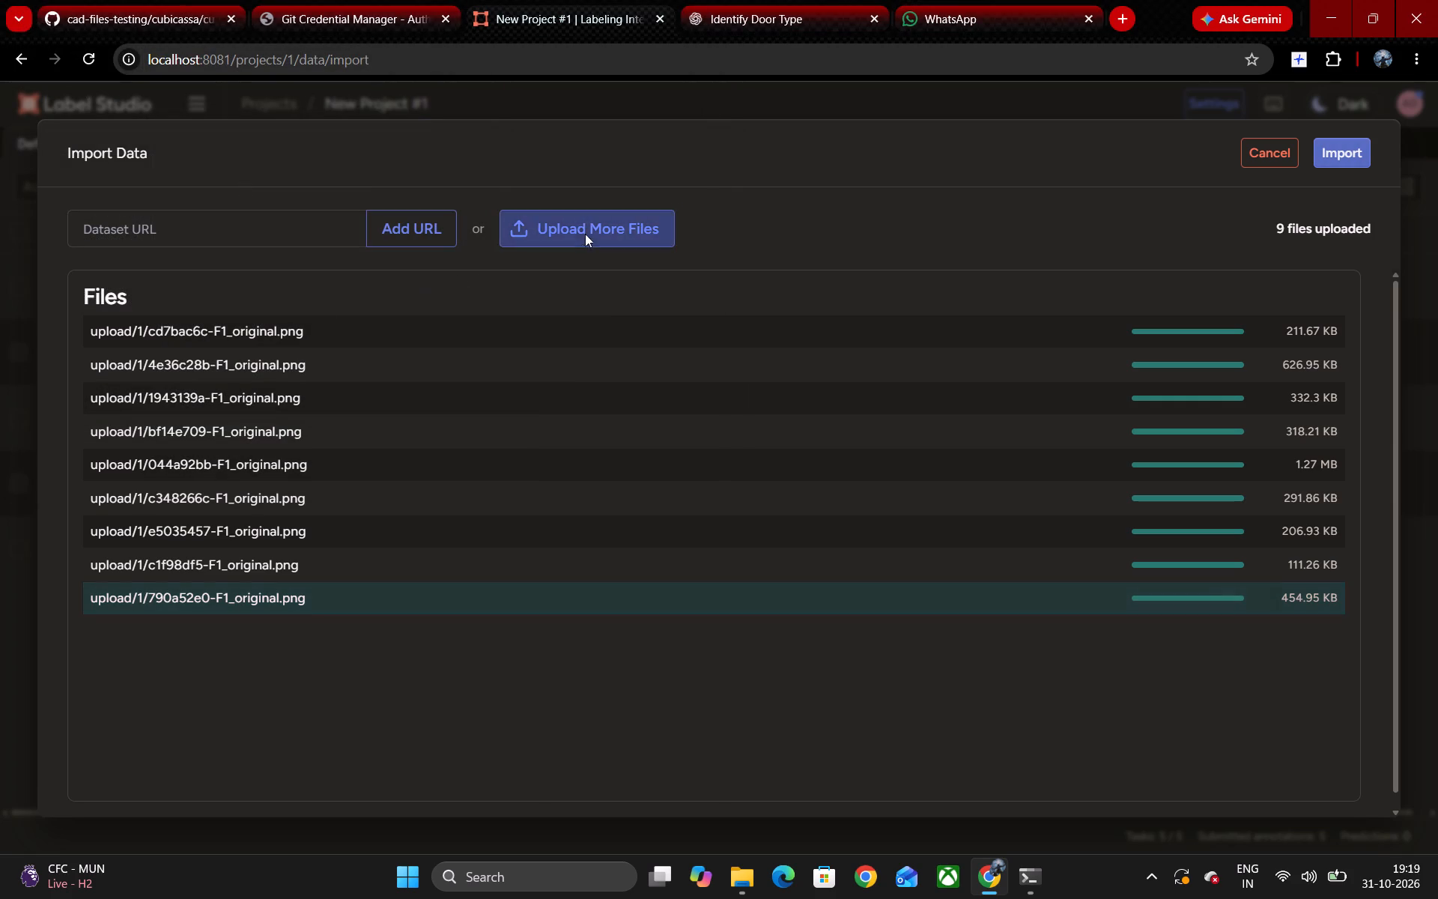
pyautogui.click(204, 156)
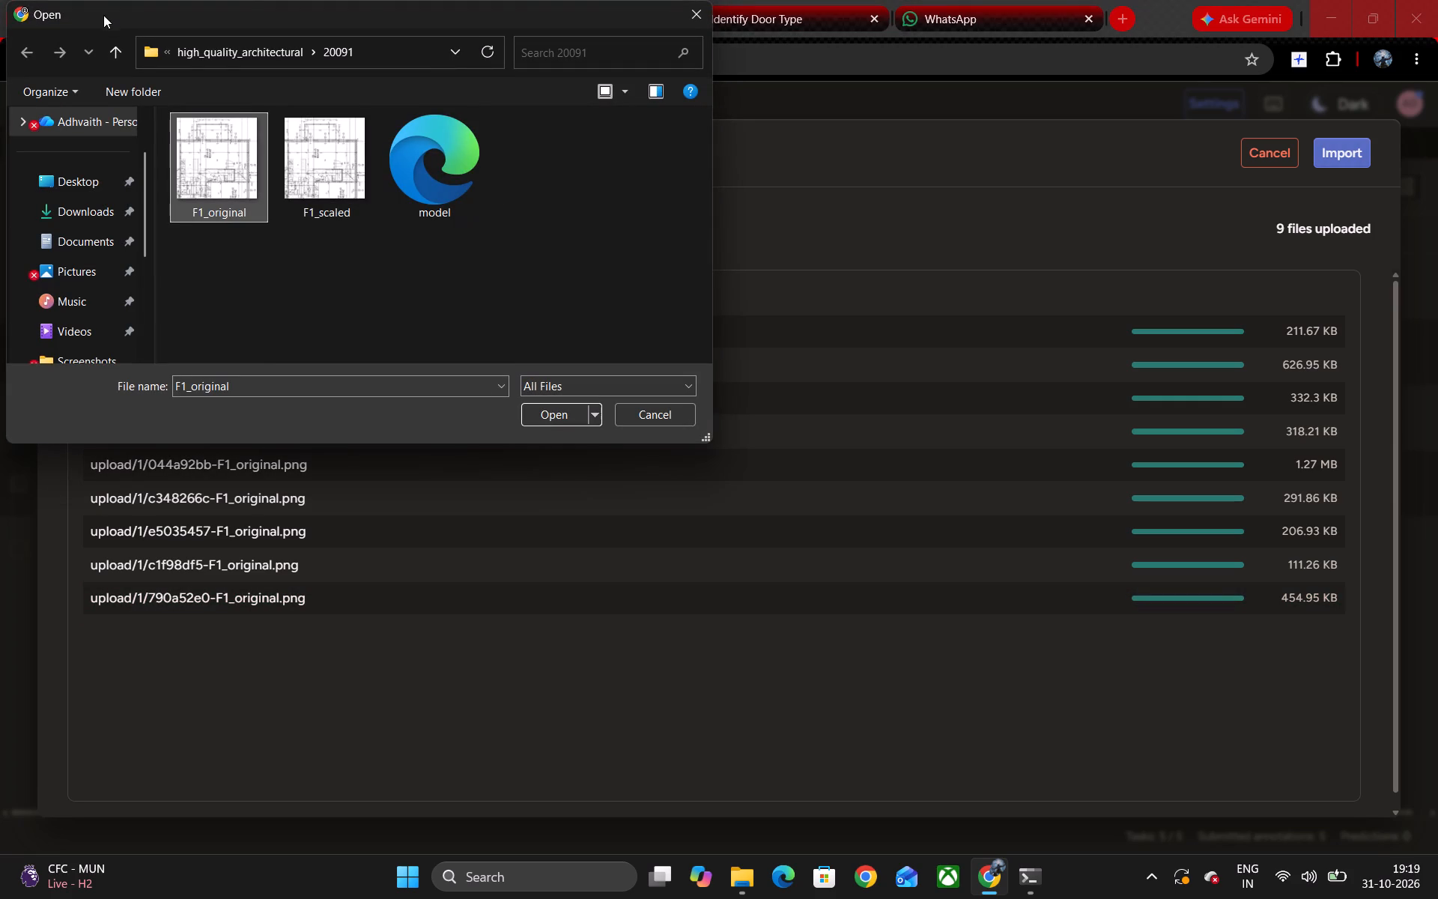
pyautogui.click(118, 60)
pyautogui.click(233, 297)
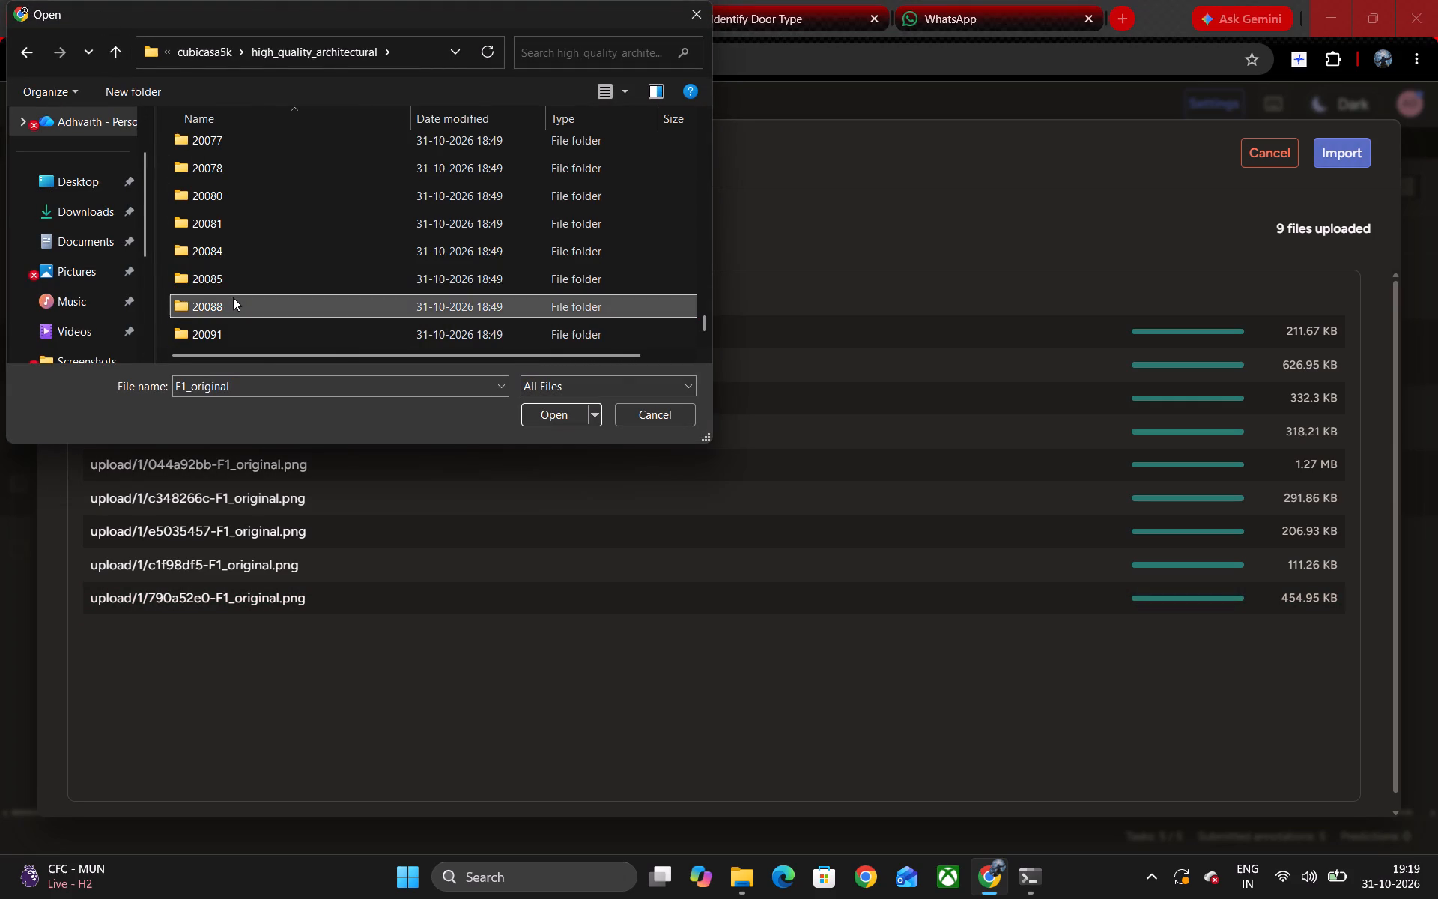
pyautogui.doubleClick(233, 297)
pyautogui.doubleClick(207, 199)
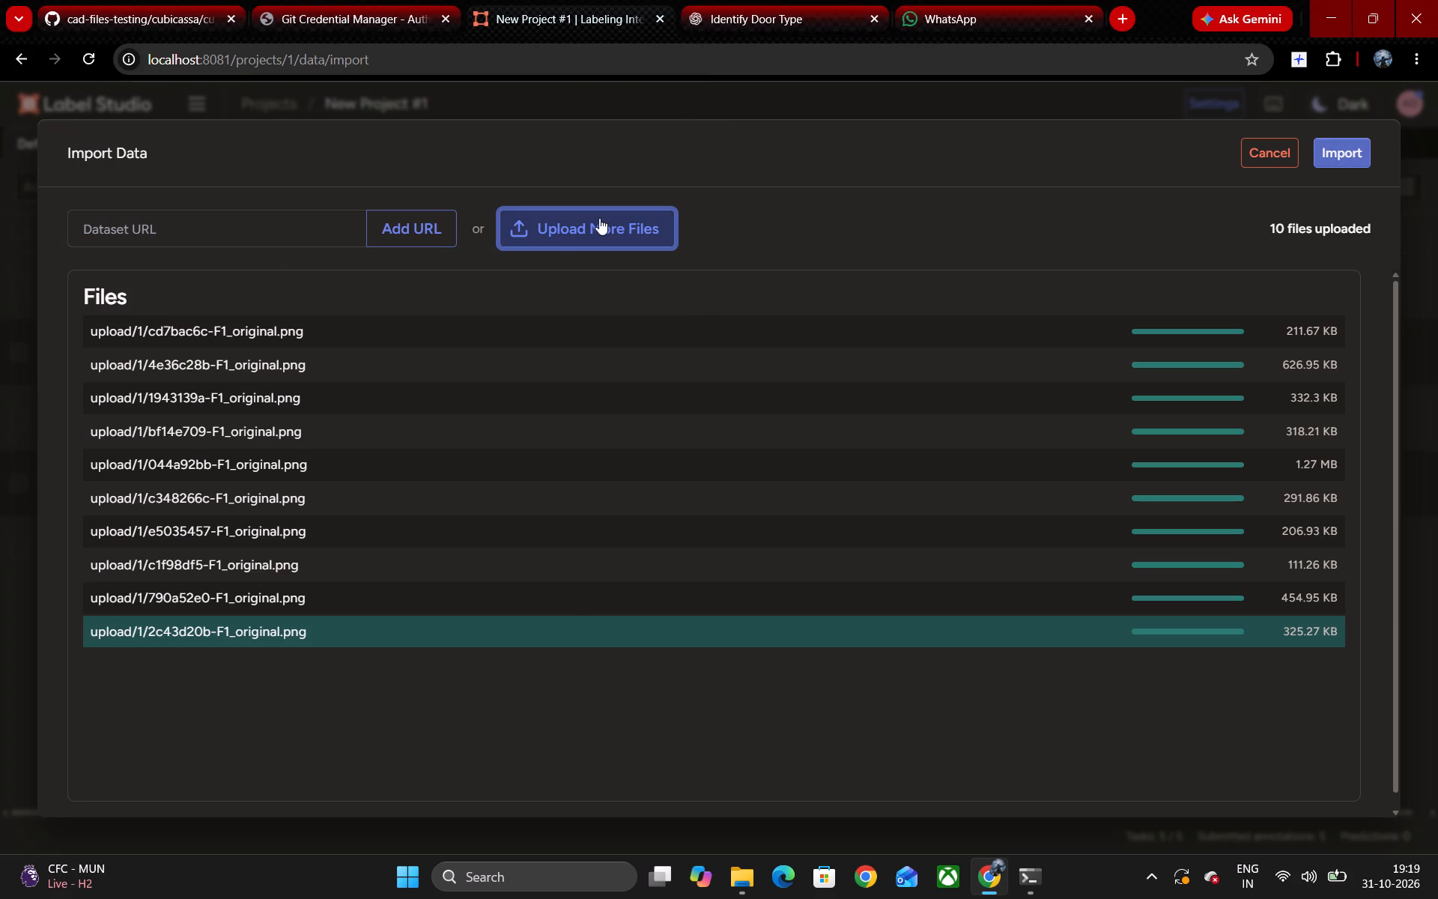
# Upload the F1_original floor plan from the 20085 folder to the import.
pyautogui.click(599, 218)
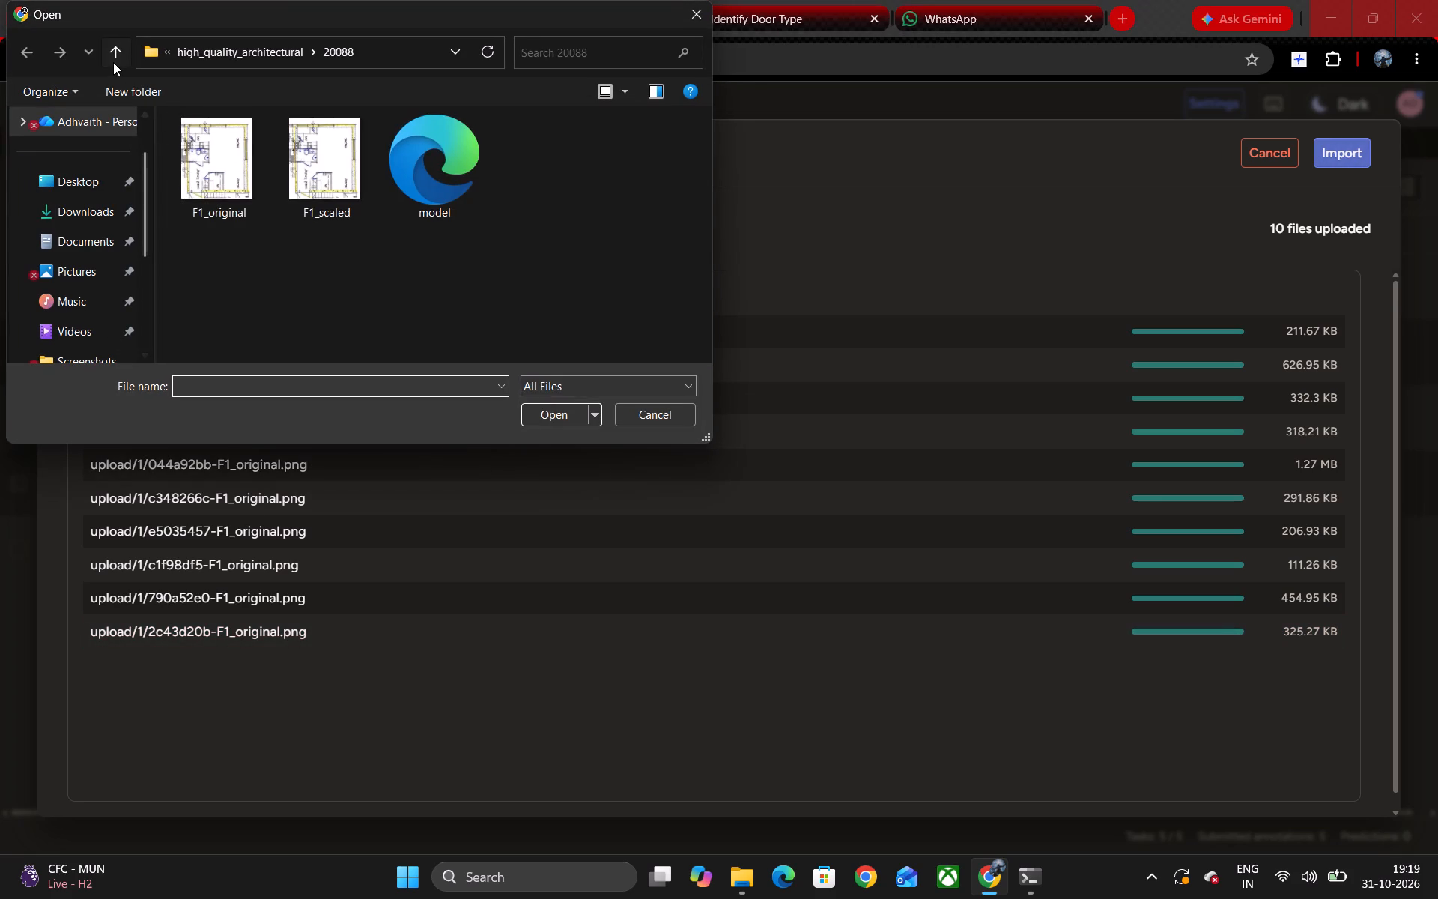
pyautogui.click(113, 62)
pyautogui.doubleClick(285, 297)
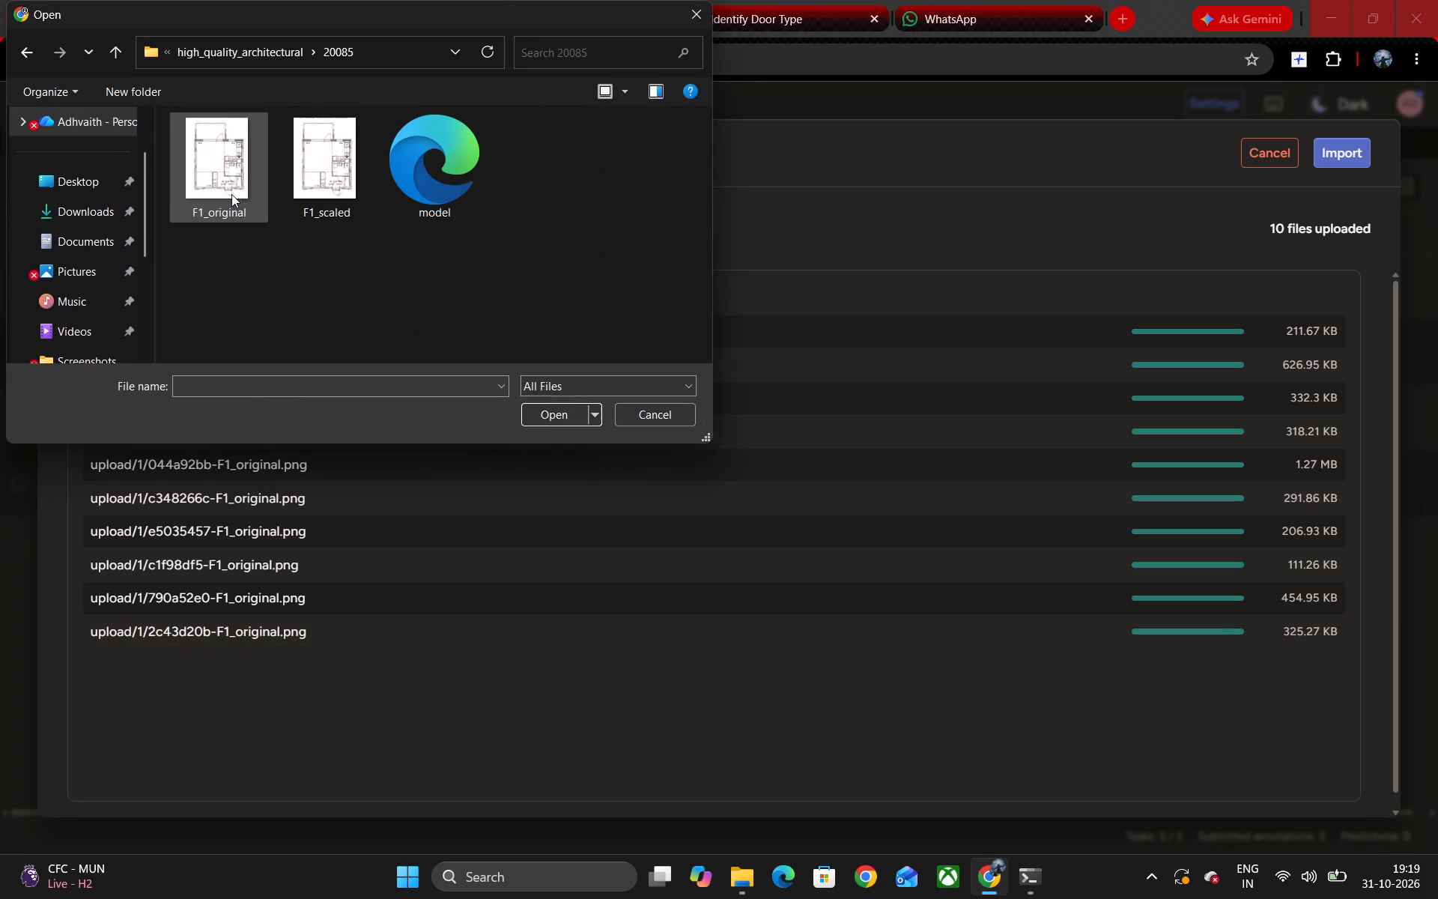
pyautogui.doubleClick(231, 194)
# Upload the F1_original floor plan from the 20084 folder to the import.
pyautogui.click(558, 217)
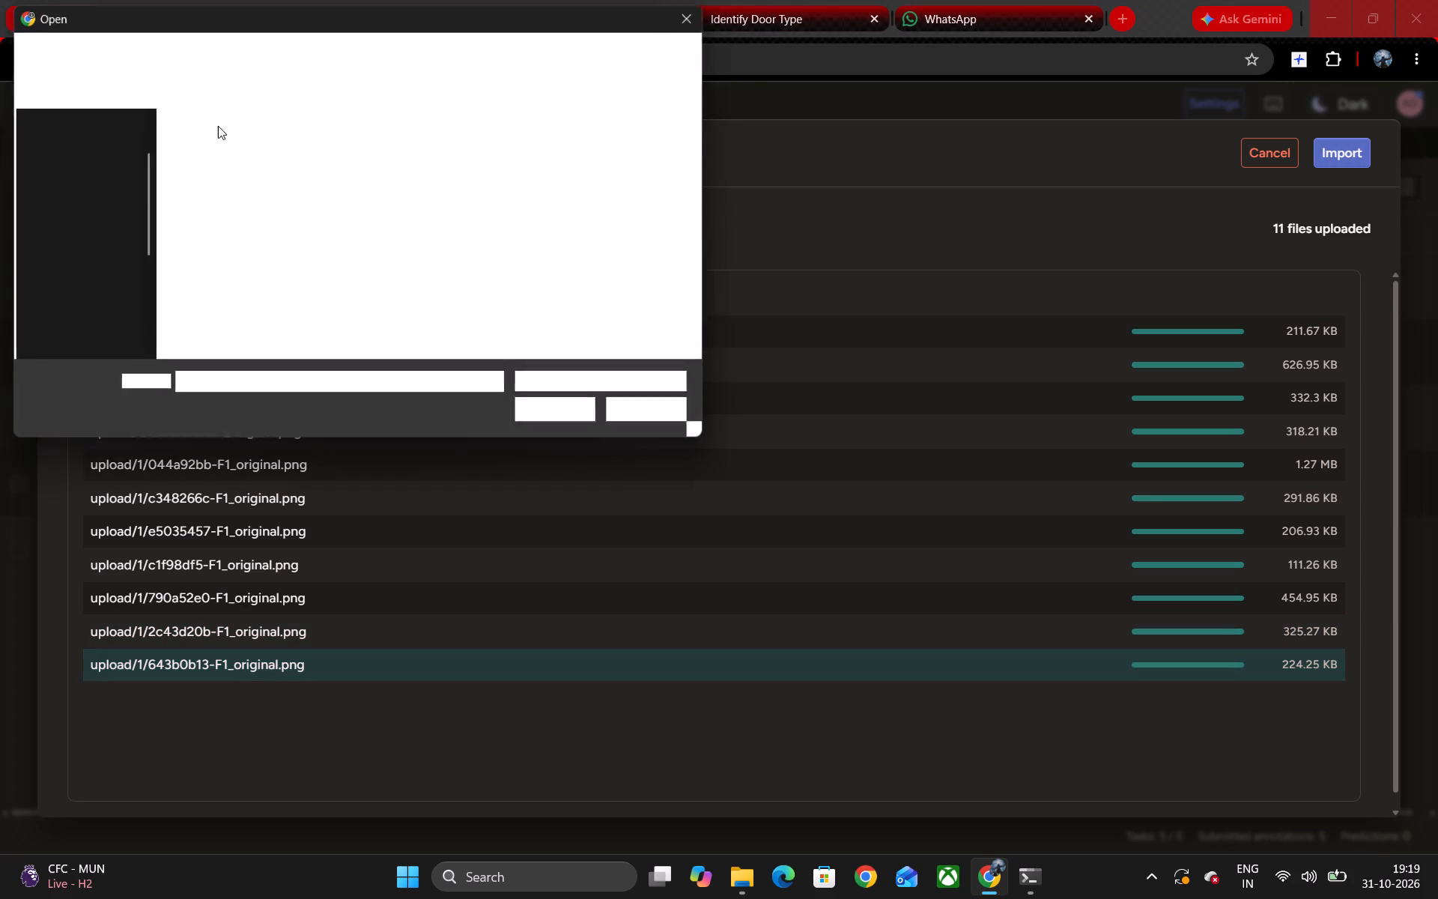
pyautogui.click(119, 51)
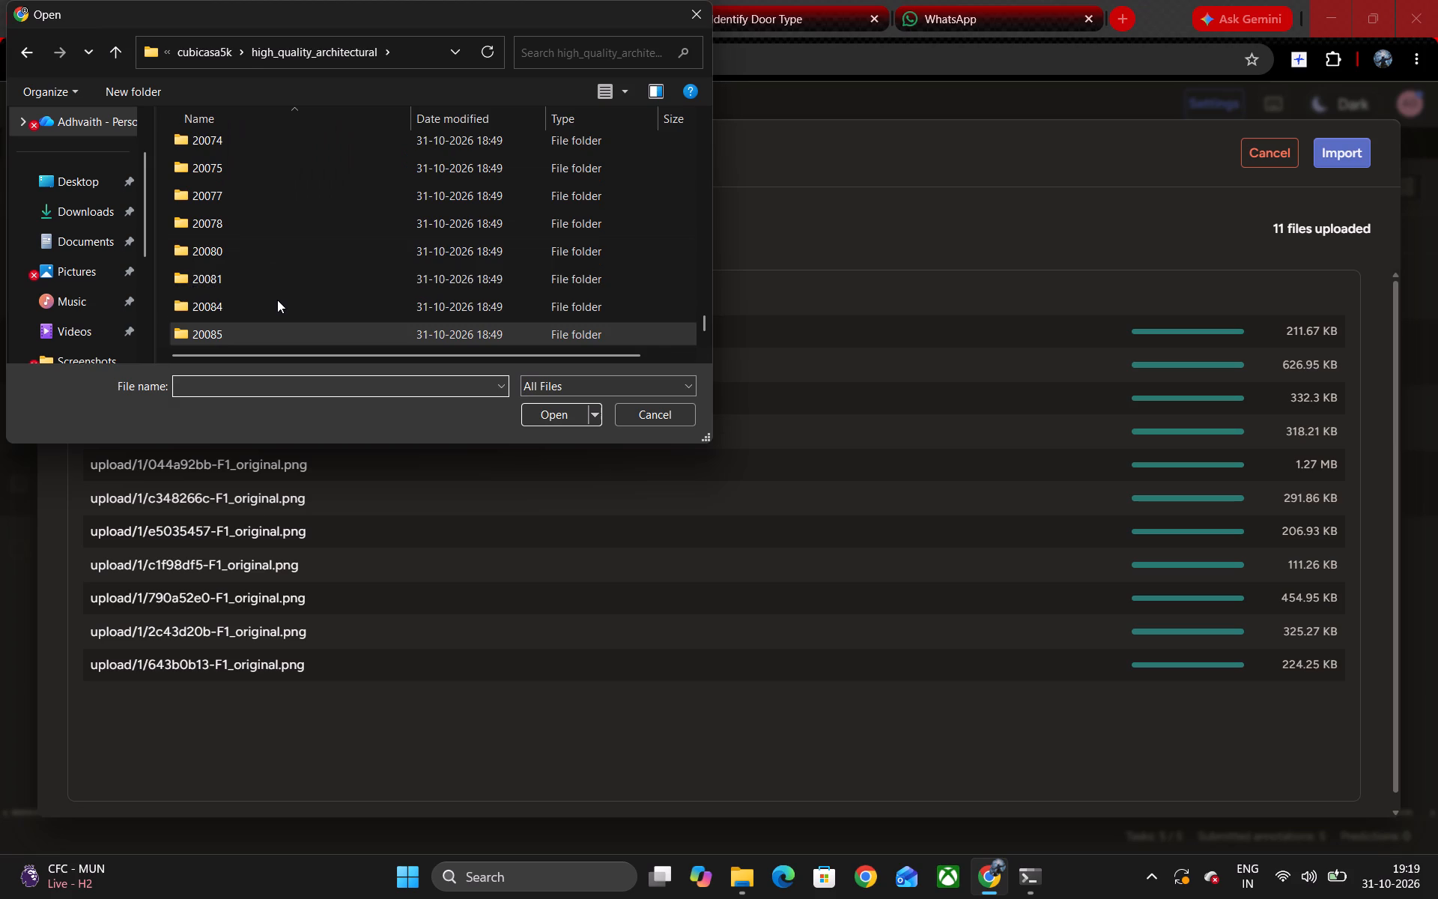
pyautogui.doubleClick(277, 300)
pyautogui.doubleClick(222, 186)
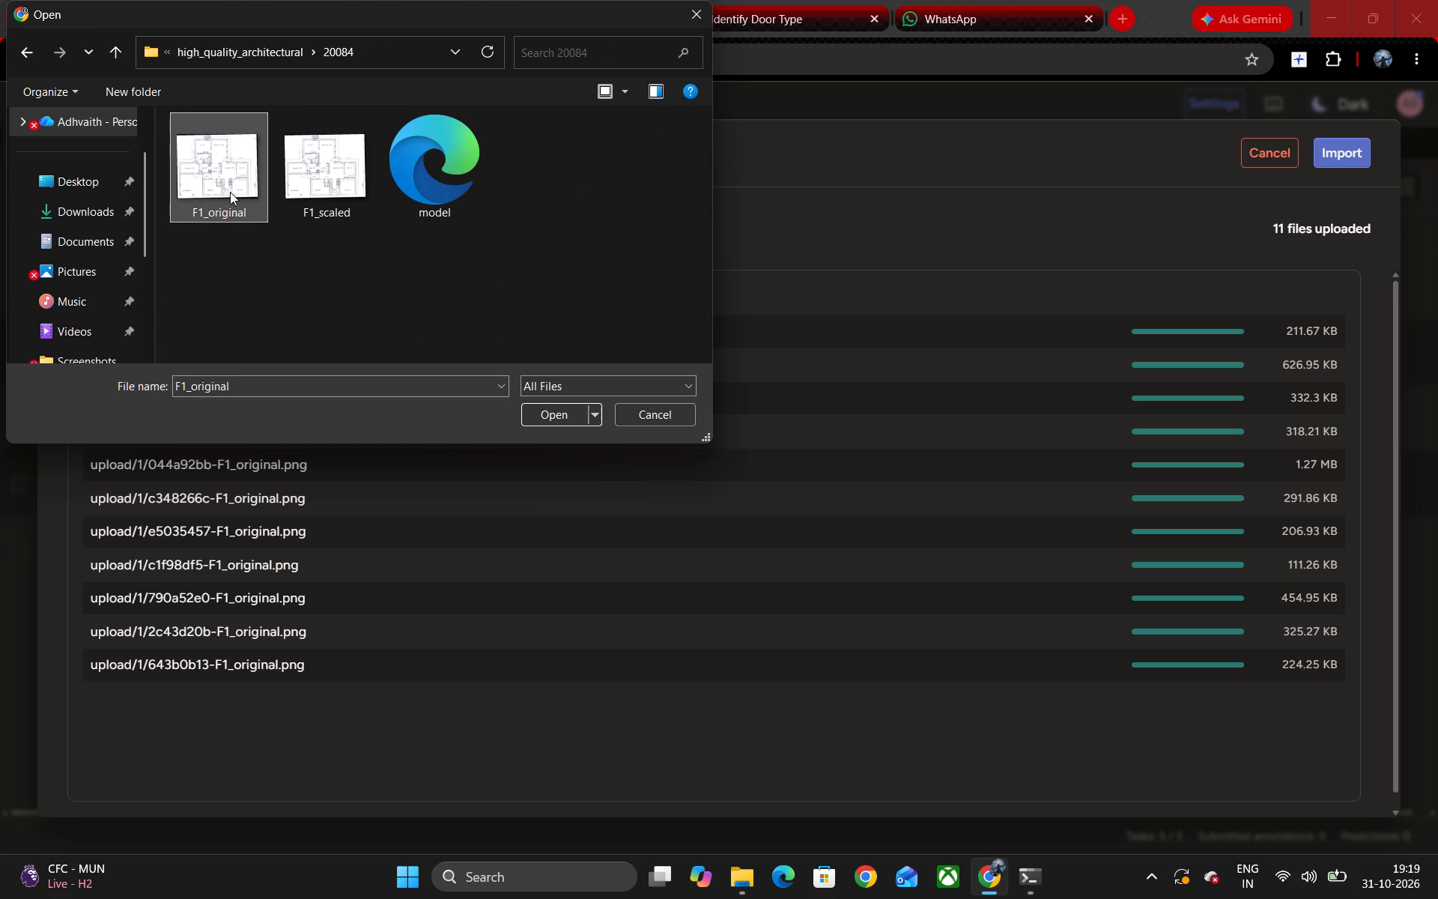
pyautogui.doubleClick(236, 198)
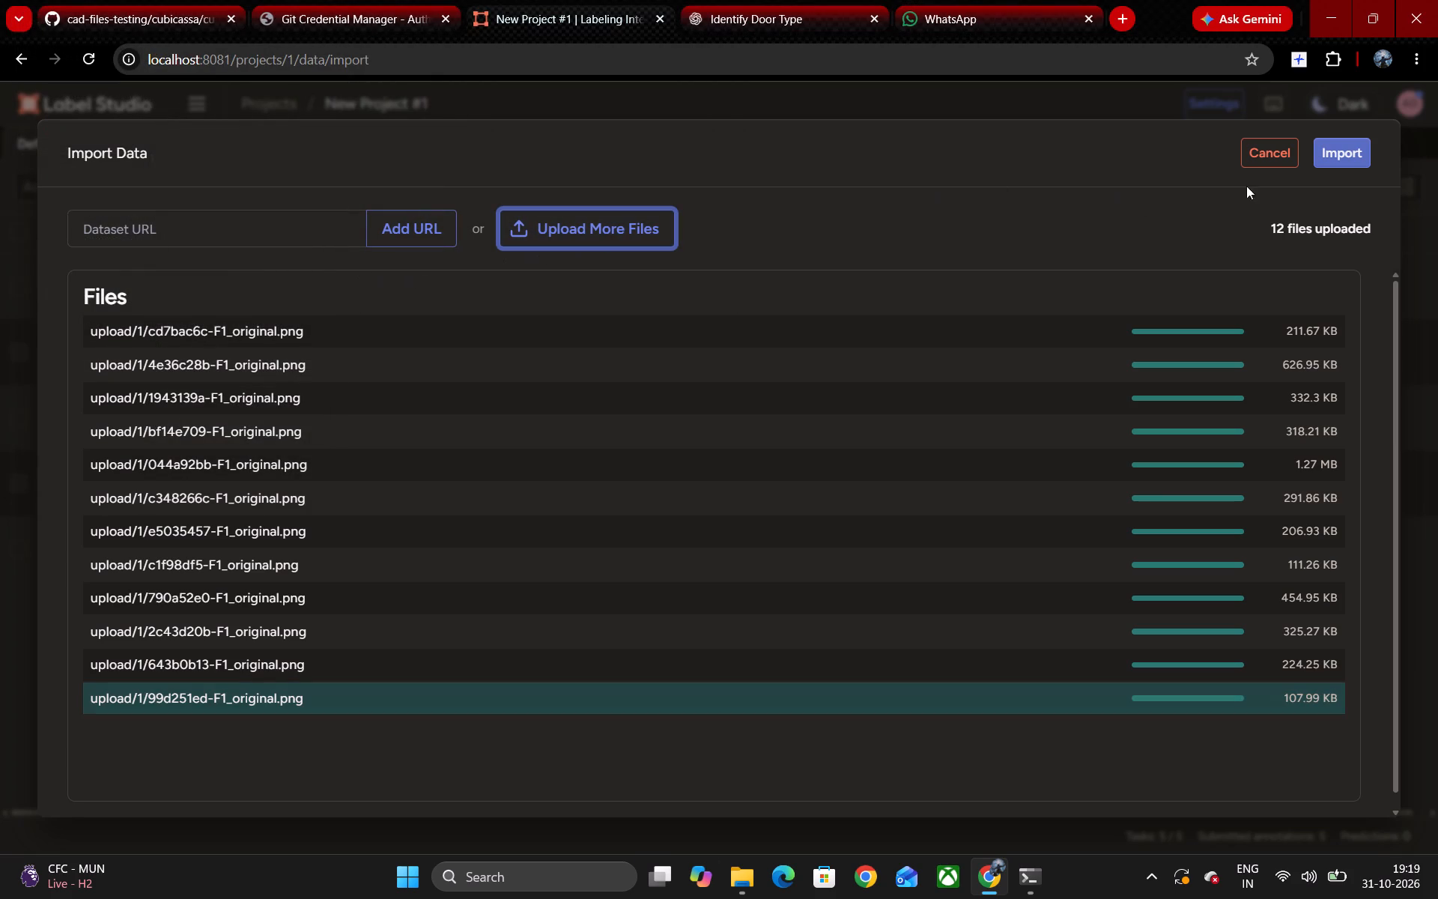
# Add F1_original from the high_quality_architectural 20081 folder to the import files.
pyautogui.click(541, 246)
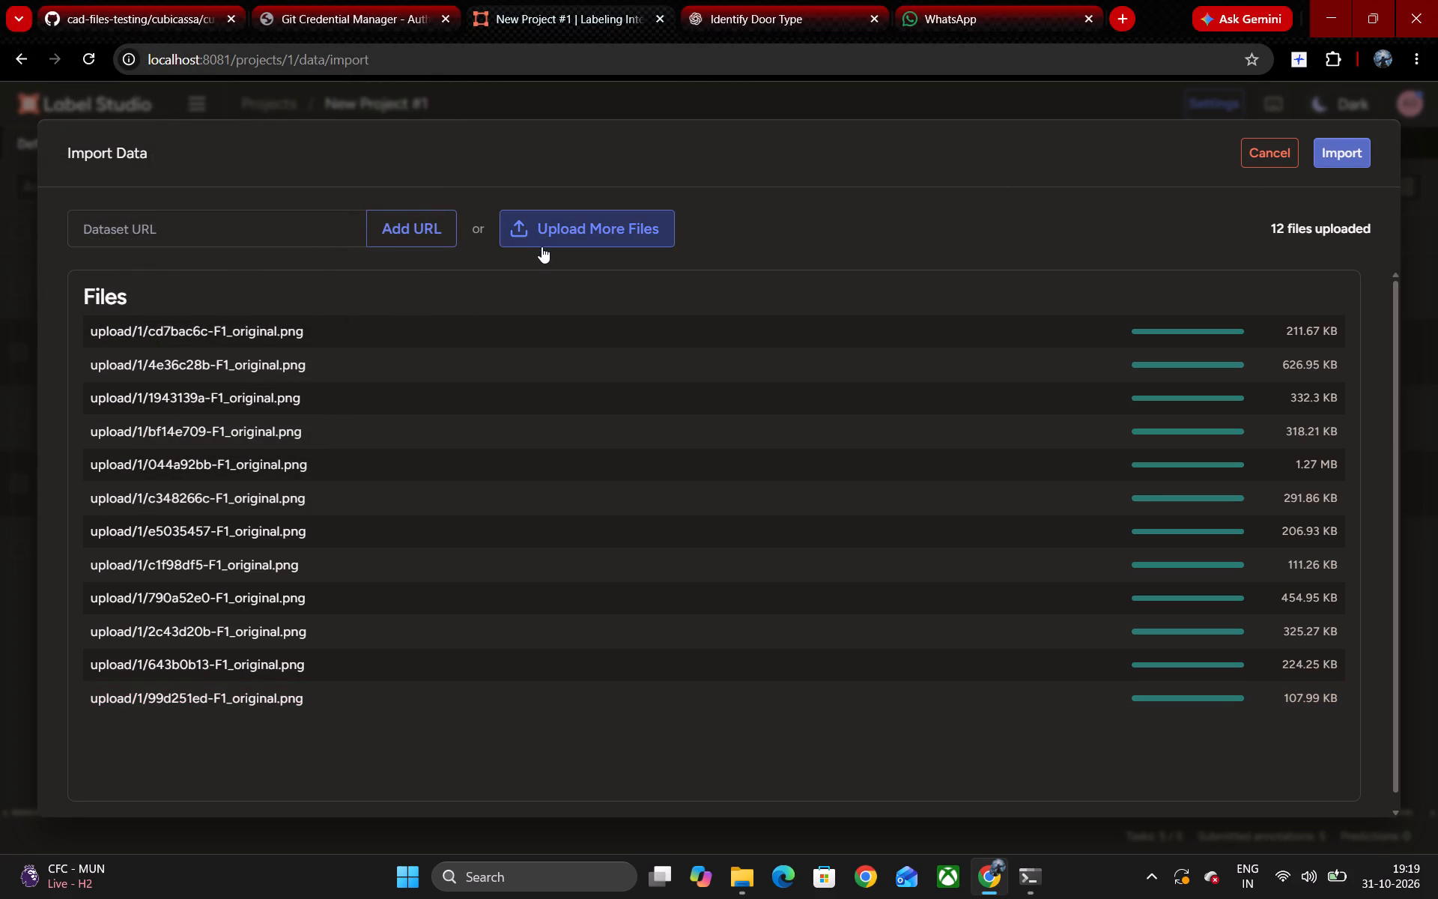
pyautogui.click(115, 60)
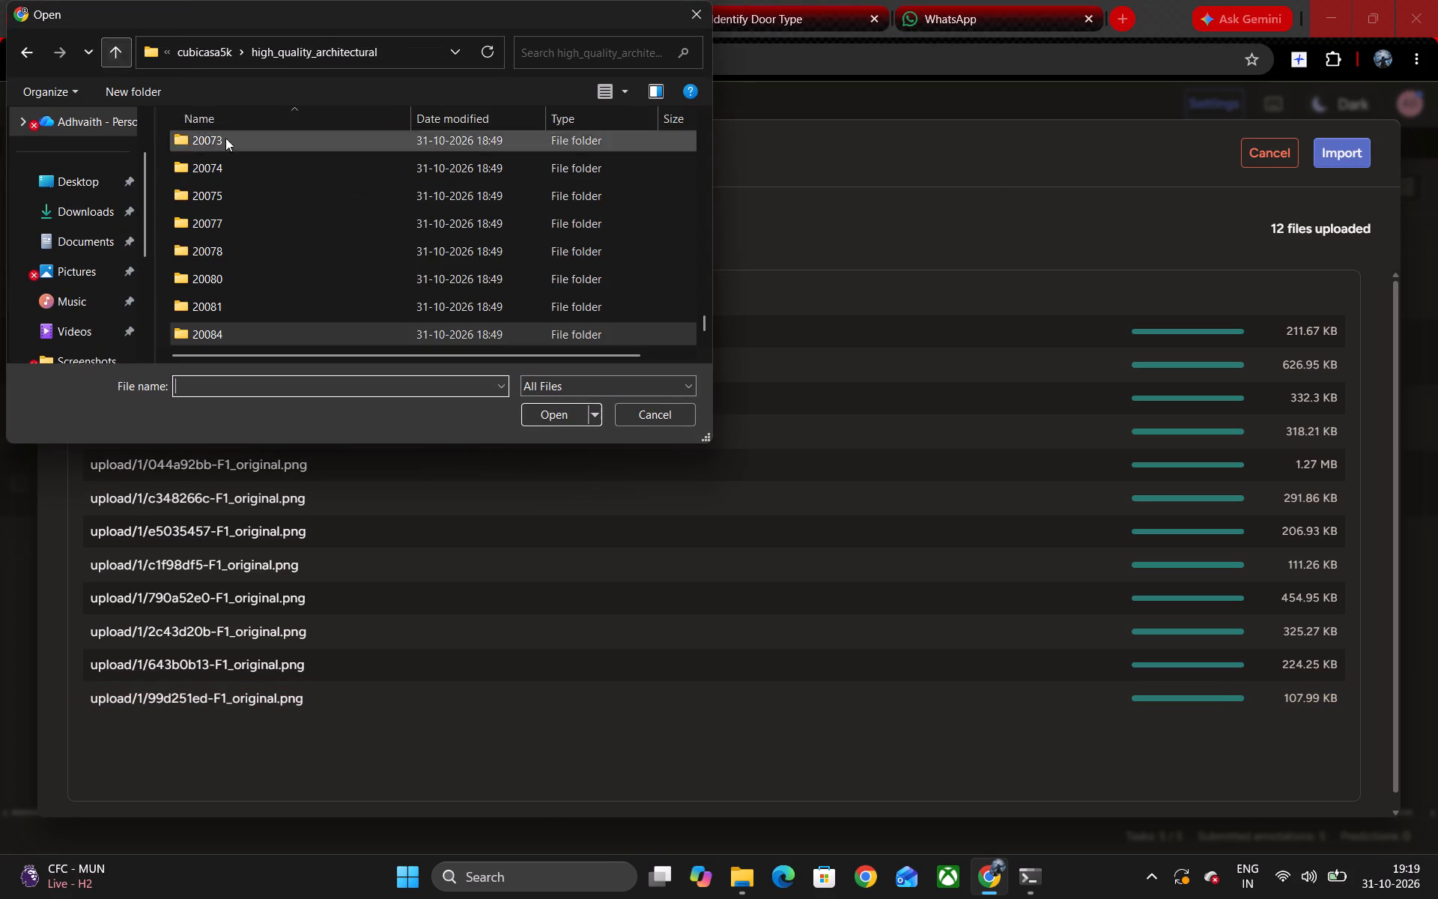
pyautogui.doubleClick(244, 307)
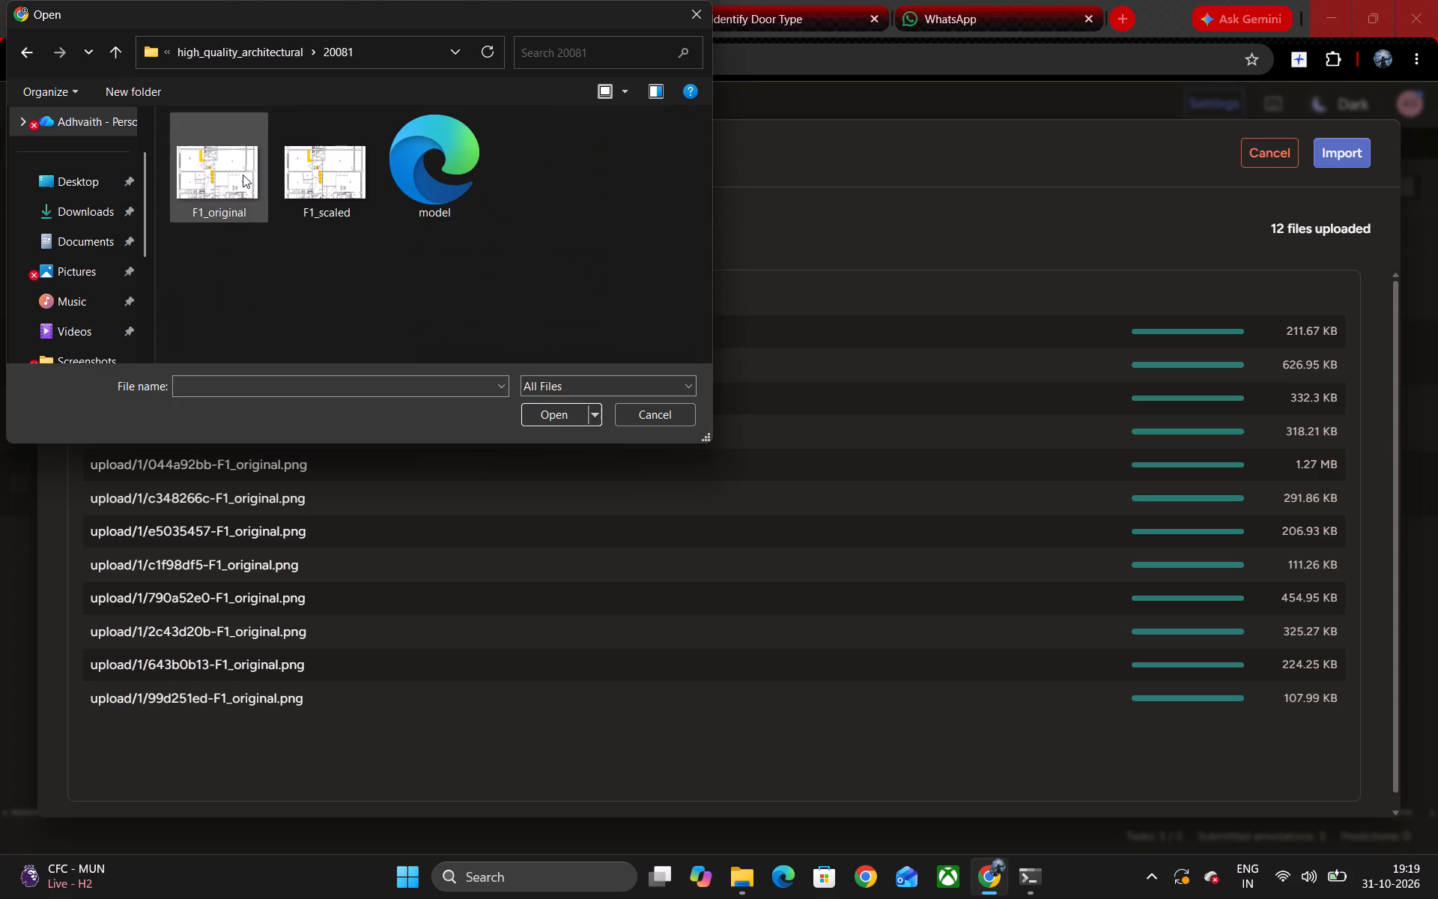
pyautogui.doubleClick(243, 175)
# Import all the uploaded F1_original floor plans into New Project #1 as tasks.
pyautogui.click(1347, 152)
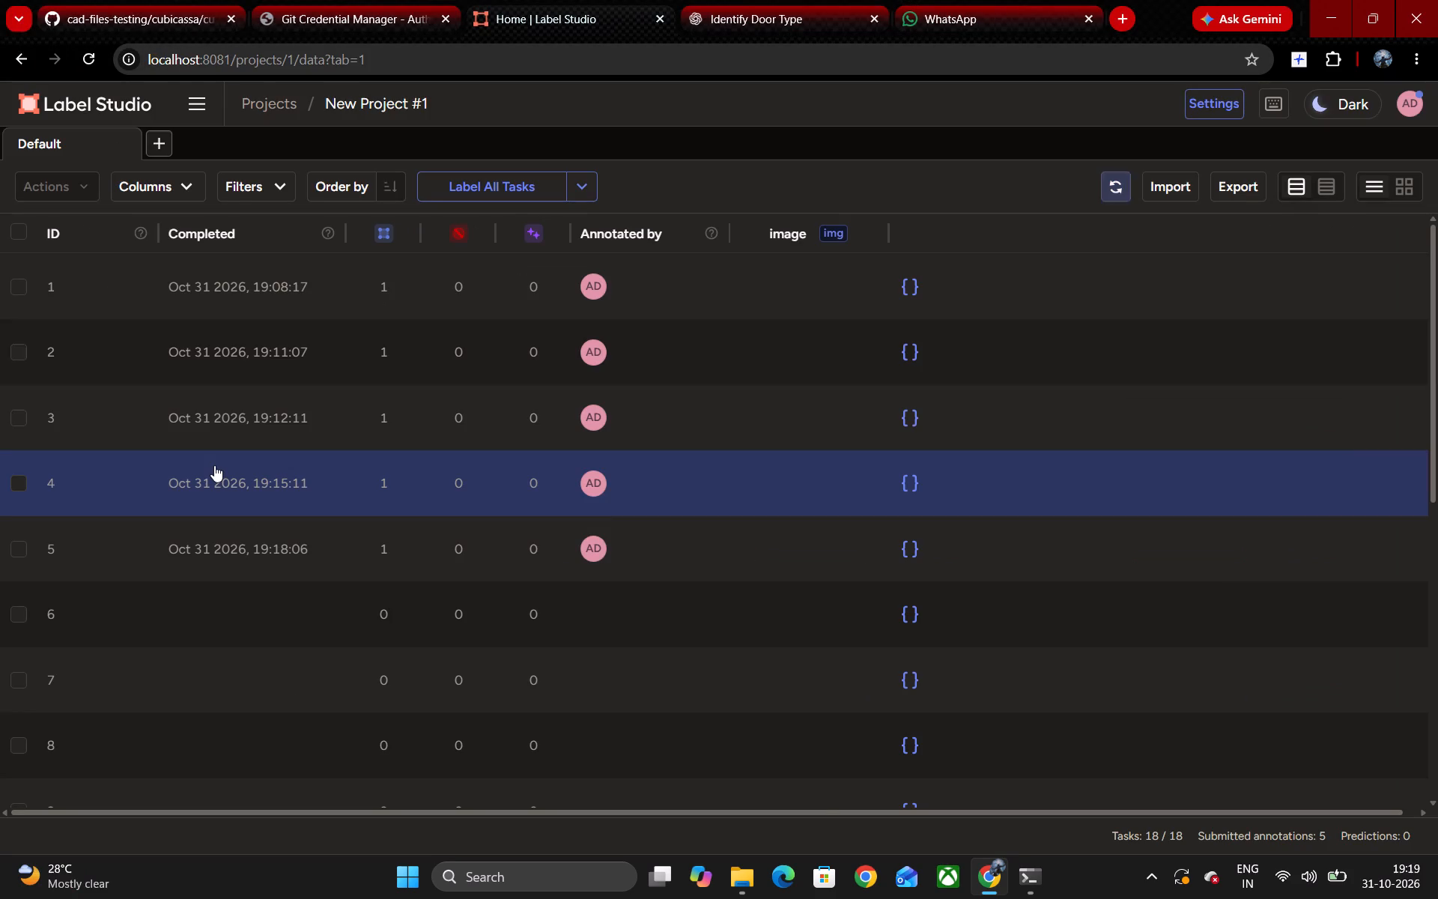
# Open task 6, the first unannotated floor plan in New Project #1, for labeling.
pyautogui.scroll(-8, 262, 564)
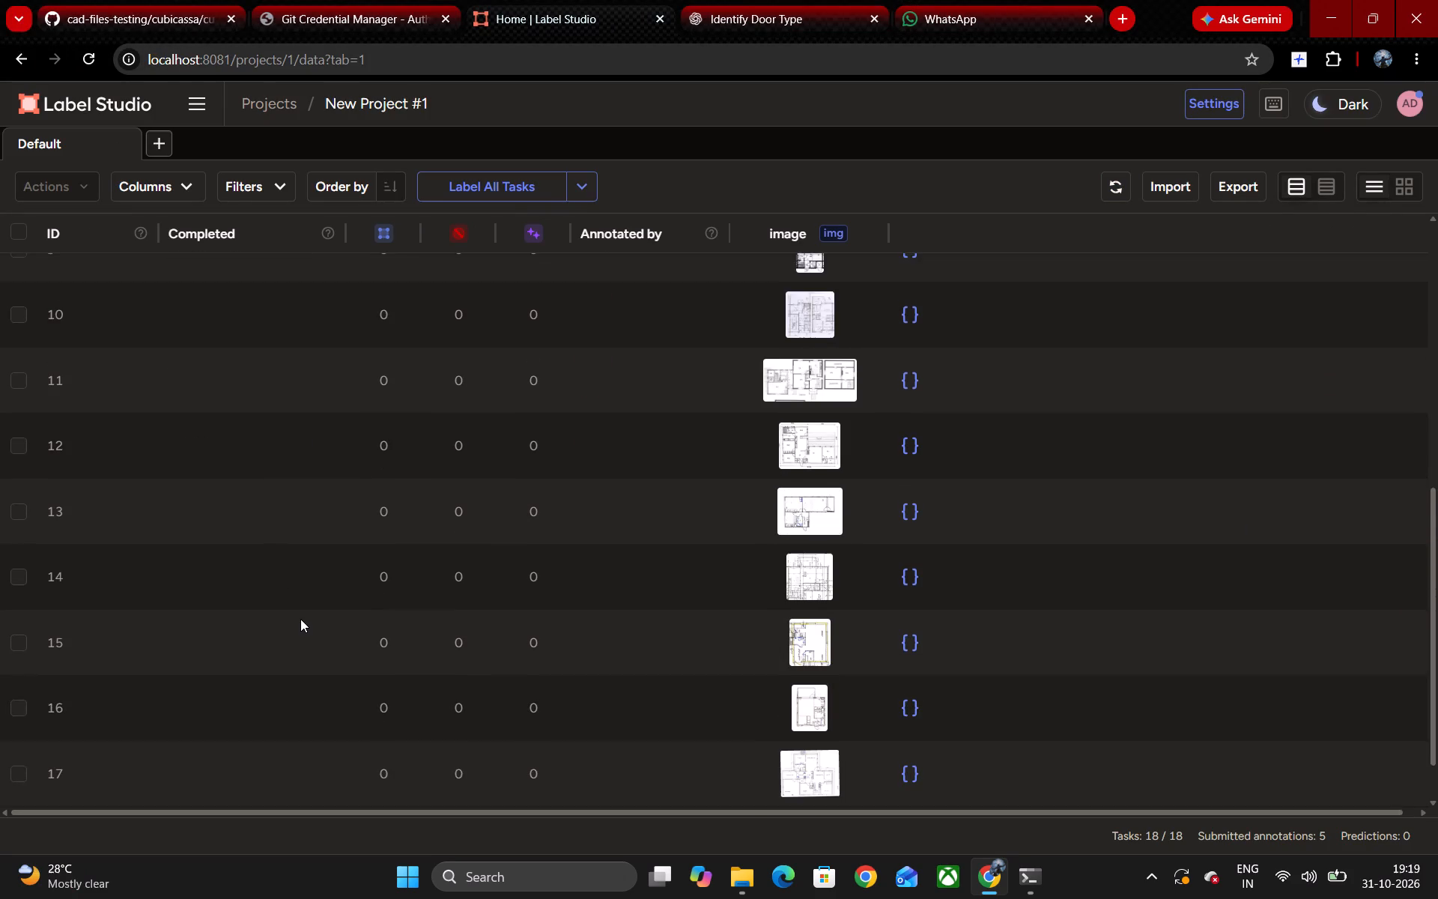
pyautogui.scroll(-6, 300, 619)
pyautogui.scroll(5, 300, 619)
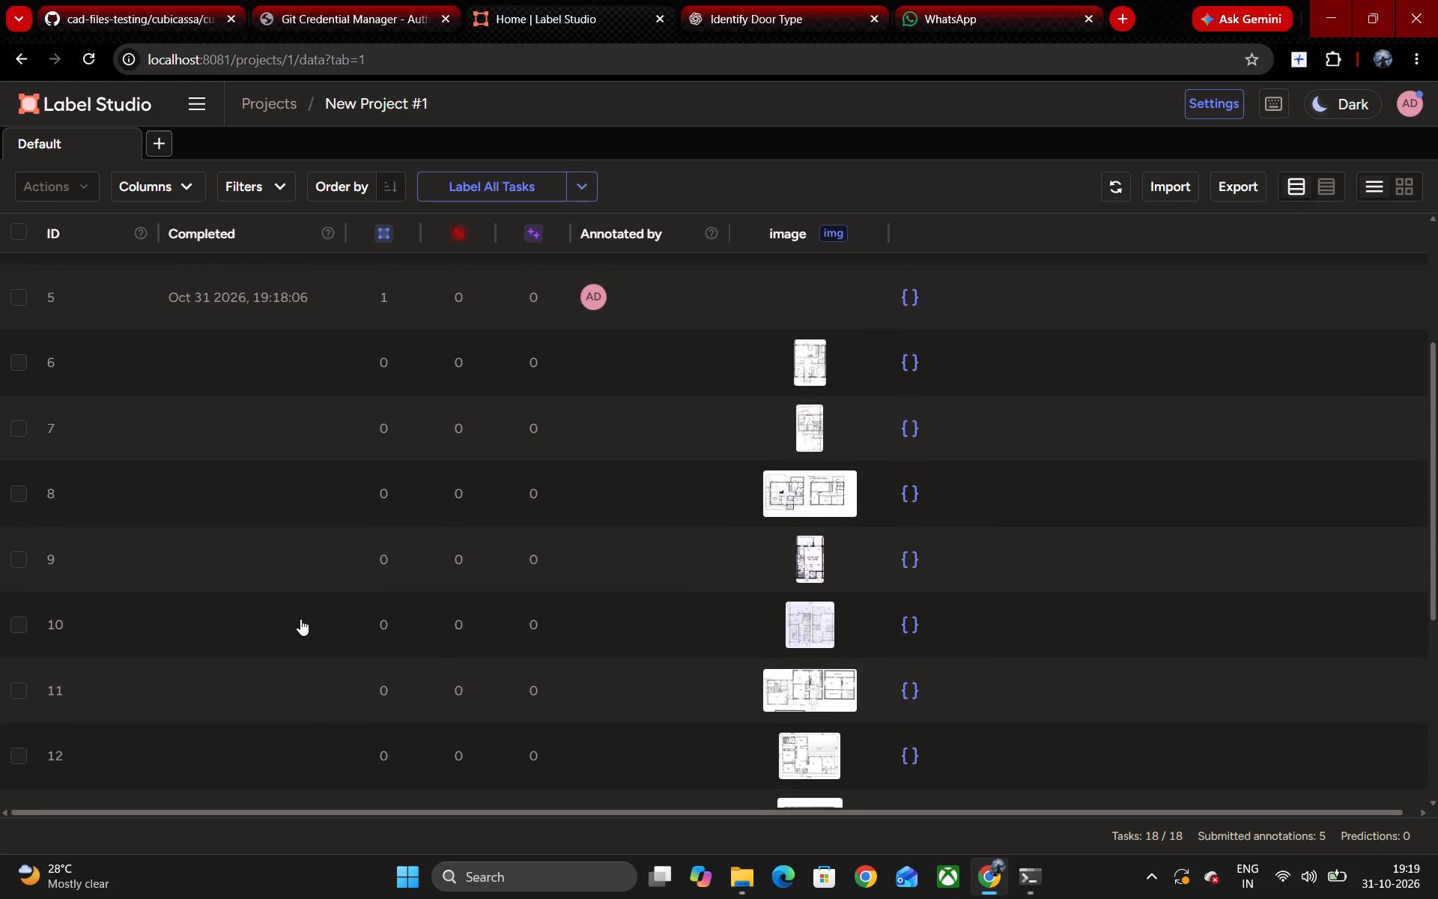
pyautogui.doubleClick(425, 438)
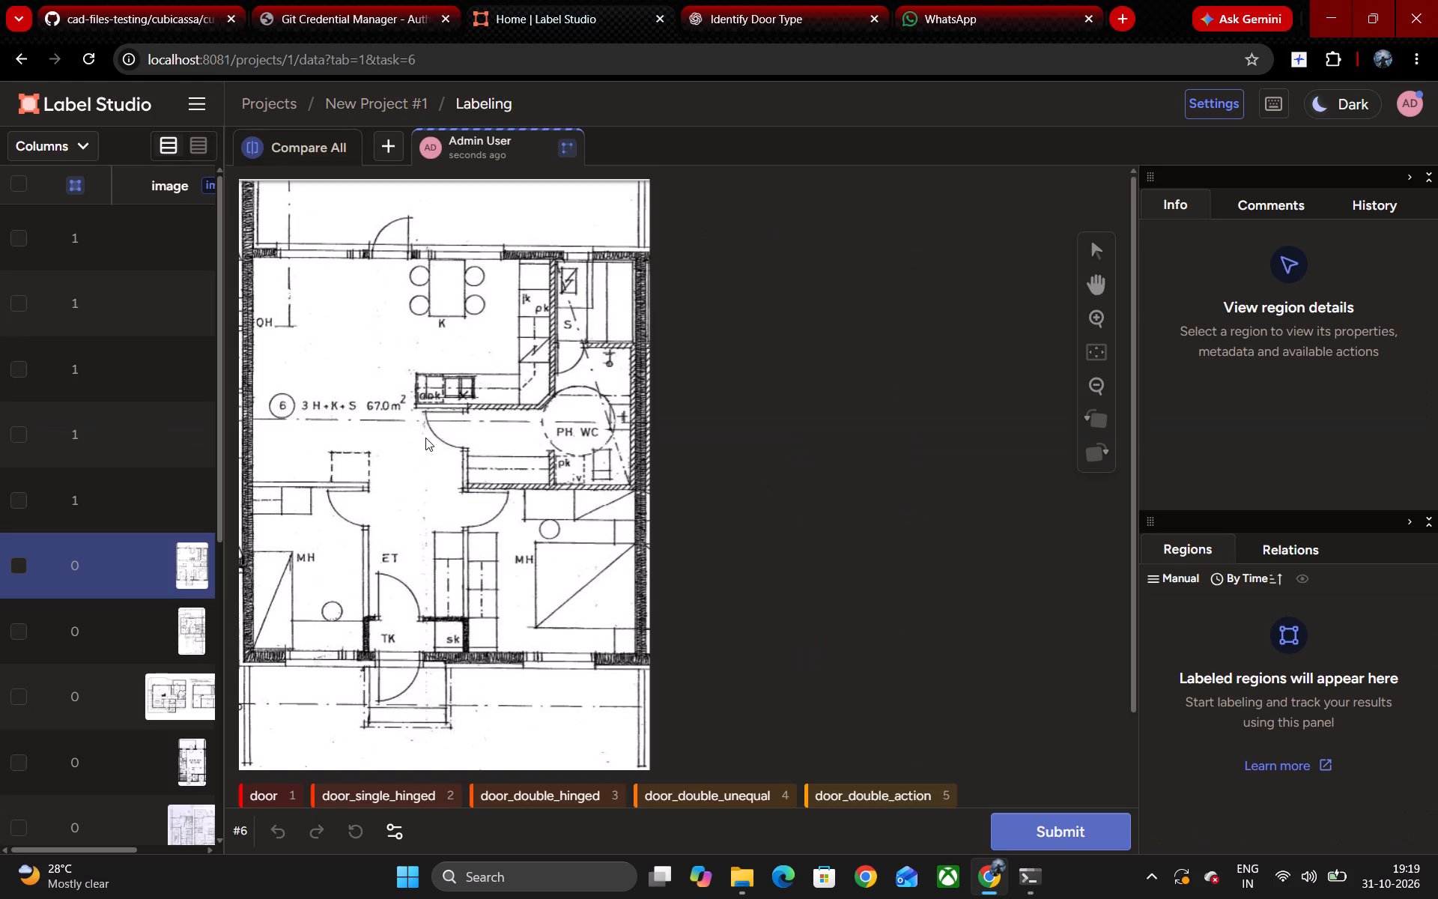
# Box the exterior door above the kitchen (K), the sauna (S) door and the PH/WC door with the label door.
pyautogui.press('1')
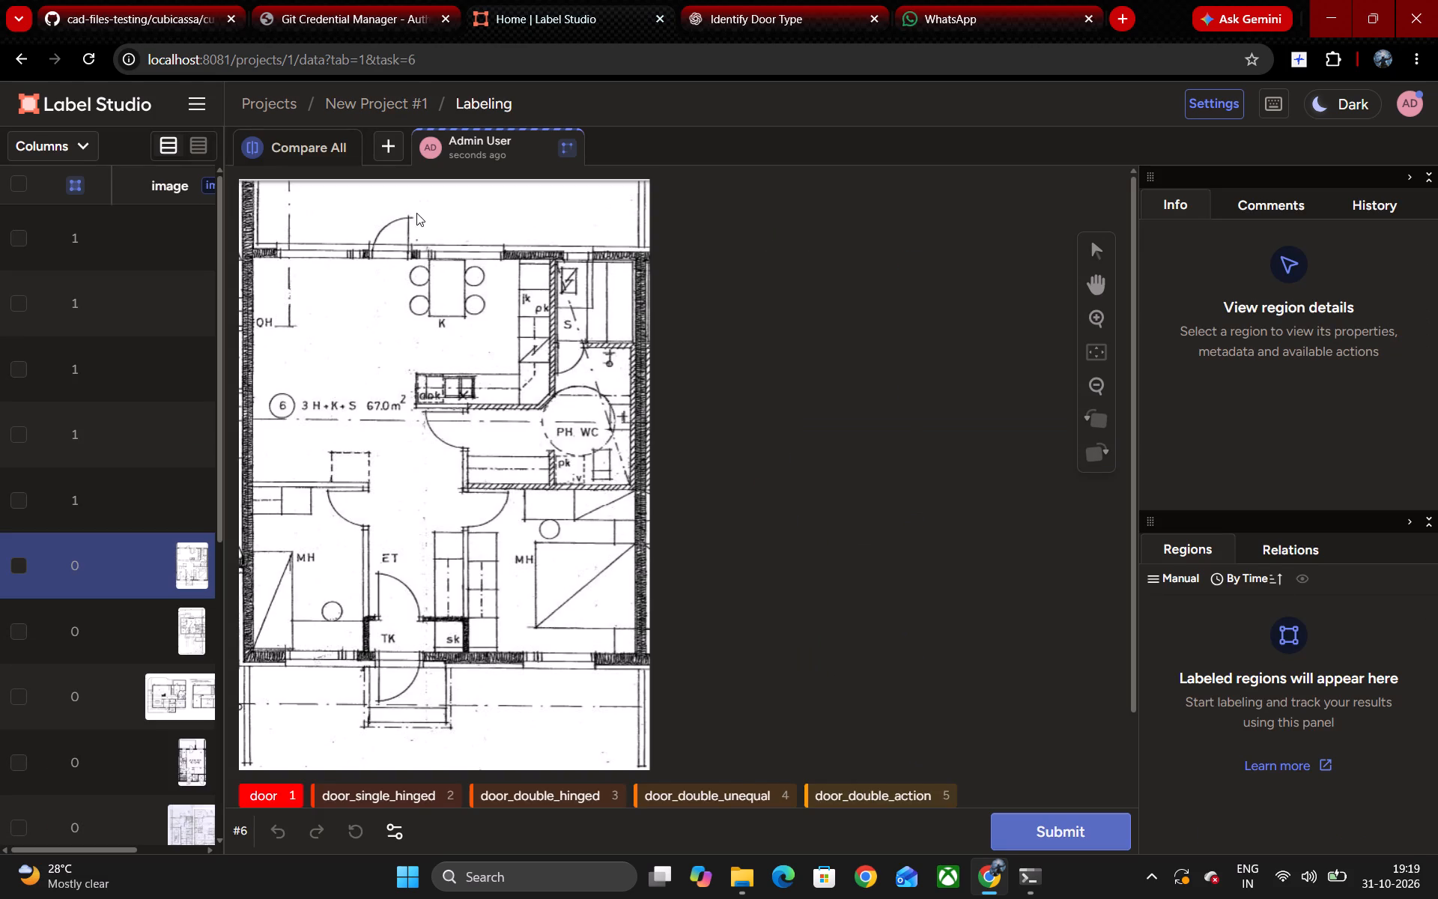
pyautogui.moveTo(416, 213); pyautogui.dragTo(368, 262)
pyautogui.press('1')
pyautogui.moveTo(551, 339); pyautogui.dragTo(563, 348)
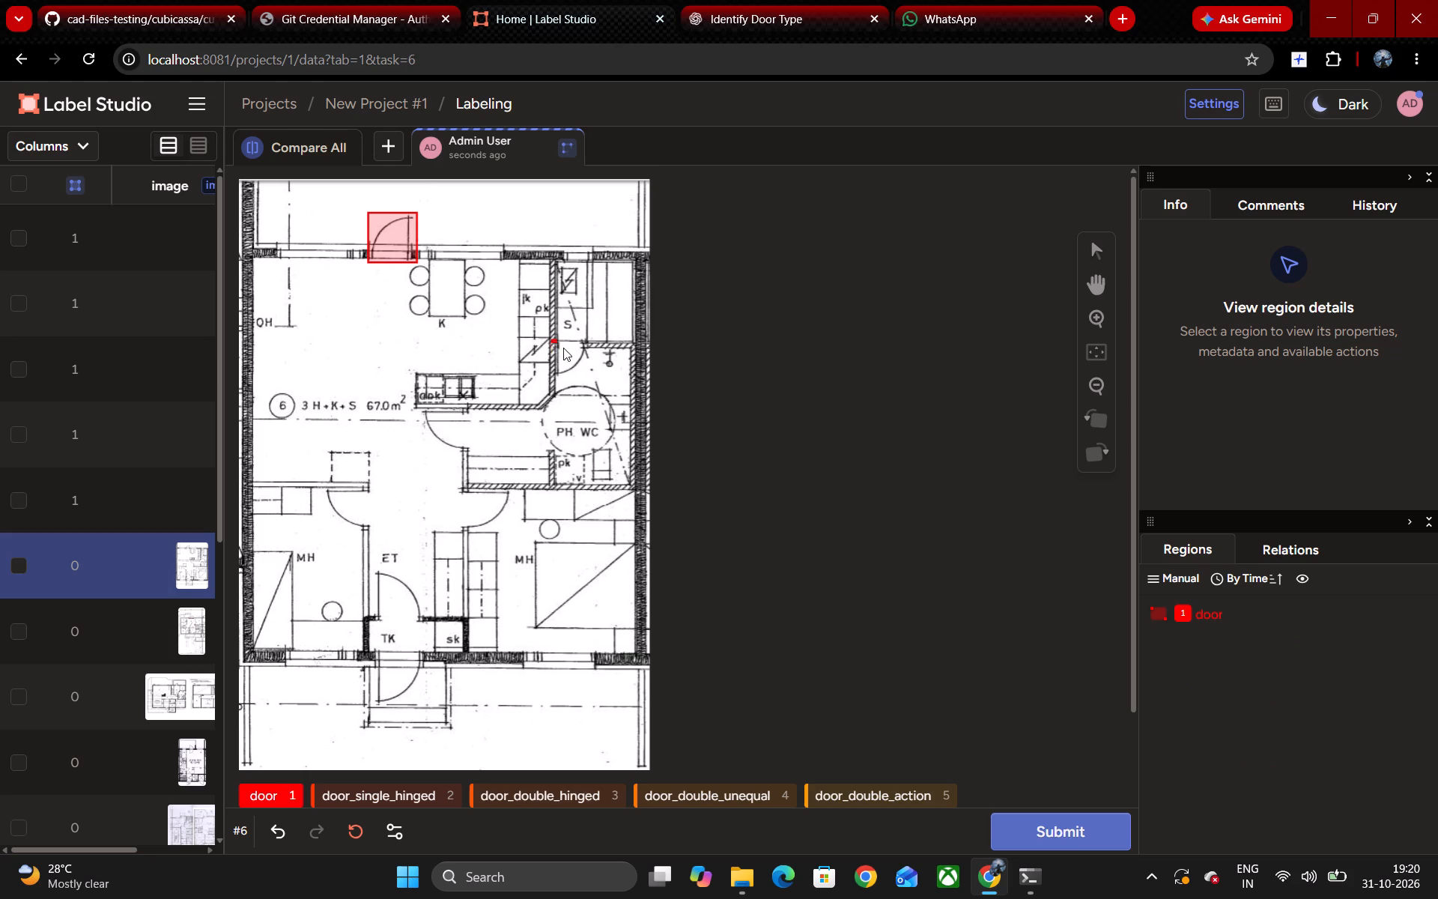
pyautogui.moveTo(563, 348); pyautogui.dragTo(589, 381)
pyautogui.press('1')
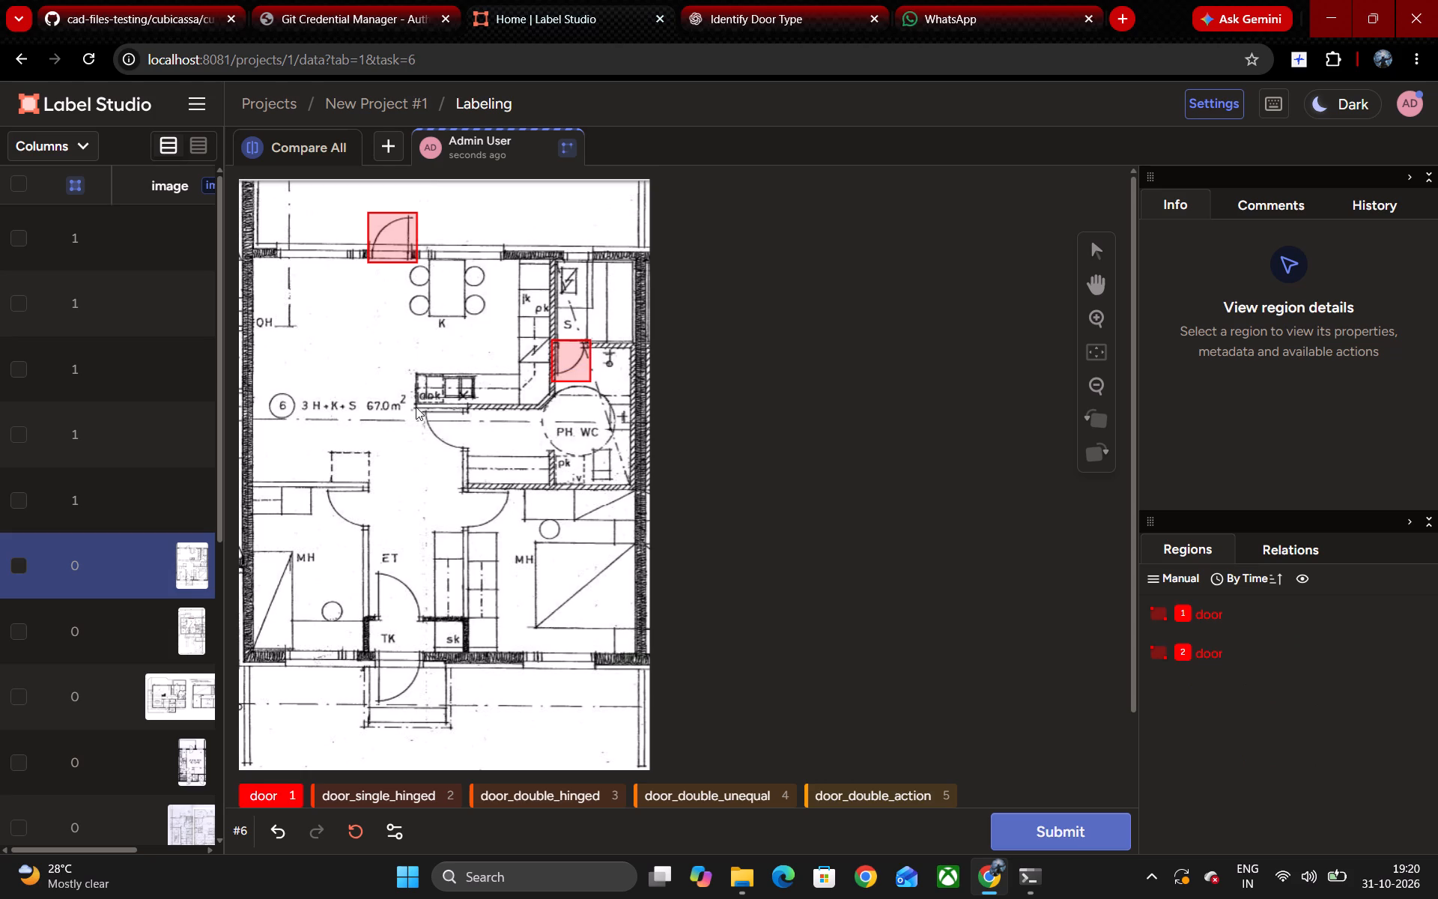
pyautogui.moveTo(419, 407); pyautogui.dragTo(475, 454)
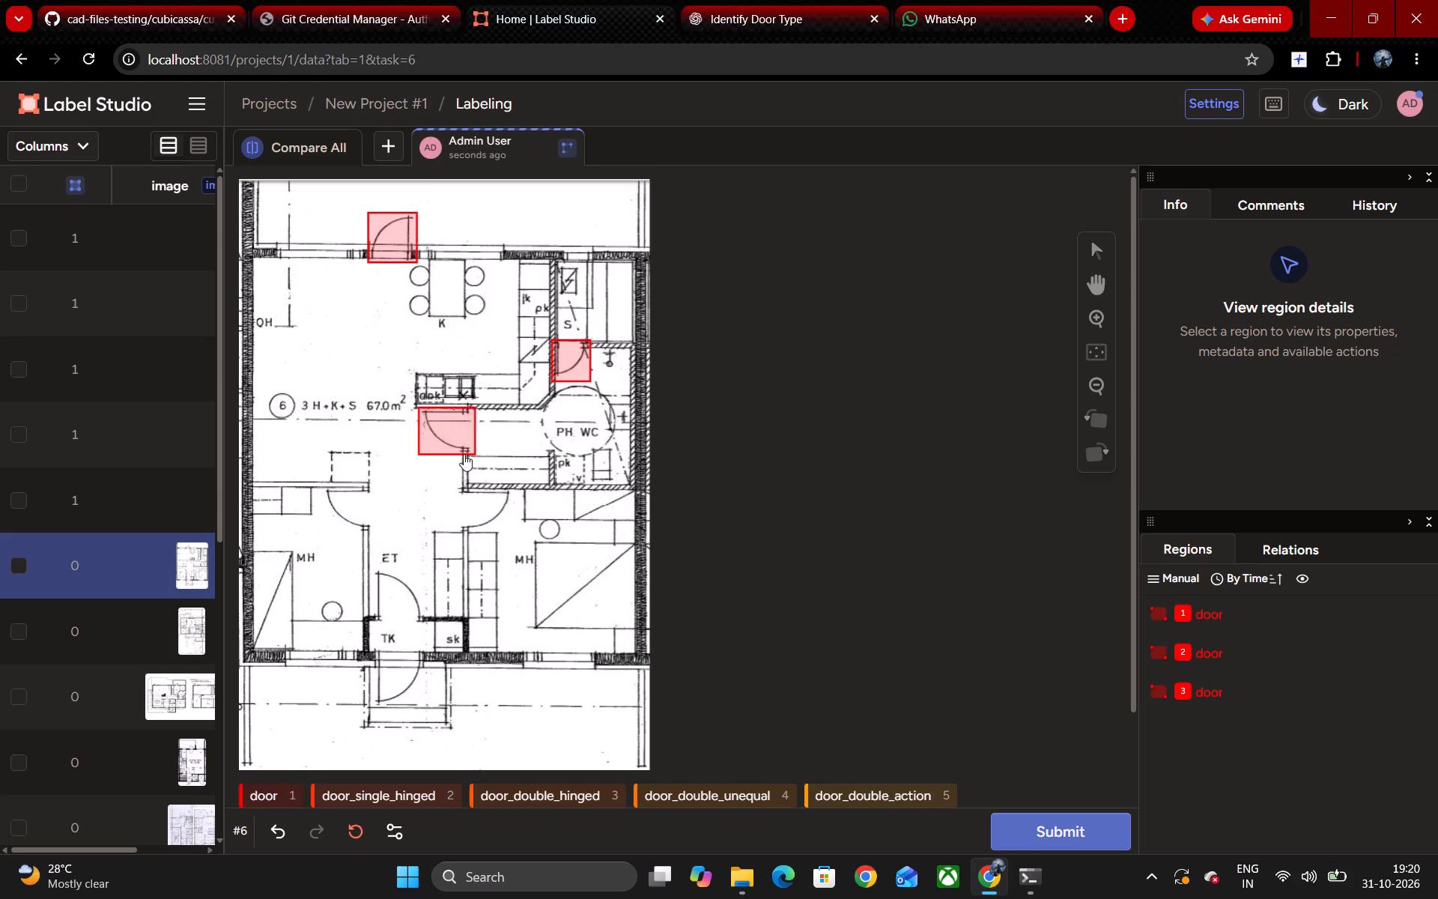
# Box the swing doors of the two MH bedrooms with the label door.
pyautogui.press('1')
pyautogui.moveTo(324, 486); pyautogui.dragTo(377, 529)
pyautogui.press('1')
pyautogui.moveTo(464, 485); pyautogui.dragTo(502, 518)
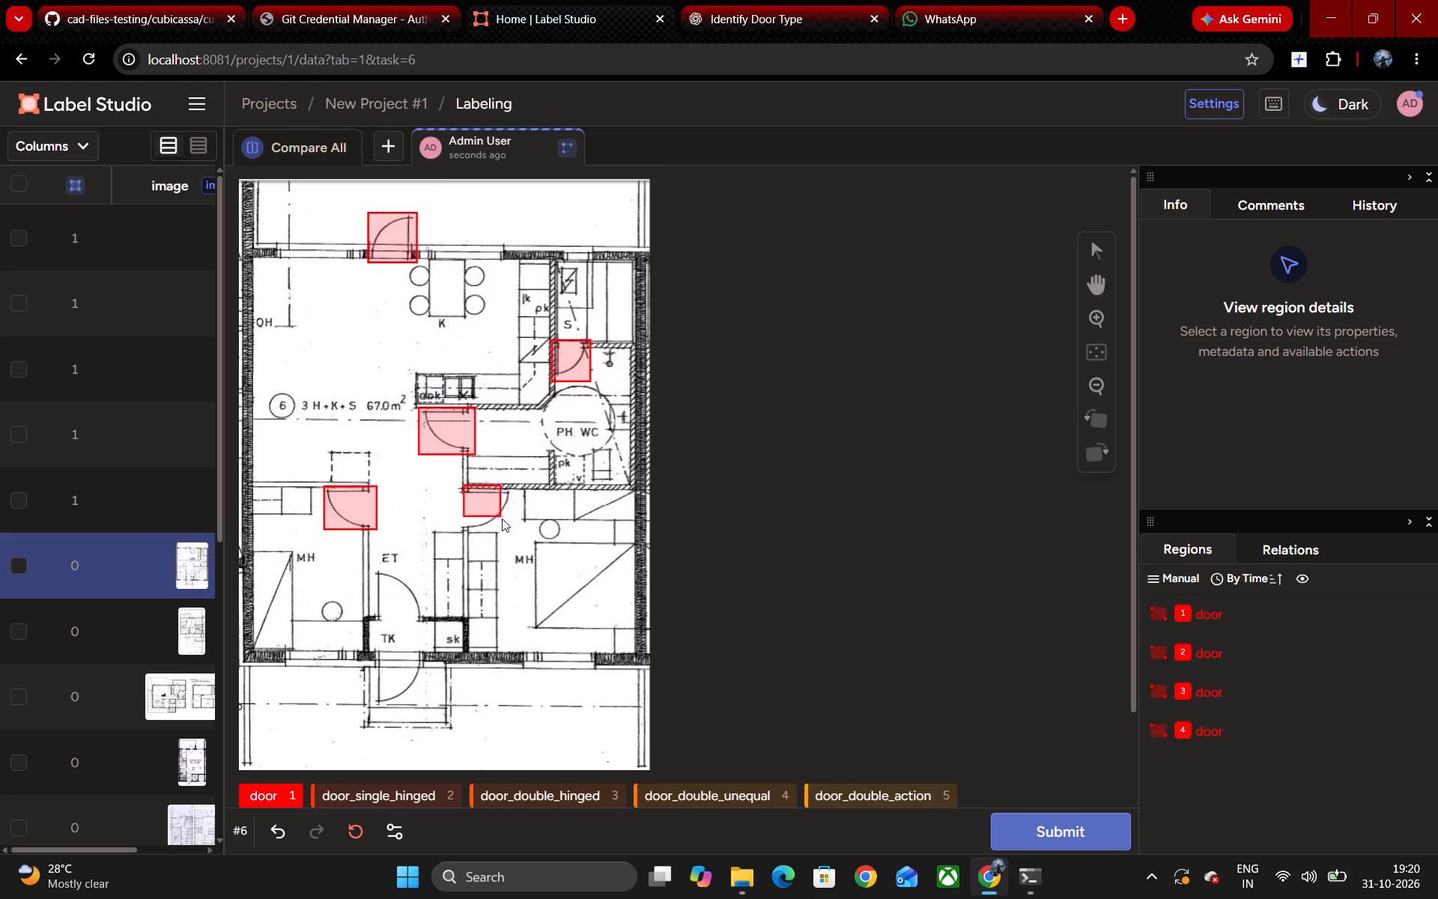
pyautogui.moveTo(502, 518); pyautogui.dragTo(512, 533)
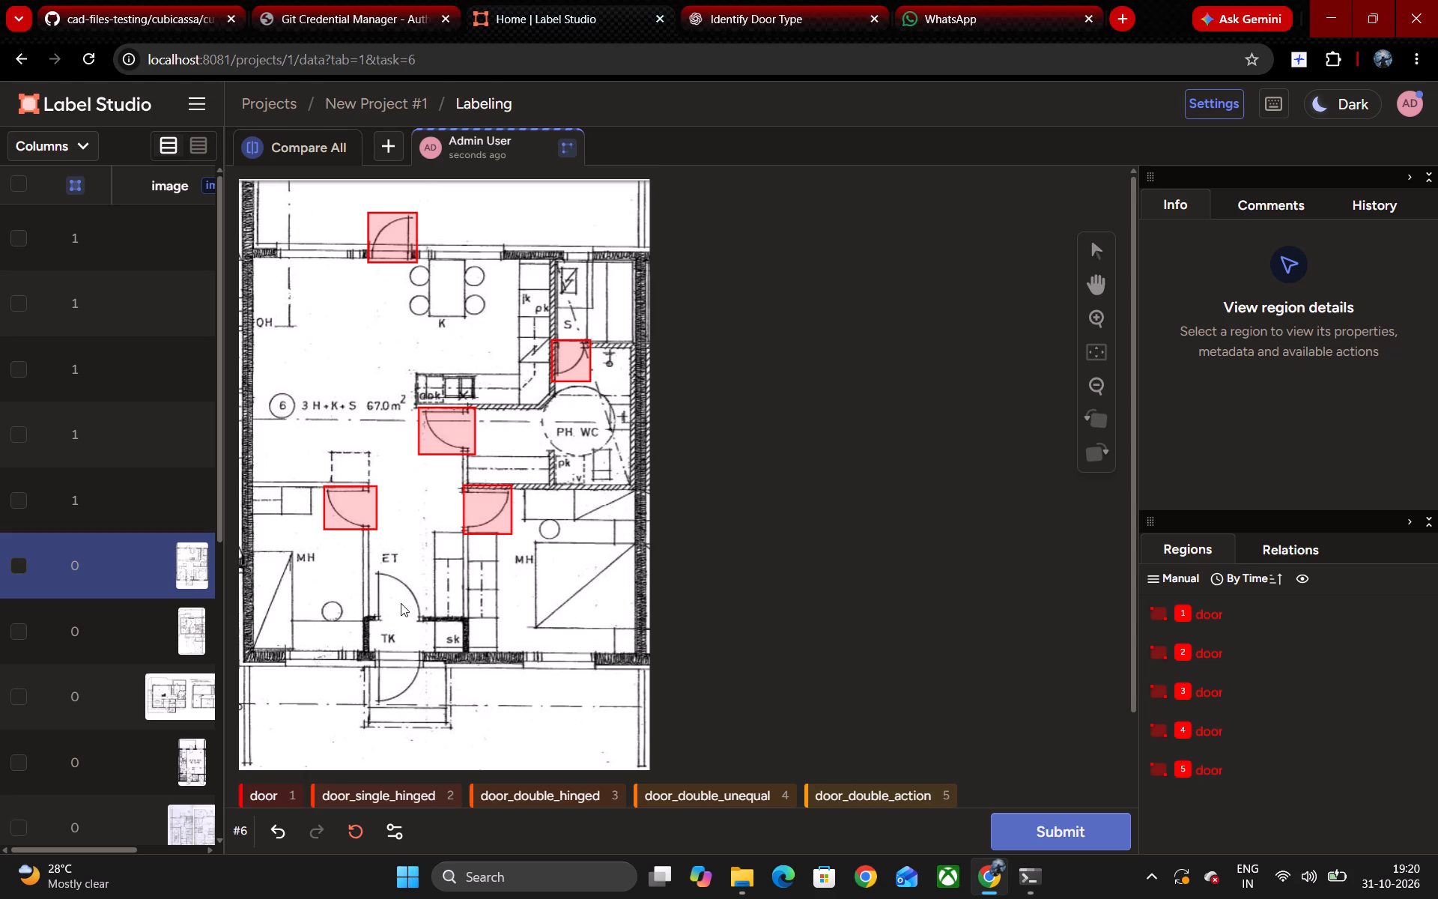
# Box the door between ET and TK and the outer entrance door below TK with the label door.
pyautogui.press('1')
pyautogui.moveTo(368, 568); pyautogui.dragTo(430, 621)
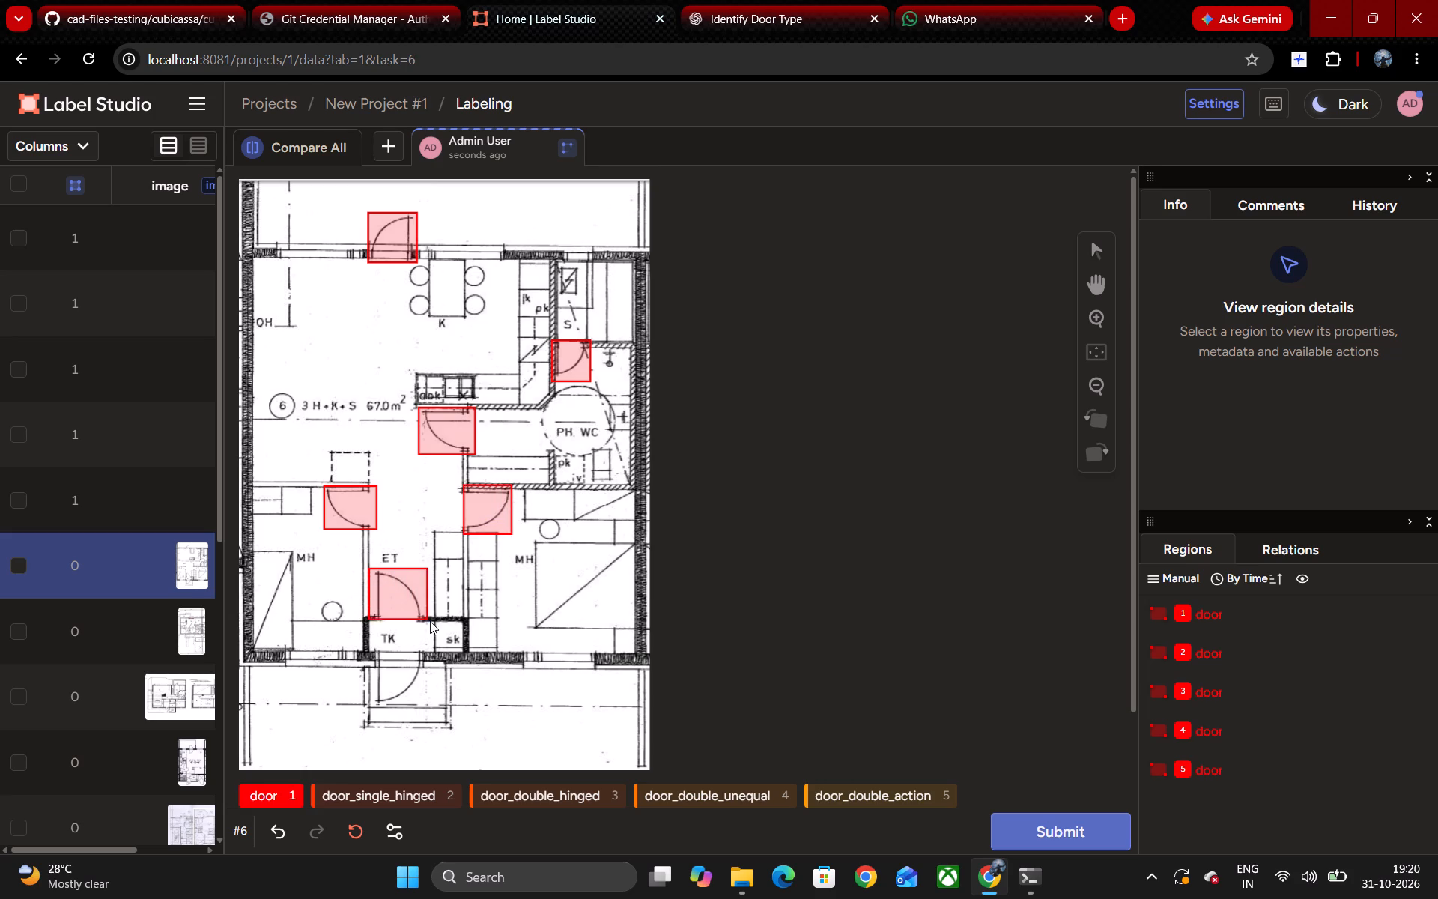
pyautogui.moveTo(430, 621); pyautogui.dragTo(426, 623)
pyautogui.press('1')
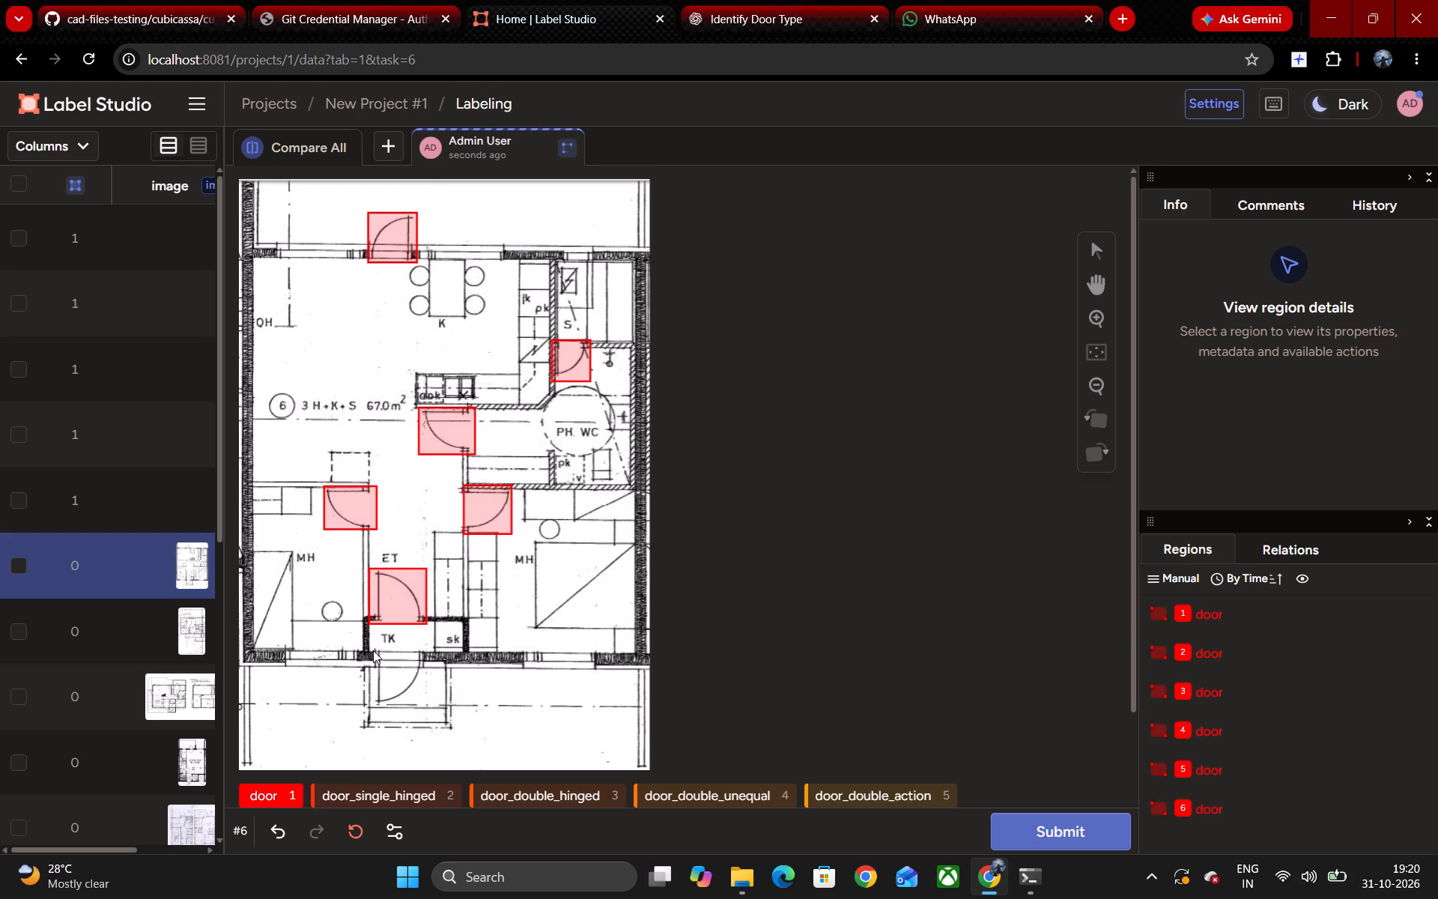
pyautogui.moveTo(373, 650); pyautogui.dragTo(425, 709)
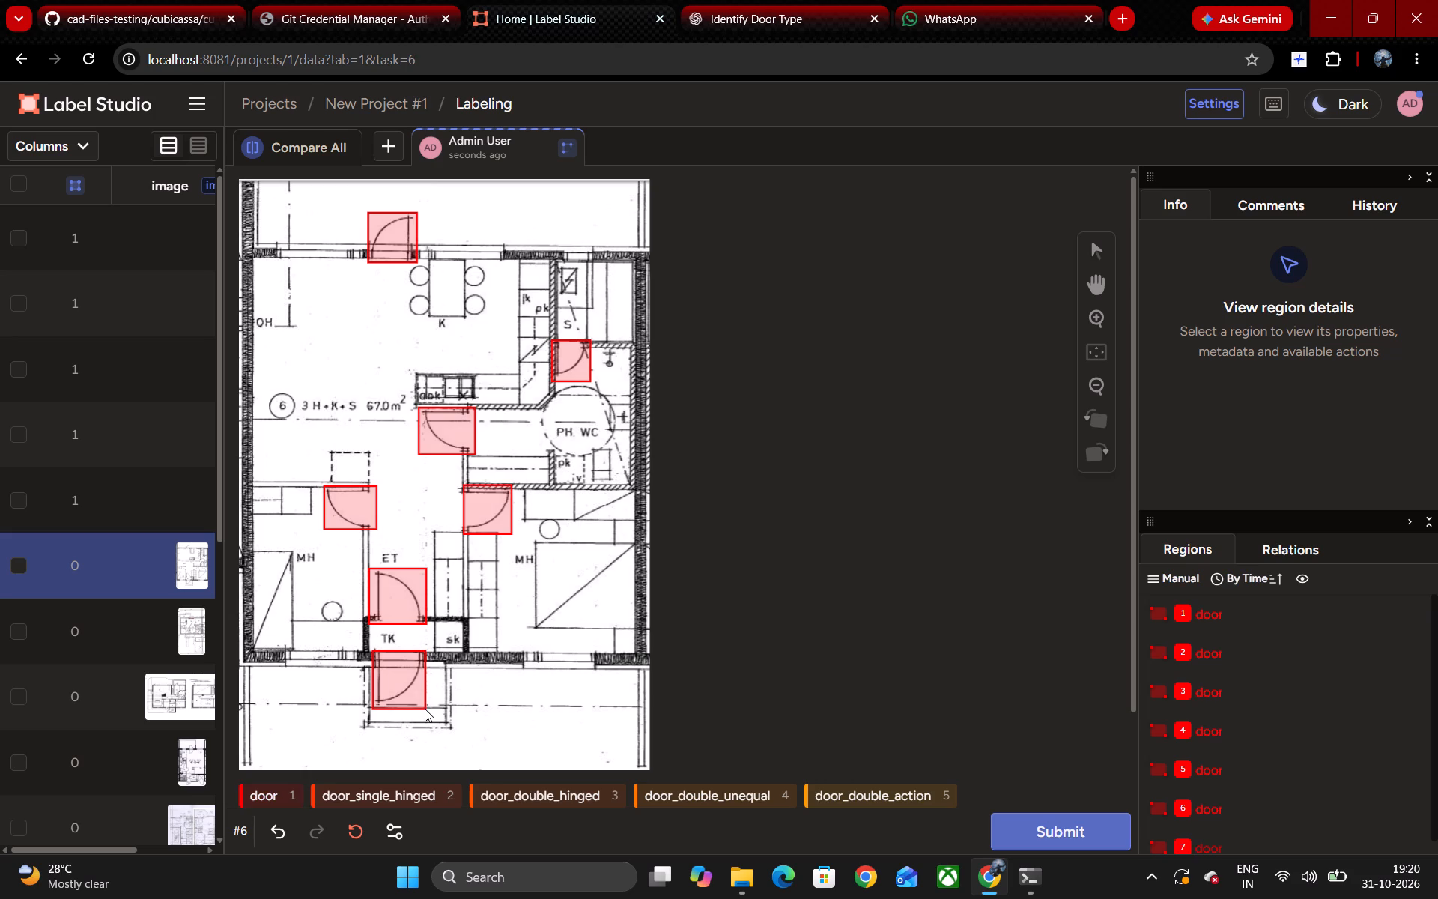
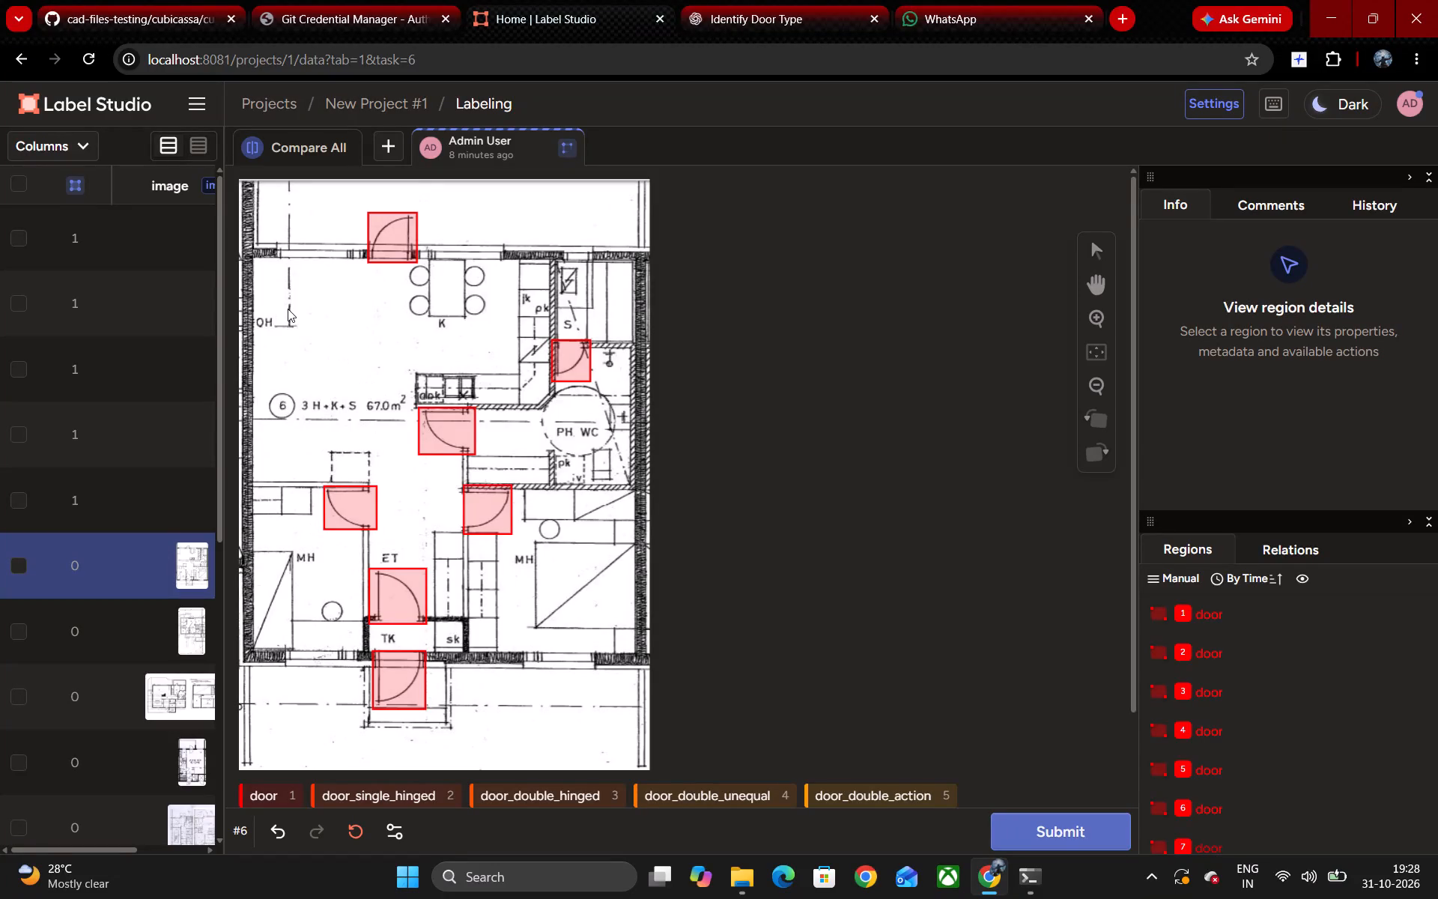
# Box the three windows in the exterior wall above OH, the kitchen (K) and the sauna (S) with the label window.
pyautogui.press('z')
pyautogui.moveTo(274, 246); pyautogui.dragTo(294, 254)
pyautogui.moveTo(294, 254); pyautogui.dragTo(362, 261)
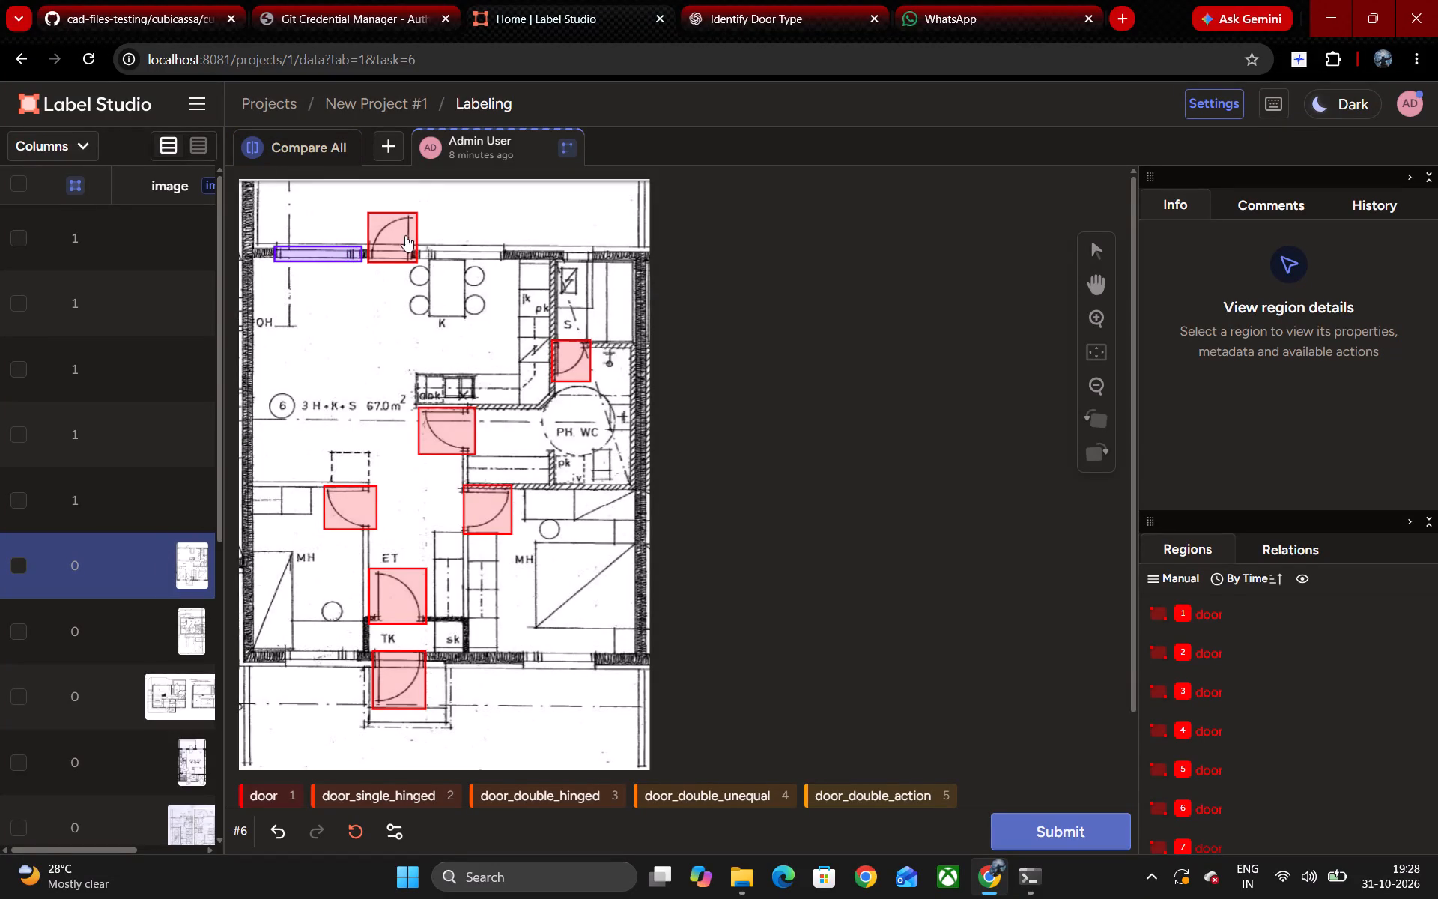
pyautogui.press('z')
pyautogui.moveTo(431, 249); pyautogui.dragTo(506, 263)
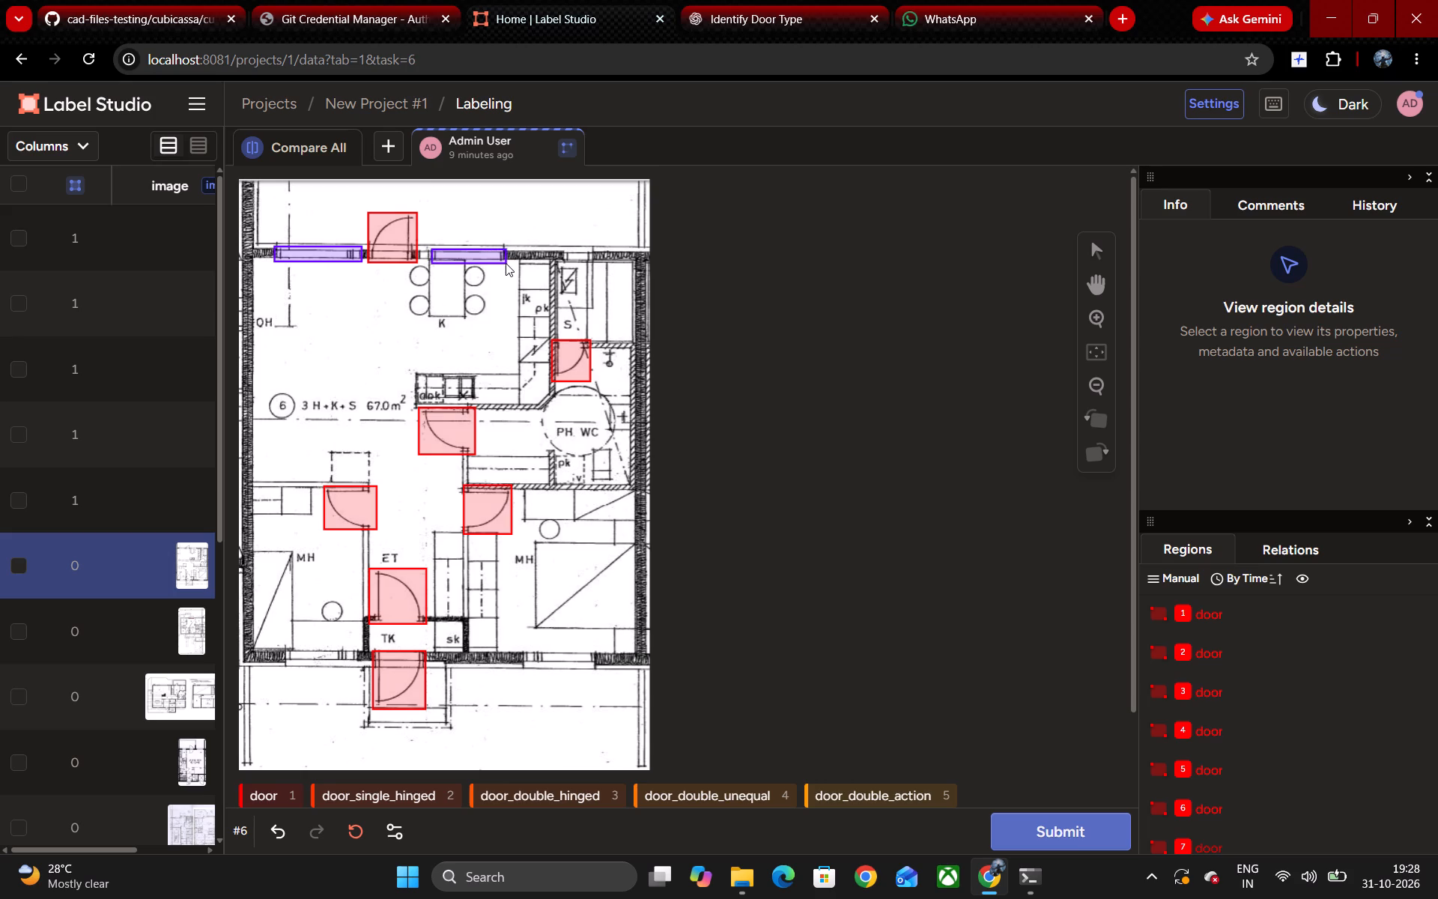
pyautogui.press('z')
pyautogui.moveTo(563, 249); pyautogui.dragTo(594, 261)
# Box the exterior-wall windows below the two MH bedrooms with the label window.
pyautogui.scroll(-1, 544, 471)
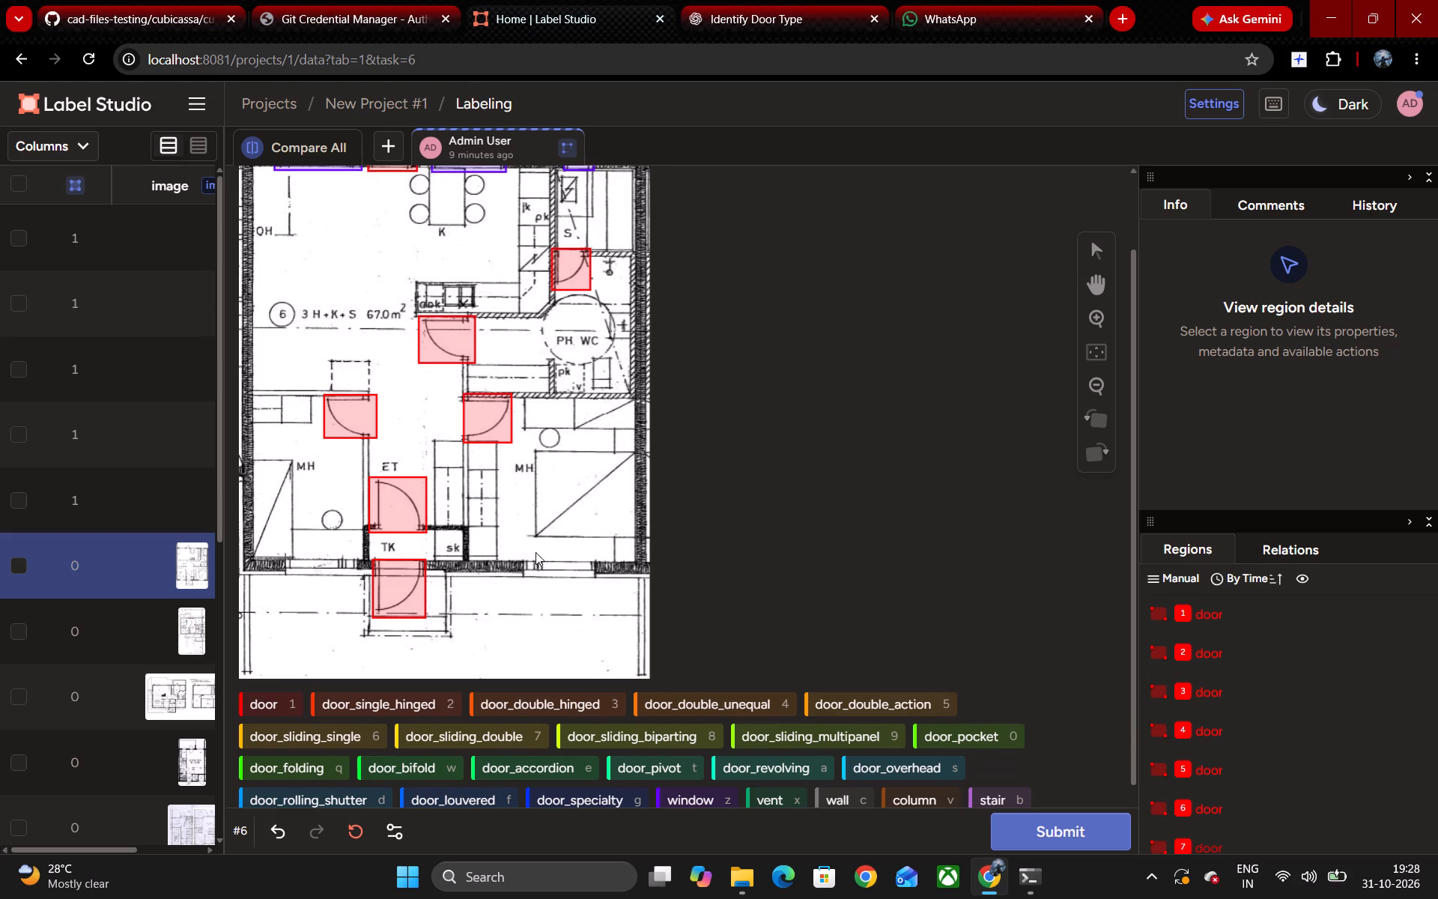
pyautogui.press('z')
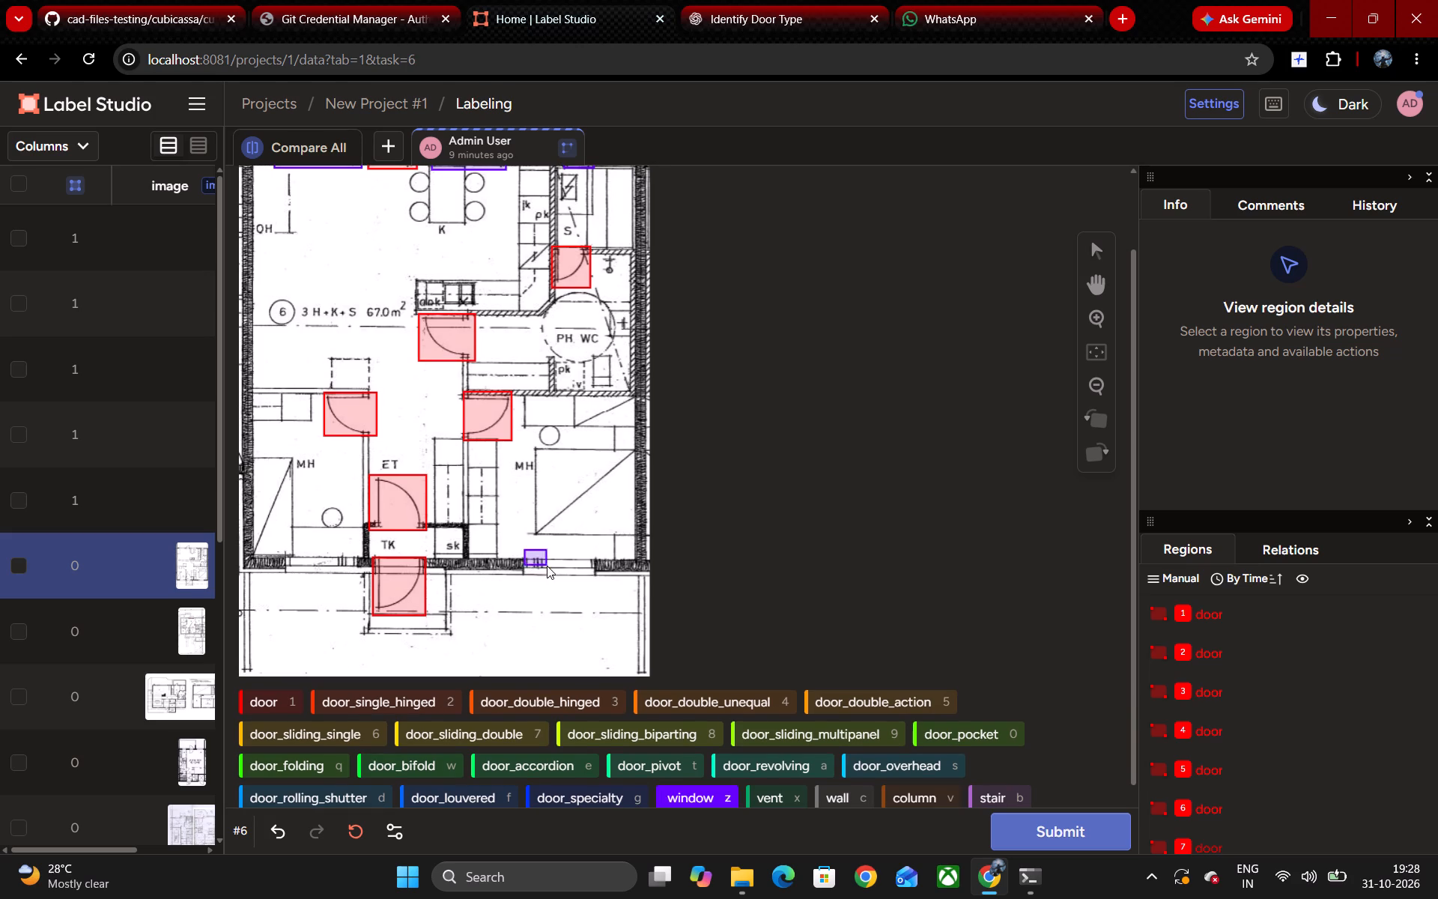
pyautogui.press('z')
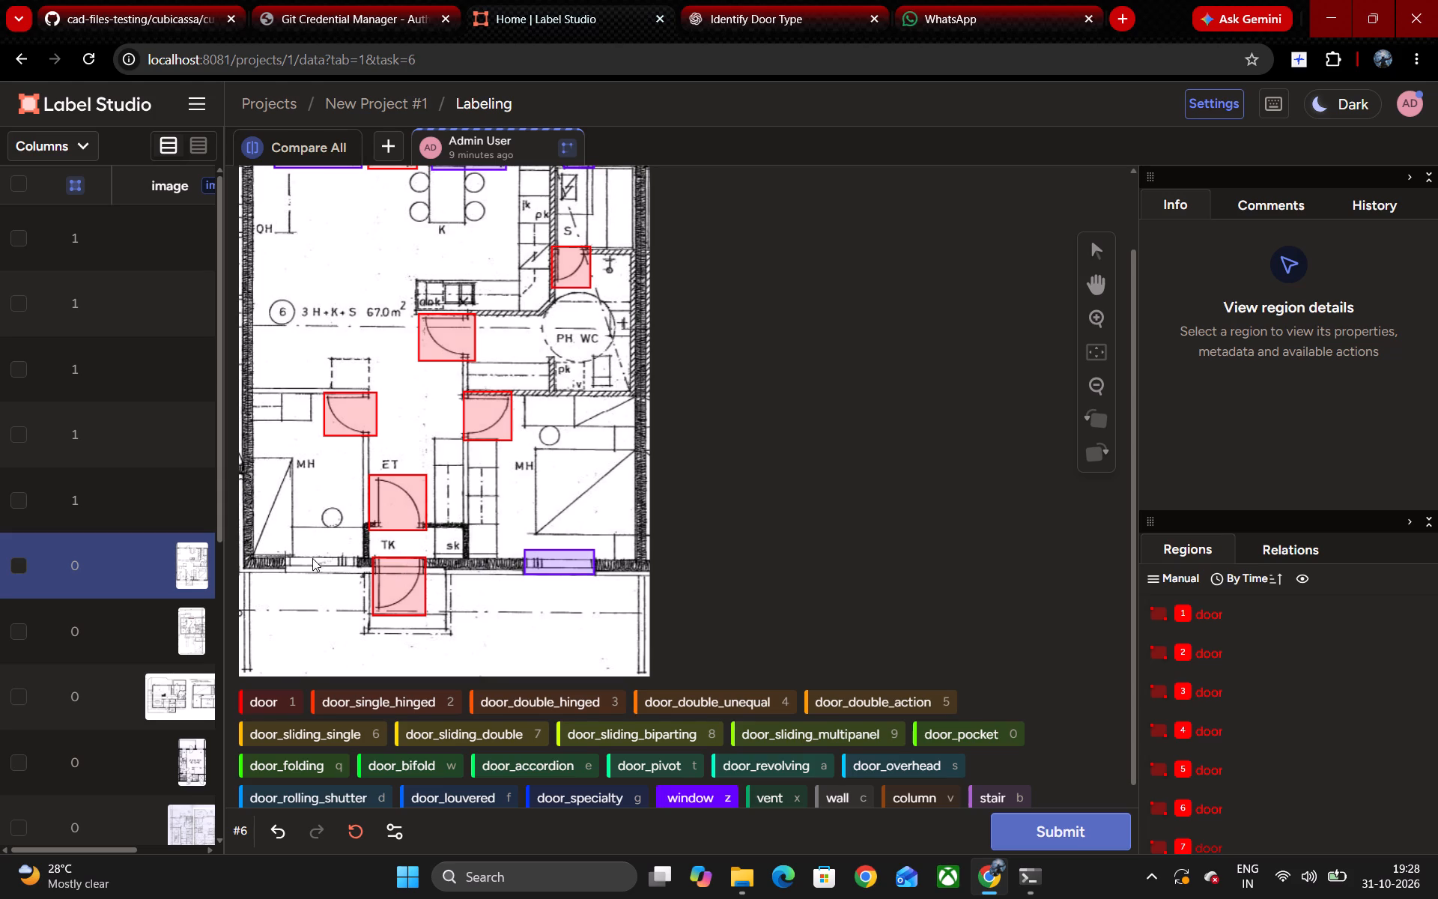
pyautogui.moveTo(285, 554); pyautogui.dragTo(353, 572)
pyautogui.moveTo(353, 572); pyautogui.dragTo(359, 572)
# Submit the annotation of task 6.
pyautogui.scroll(4, 409, 495)
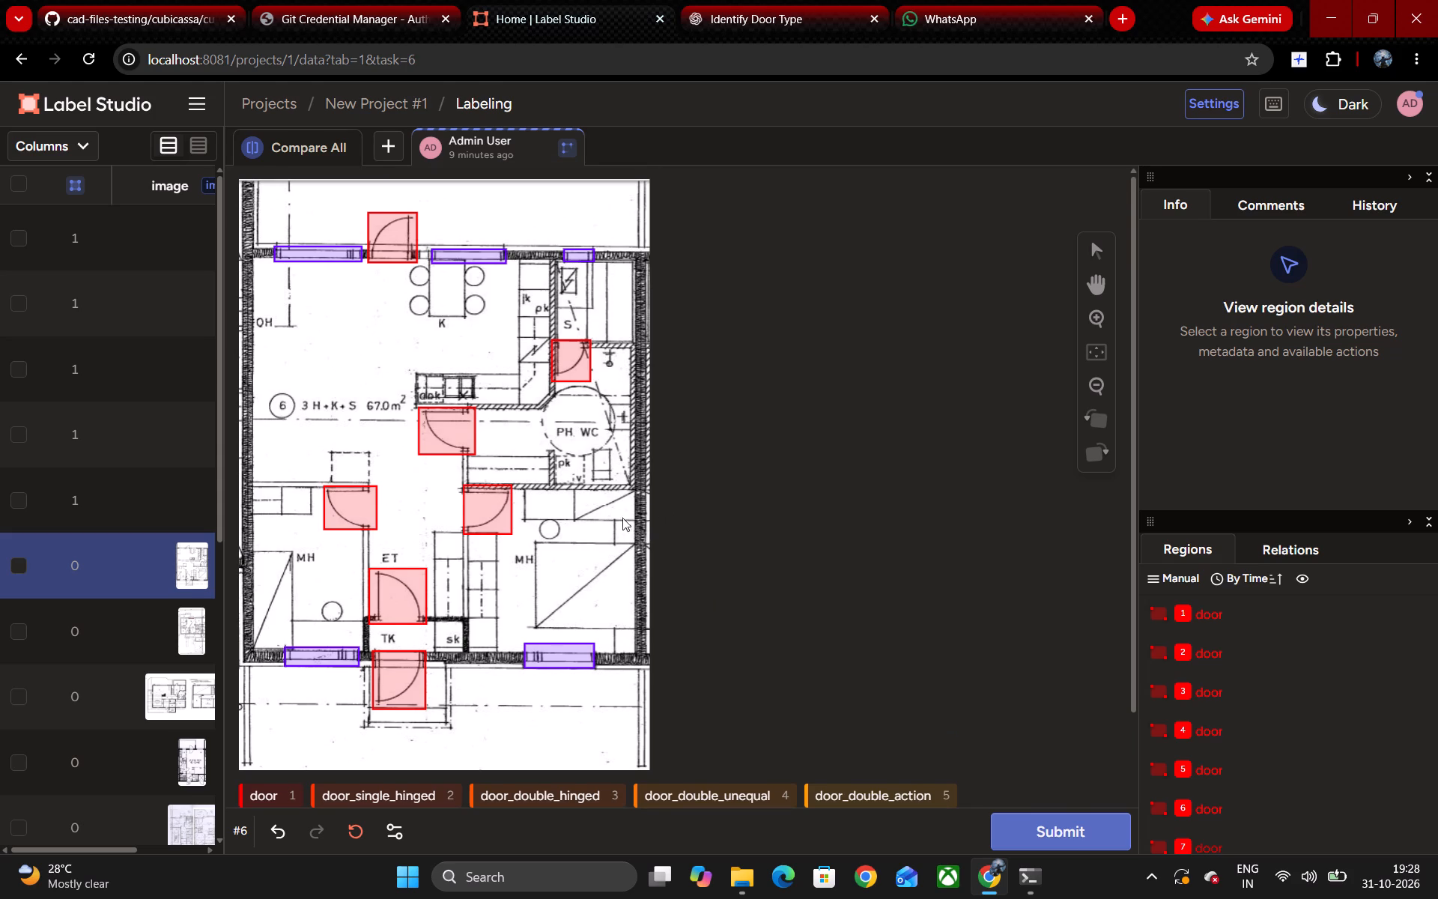
pyautogui.click(1081, 818)
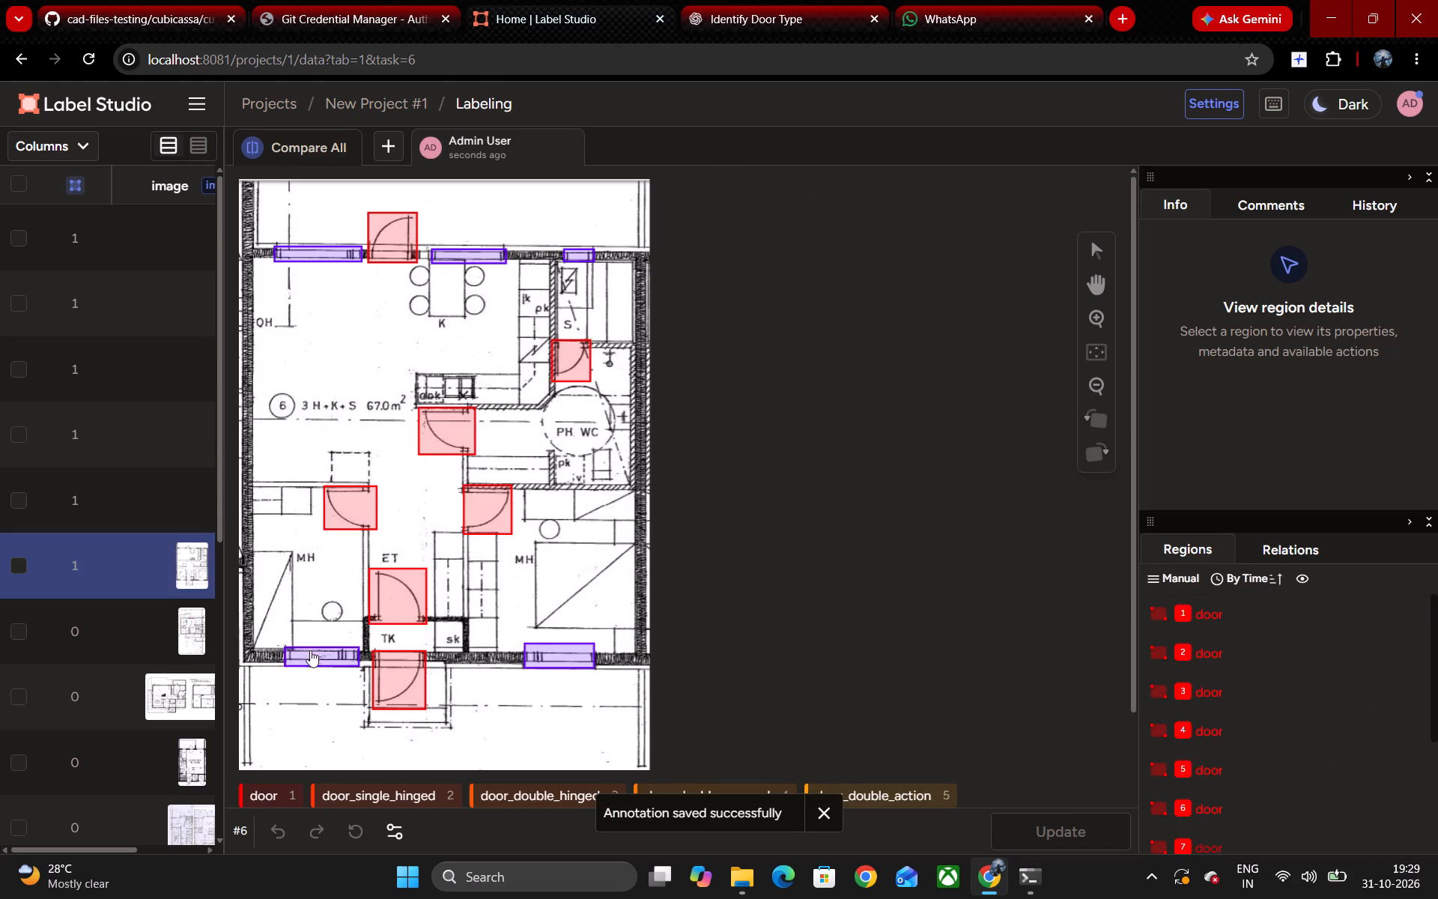
# Open task 7, the next unannotated floor plan, for labeling.
pyautogui.click(100, 629)
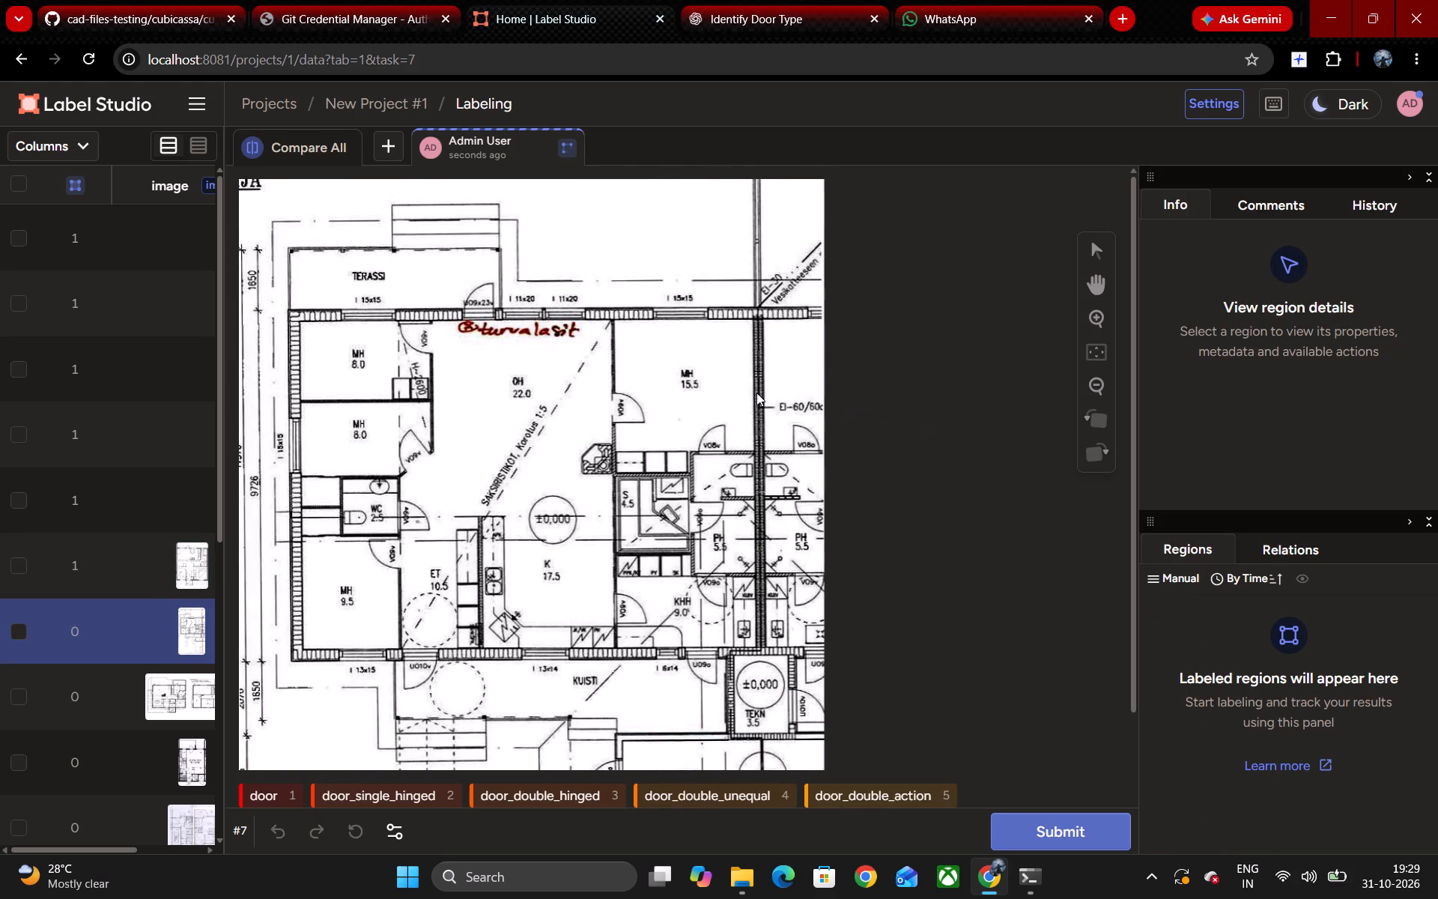
# Box the TERASSI door and the upper MH 8.0 bedroom door with the label door.
pyautogui.moveTo(756, 393); pyautogui.dragTo(681, 428, button='middle')
pyautogui.scroll(2, 592, 414)
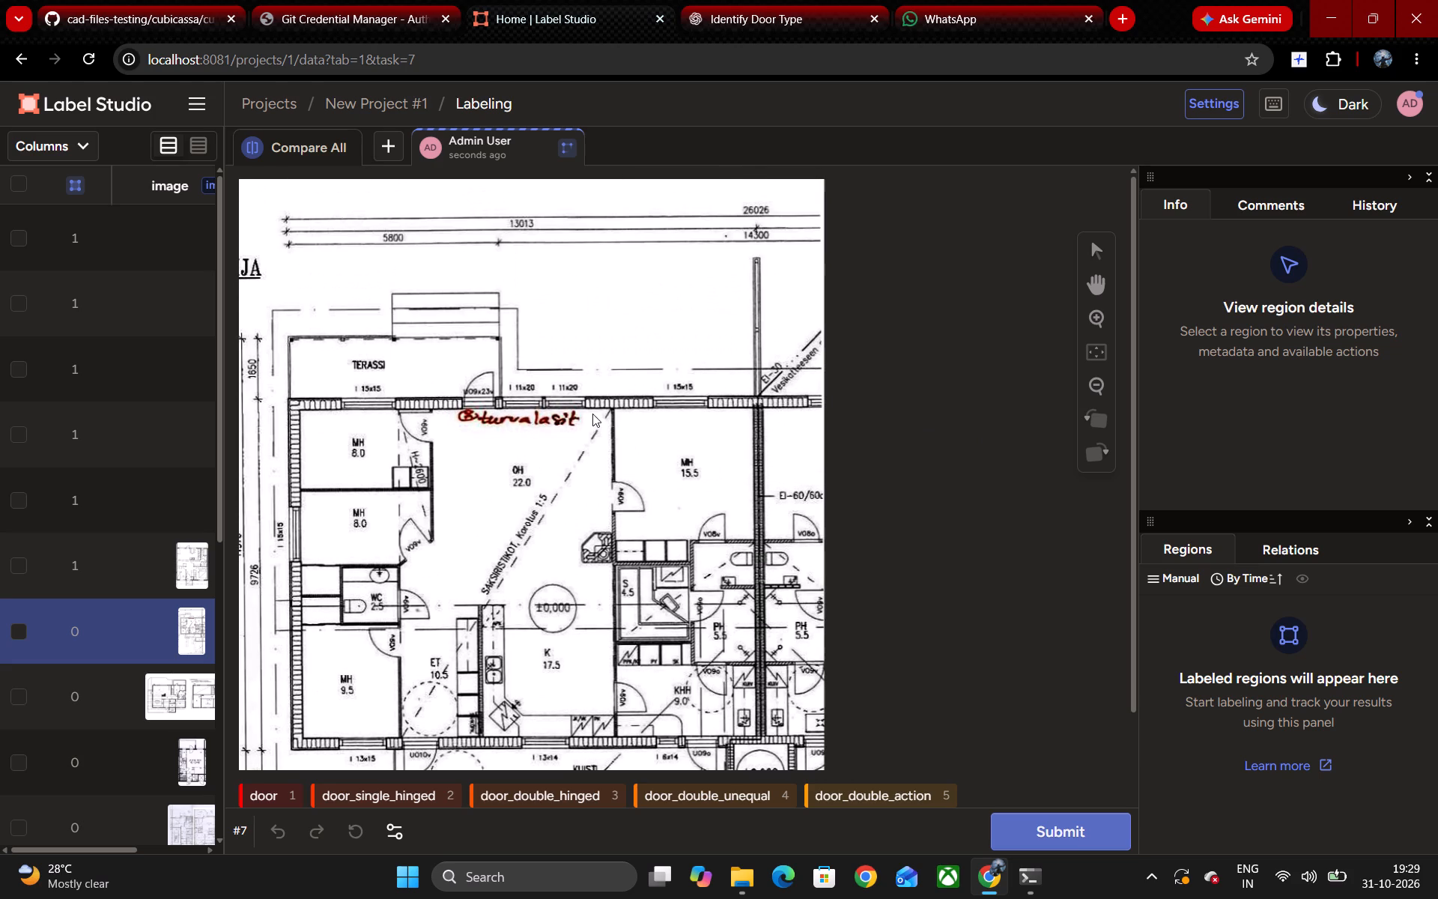
pyautogui.scroll(1, 592, 414)
pyautogui.press('1')
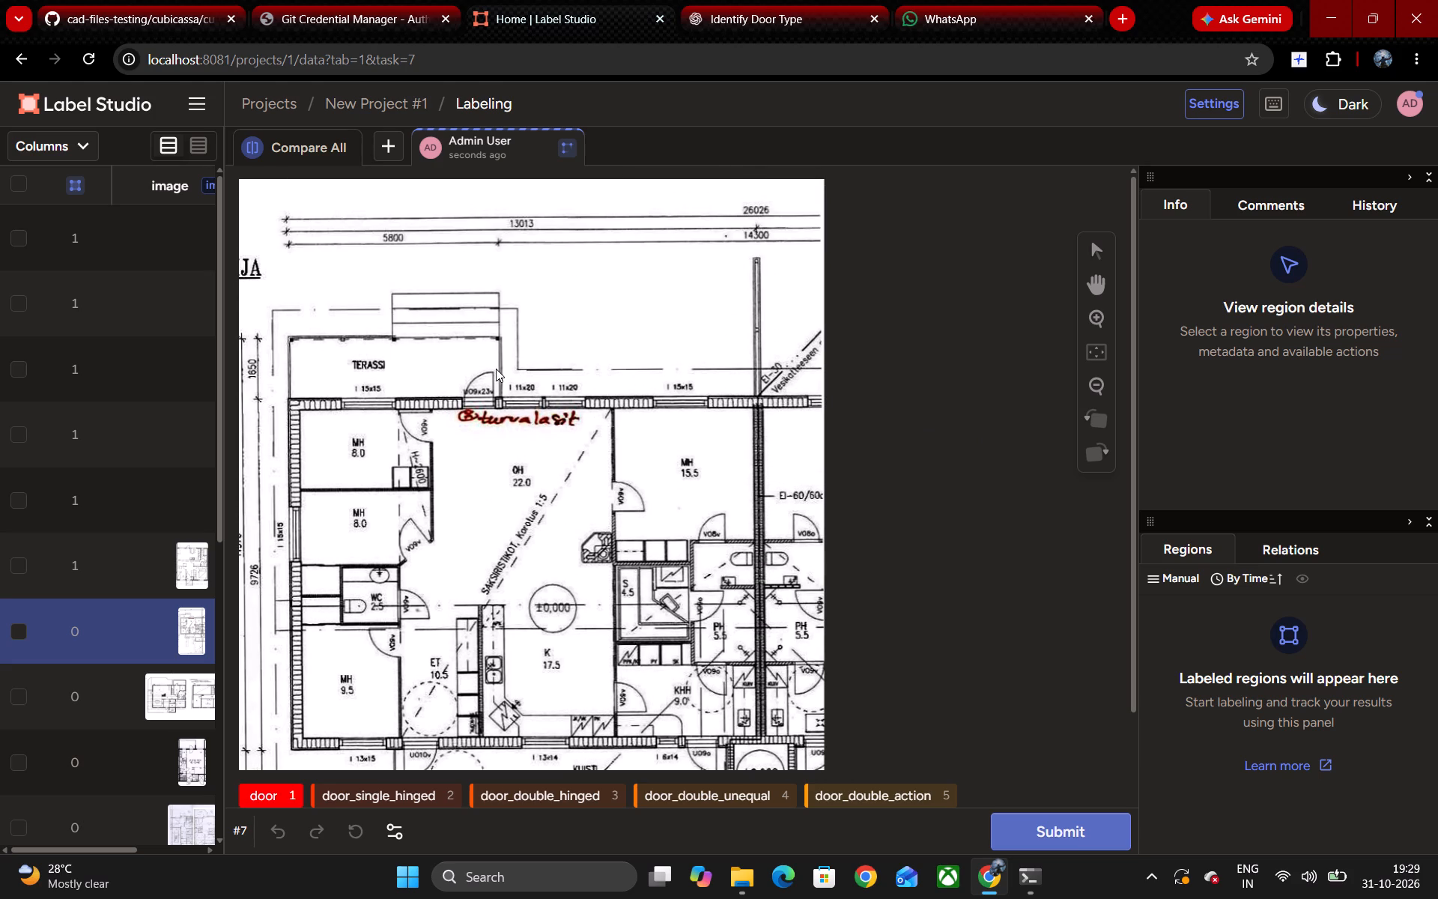
pyautogui.moveTo(496, 369); pyautogui.dragTo(461, 408)
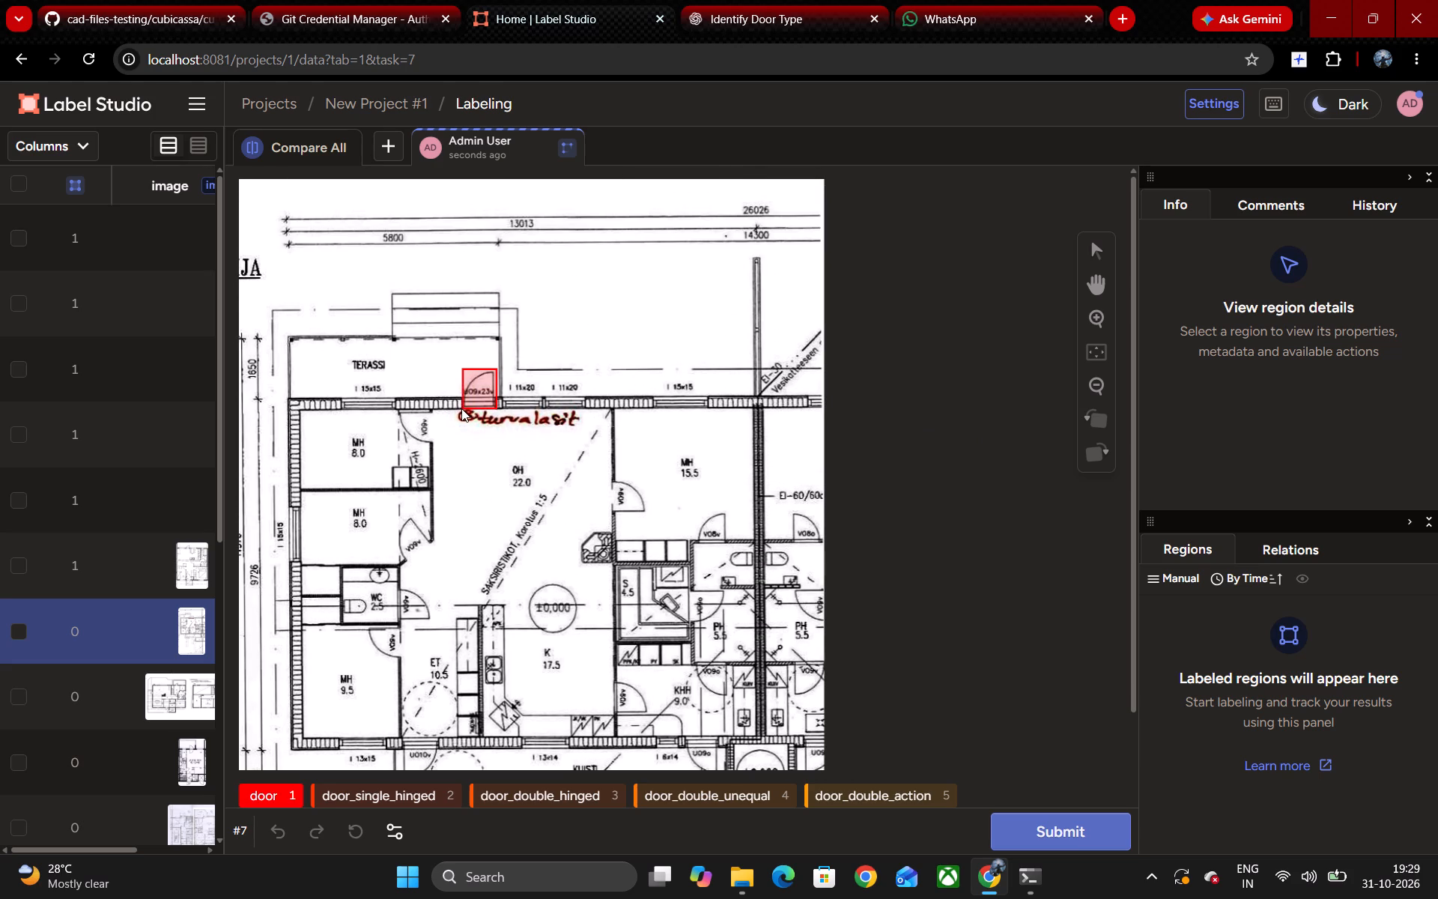
pyautogui.moveTo(461, 408); pyautogui.dragTo(460, 408)
pyautogui.press('1')
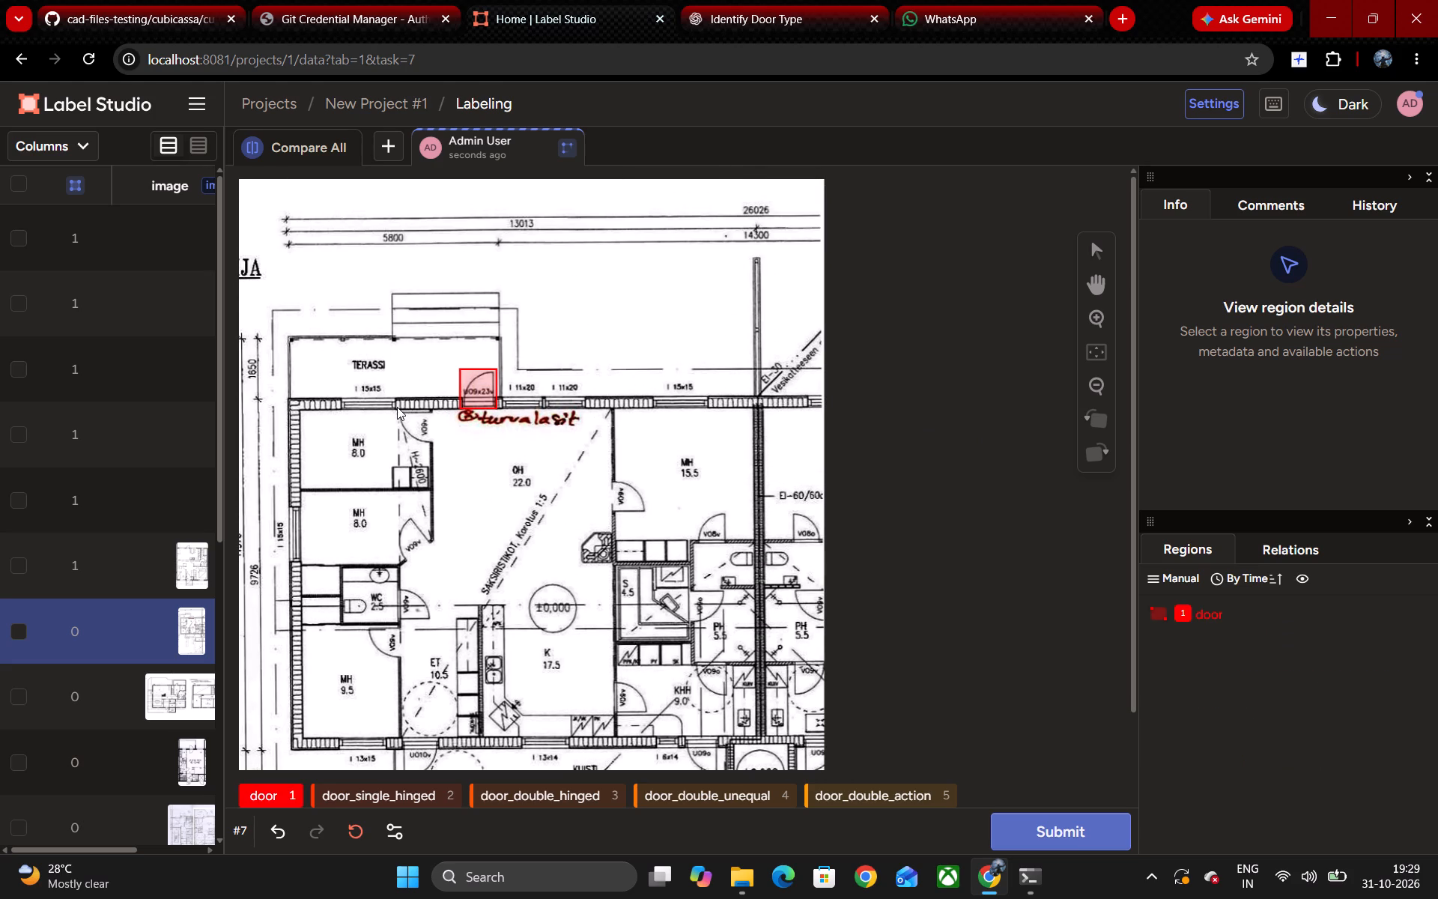
pyautogui.moveTo(396, 407); pyautogui.dragTo(431, 446)
pyautogui.moveTo(431, 446); pyautogui.dragTo(435, 447)
# Box the lower MH 8.0 bedroom door with the label door and shift the box up over the door swing.
pyautogui.press('1')
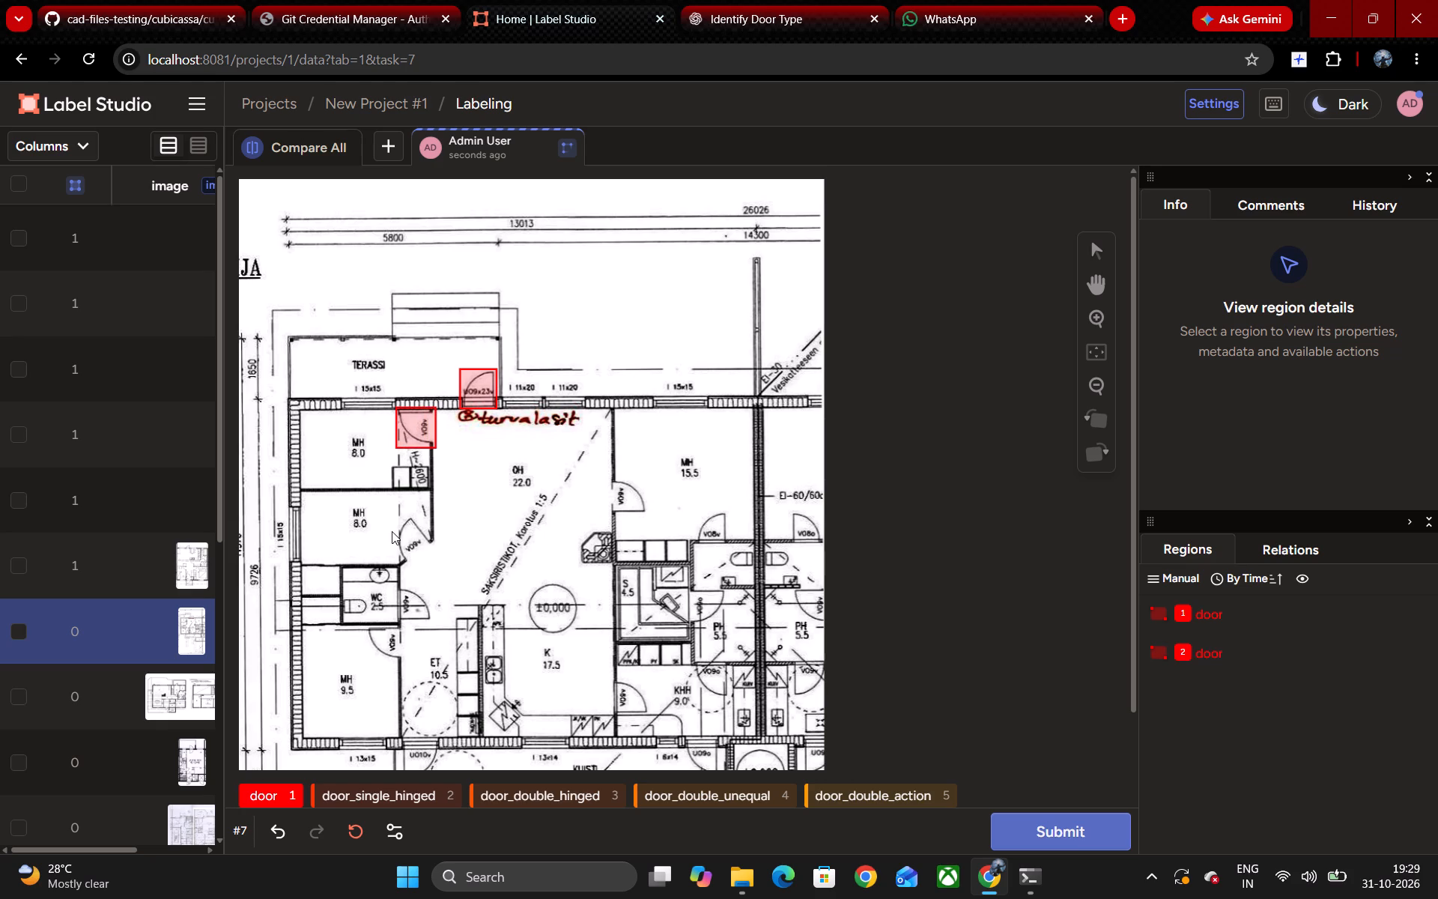
pyautogui.moveTo(390, 531); pyautogui.dragTo(440, 575)
pyautogui.moveTo(419, 562); pyautogui.dragTo(419, 547)
pyautogui.click(410, 534)
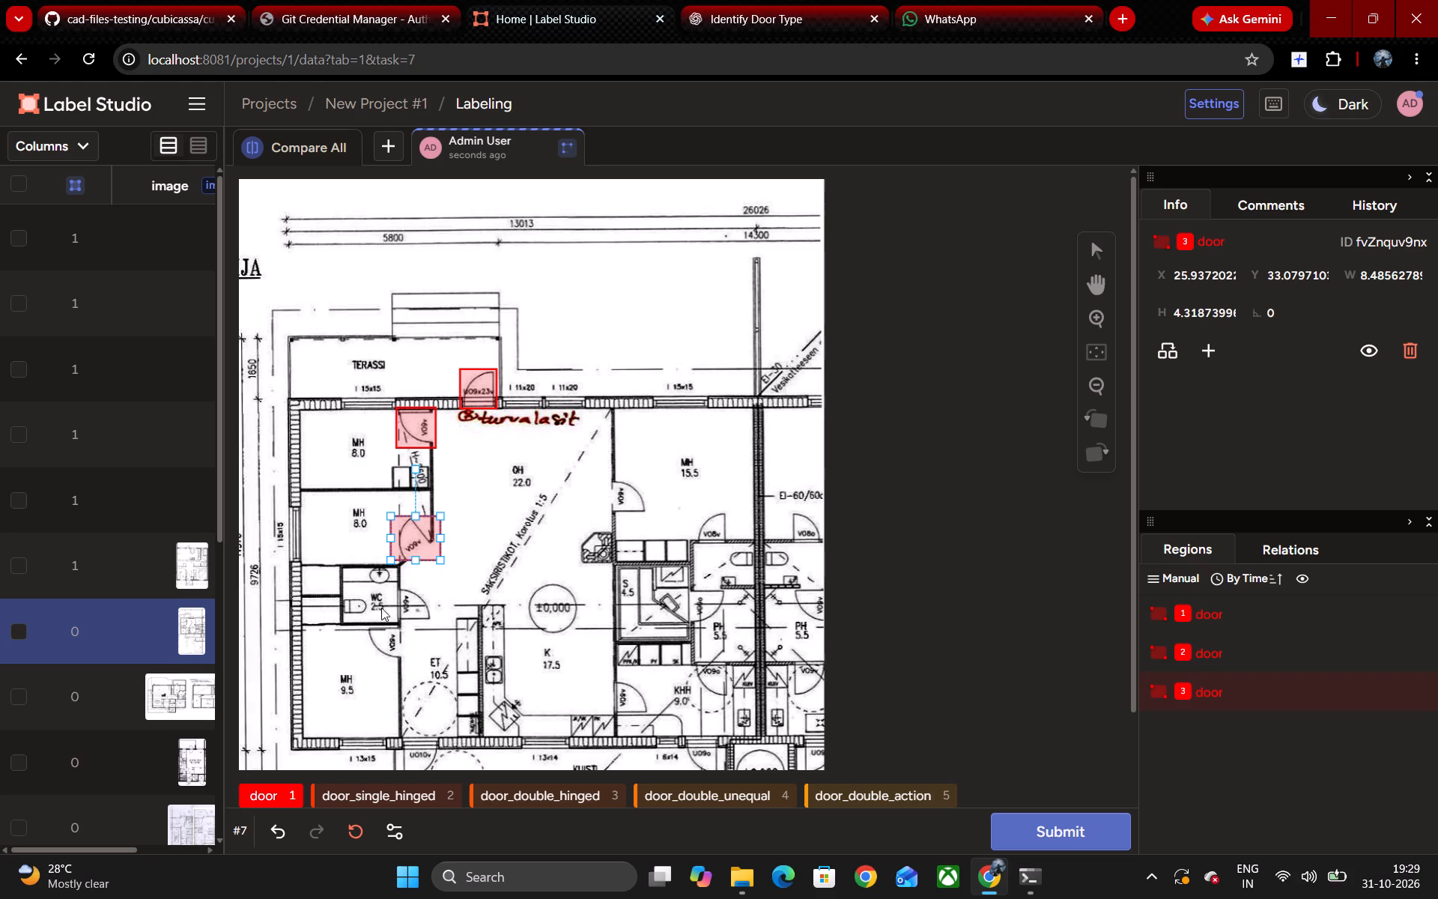
# Box the MH 9.5 bedroom door and the WC door with the label door.
pyautogui.moveTo(364, 620); pyautogui.dragTo(392, 654)
pyautogui.moveTo(392, 654); pyautogui.dragTo(404, 660)
pyautogui.press('1')
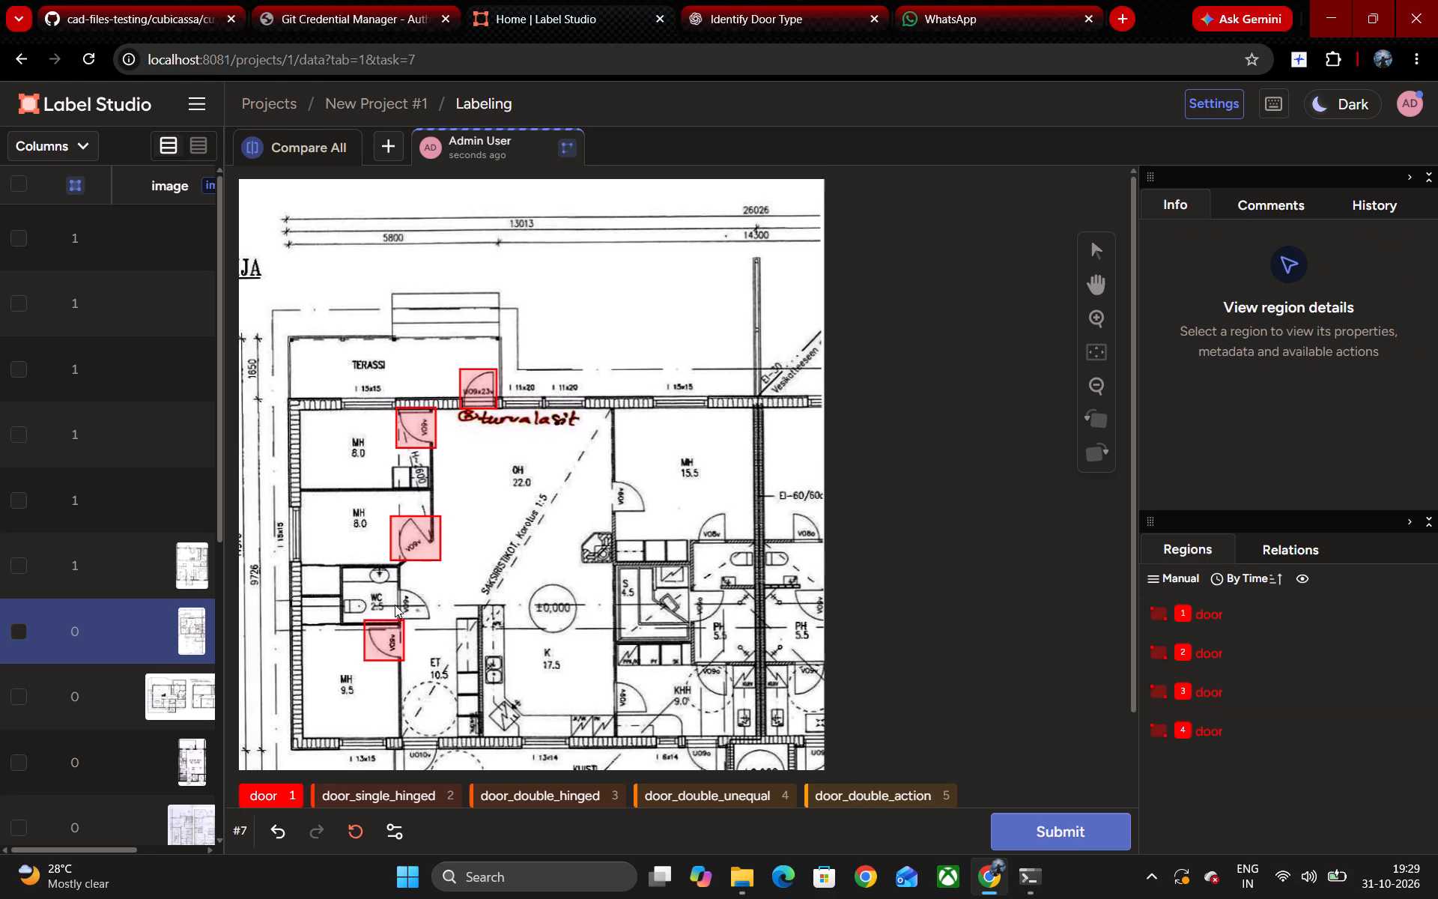
pyautogui.moveTo(392, 588); pyautogui.dragTo(423, 614)
pyautogui.moveTo(423, 614); pyautogui.dragTo(434, 621)
# Box the entrance door between ET and KUISTI with the label door.
pyautogui.moveTo(564, 626); pyautogui.dragTo(554, 578, button='middle')
pyautogui.press('1')
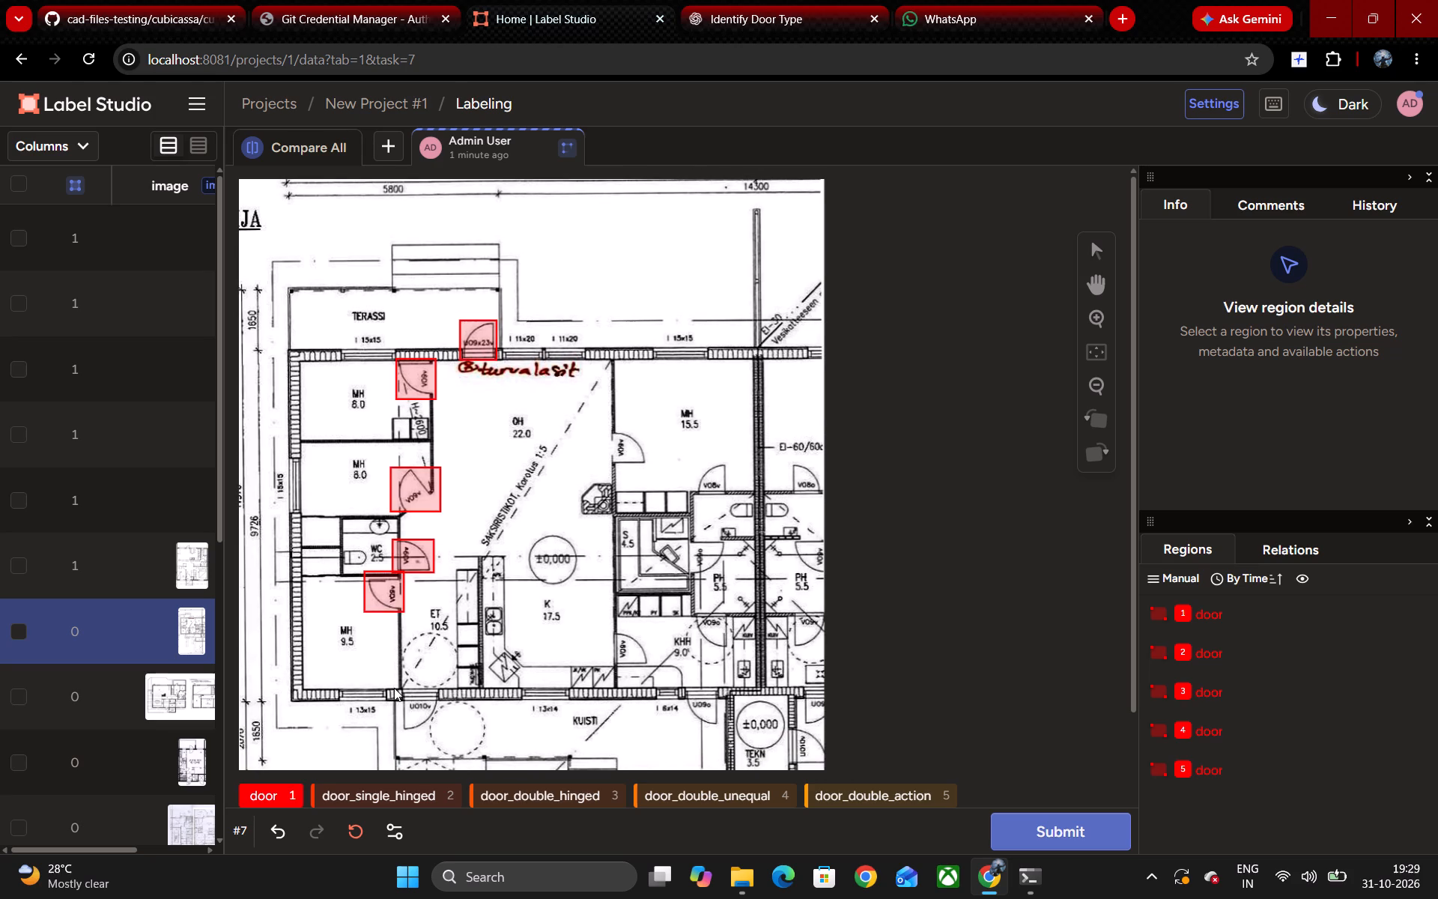
pyautogui.moveTo(398, 682); pyautogui.dragTo(432, 728)
pyautogui.moveTo(432, 728); pyautogui.dragTo(439, 665)
pyautogui.scroll(-1, 440, 731)
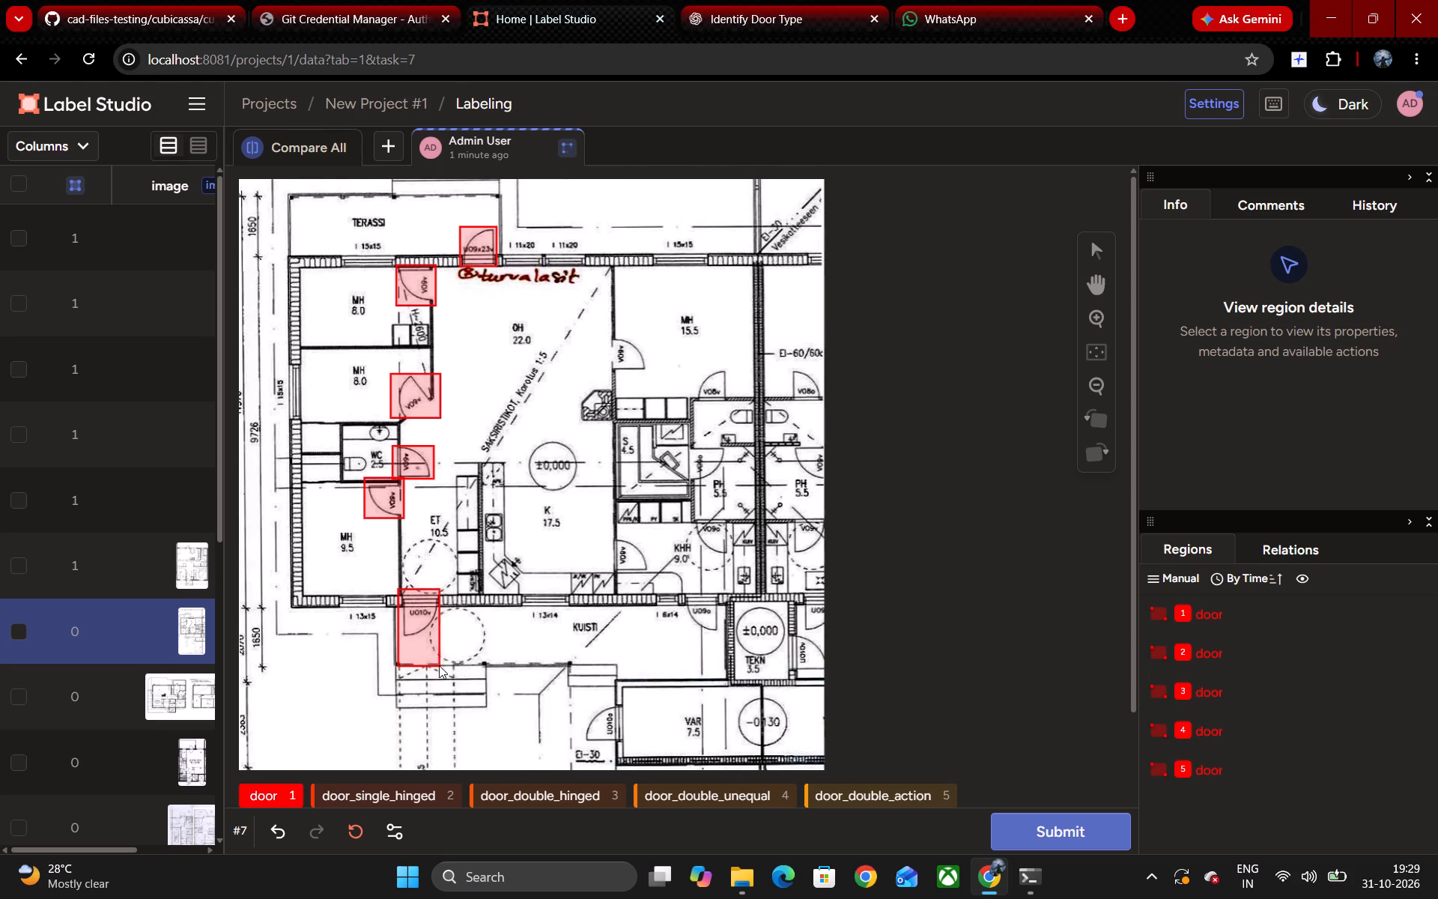
pyautogui.moveTo(439, 665); pyautogui.dragTo(440, 638)
# Box the door between K and KHH and the door between OH and MH 15.5 with the label door.
pyautogui.press('1')
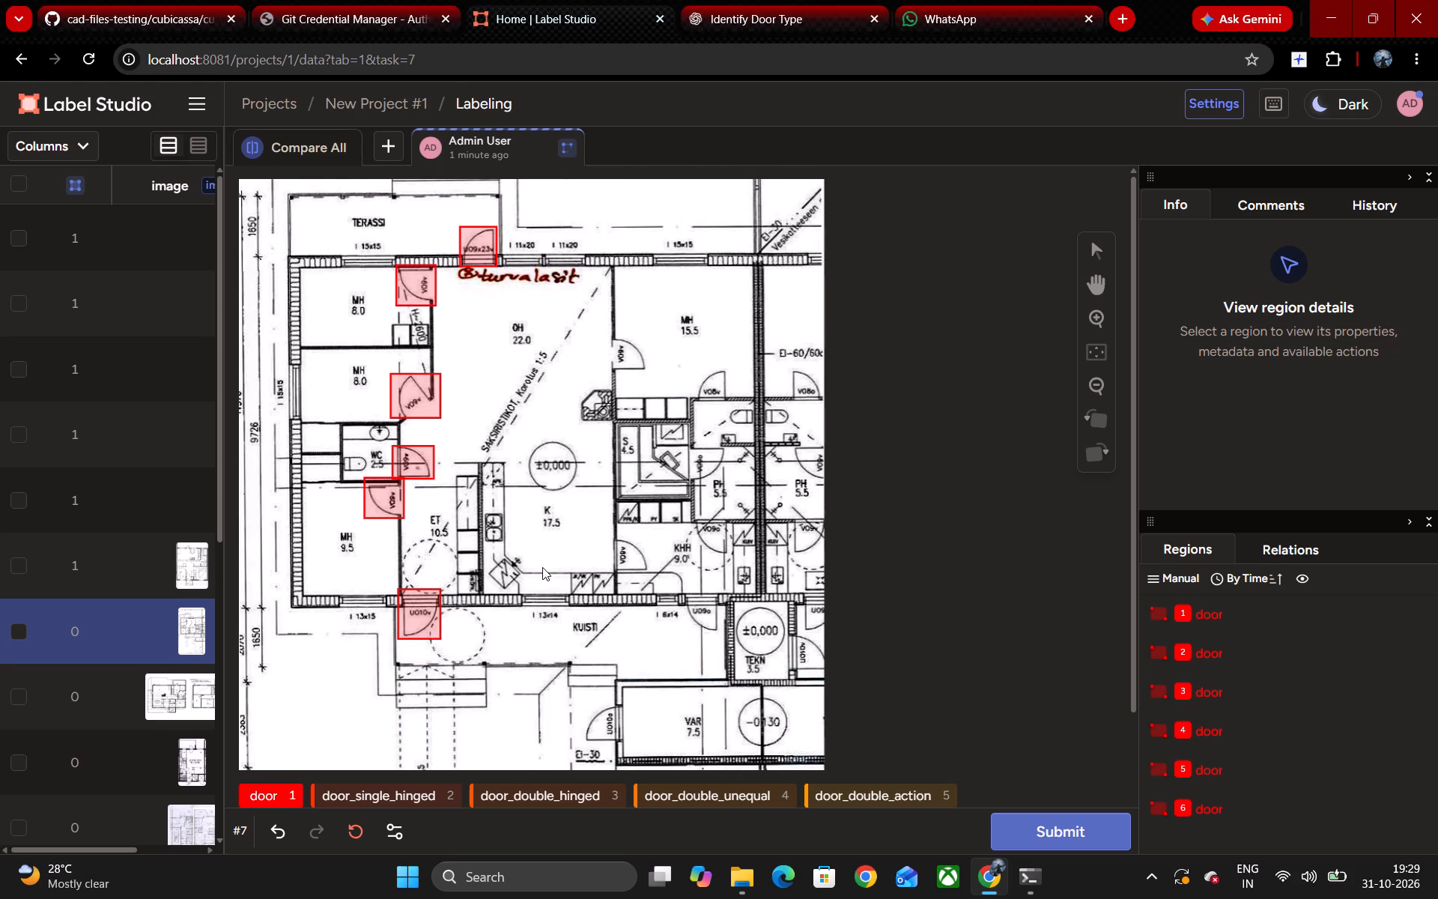
pyautogui.moveTo(610, 535); pyautogui.dragTo(610, 536)
pyautogui.moveTo(610, 536); pyautogui.dragTo(649, 576)
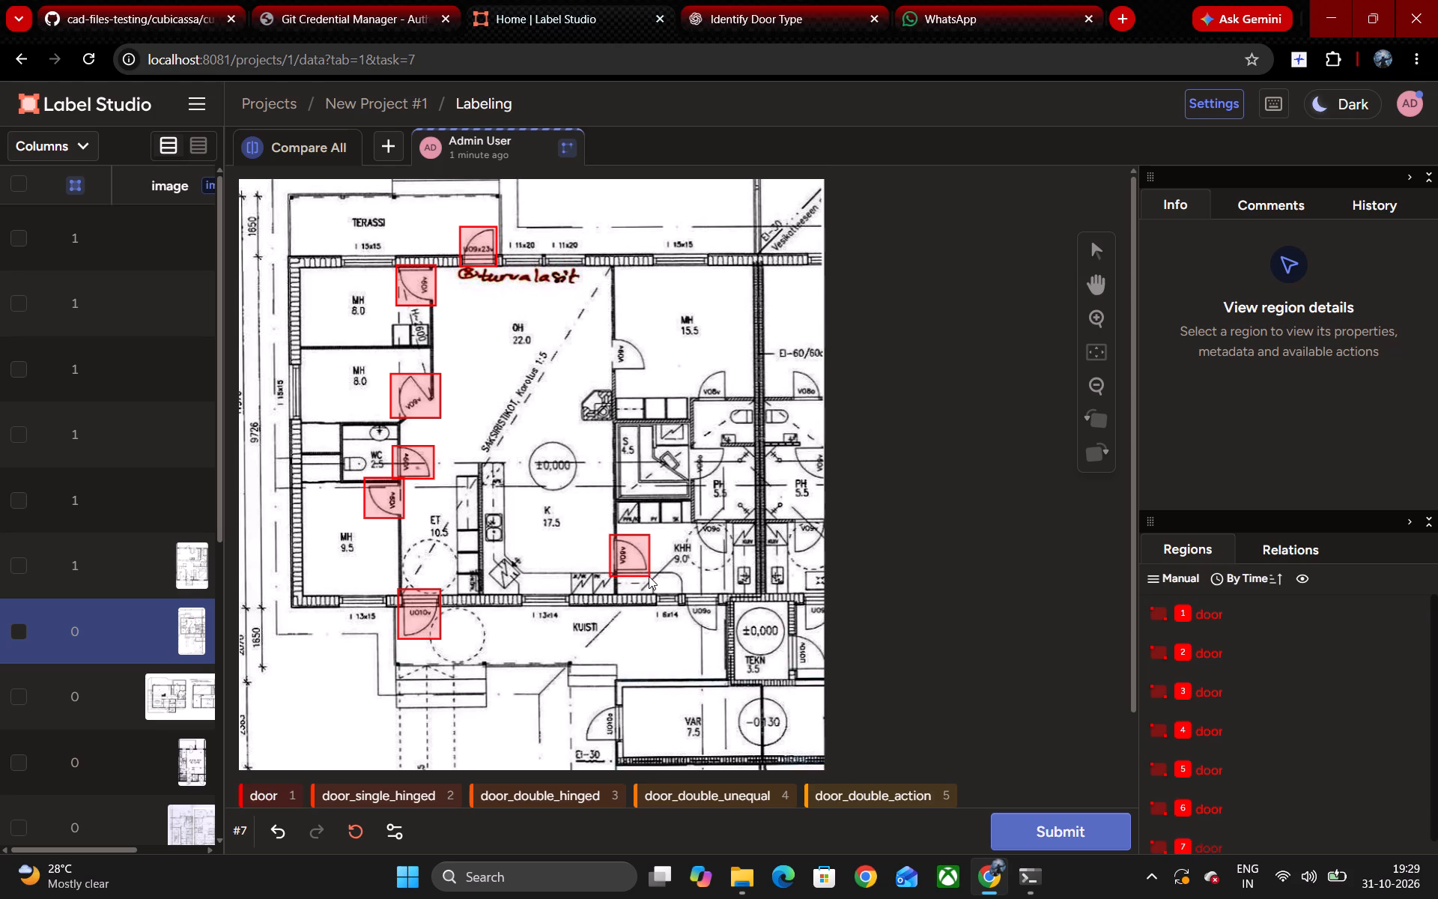
pyautogui.press('1')
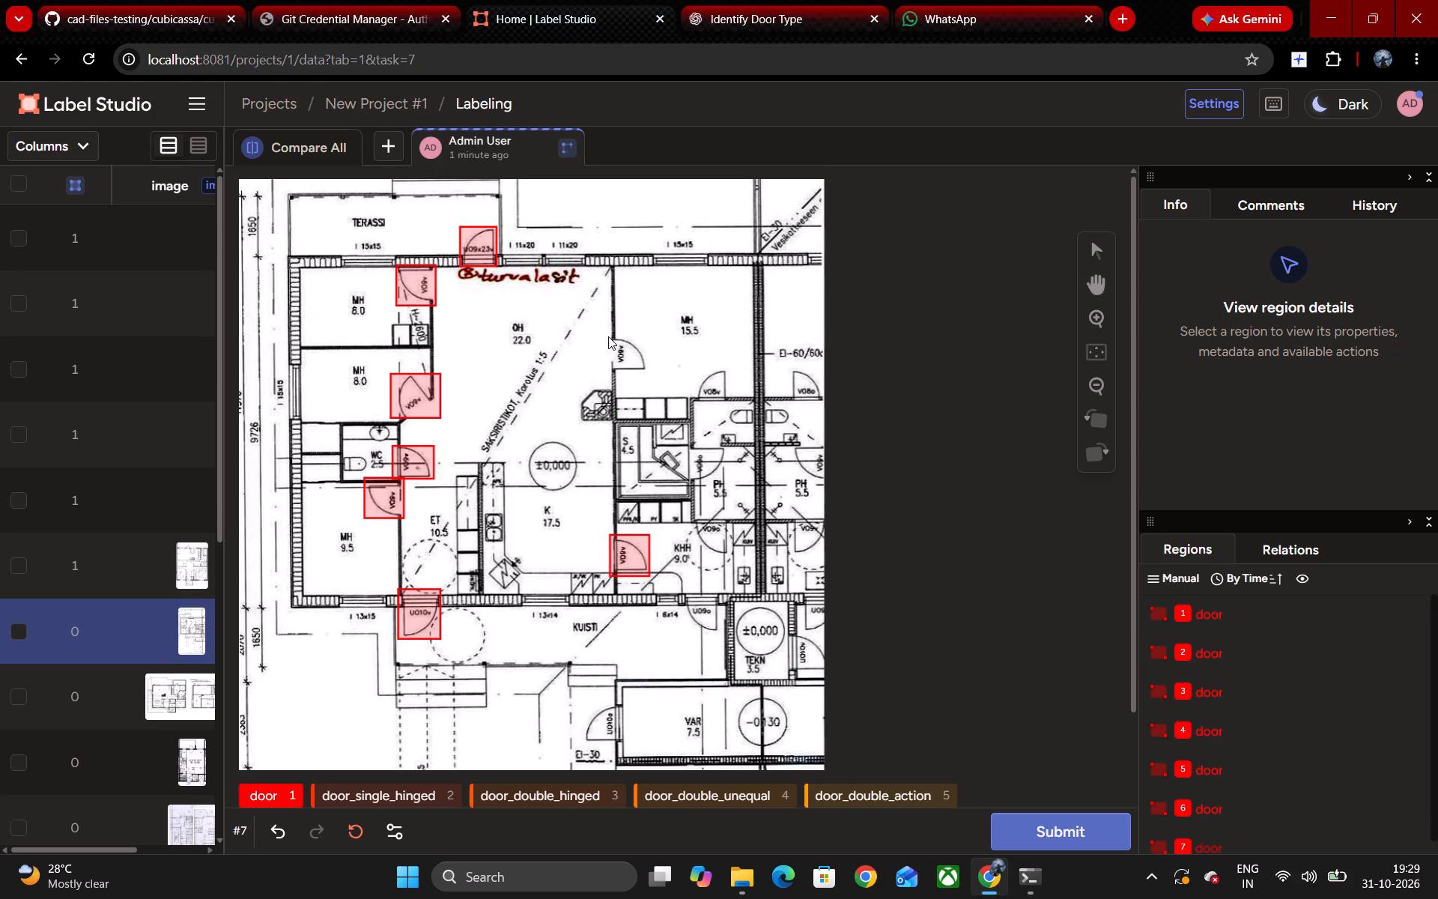
pyautogui.moveTo(608, 336); pyautogui.dragTo(647, 375)
# Box the door between MH 15.5 and PH and the matching door in the neighbouring unit with the label door.
pyautogui.press('1')
pyautogui.moveTo(729, 364); pyautogui.dragTo(689, 405)
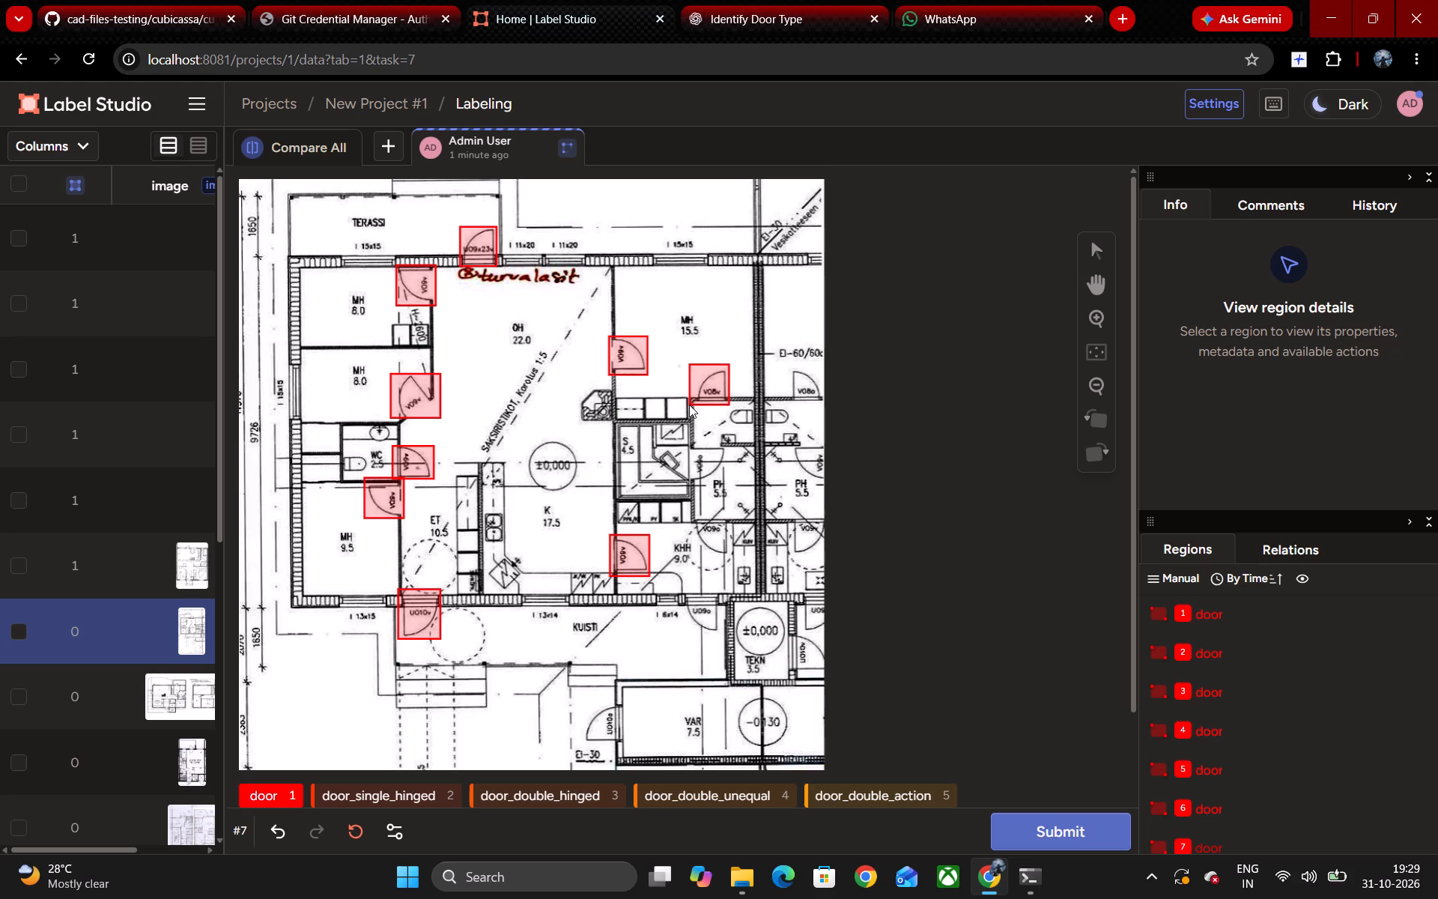
pyautogui.moveTo(689, 405); pyautogui.dragTo(696, 405)
pyautogui.press('1')
pyautogui.moveTo(786, 367); pyautogui.dragTo(822, 402)
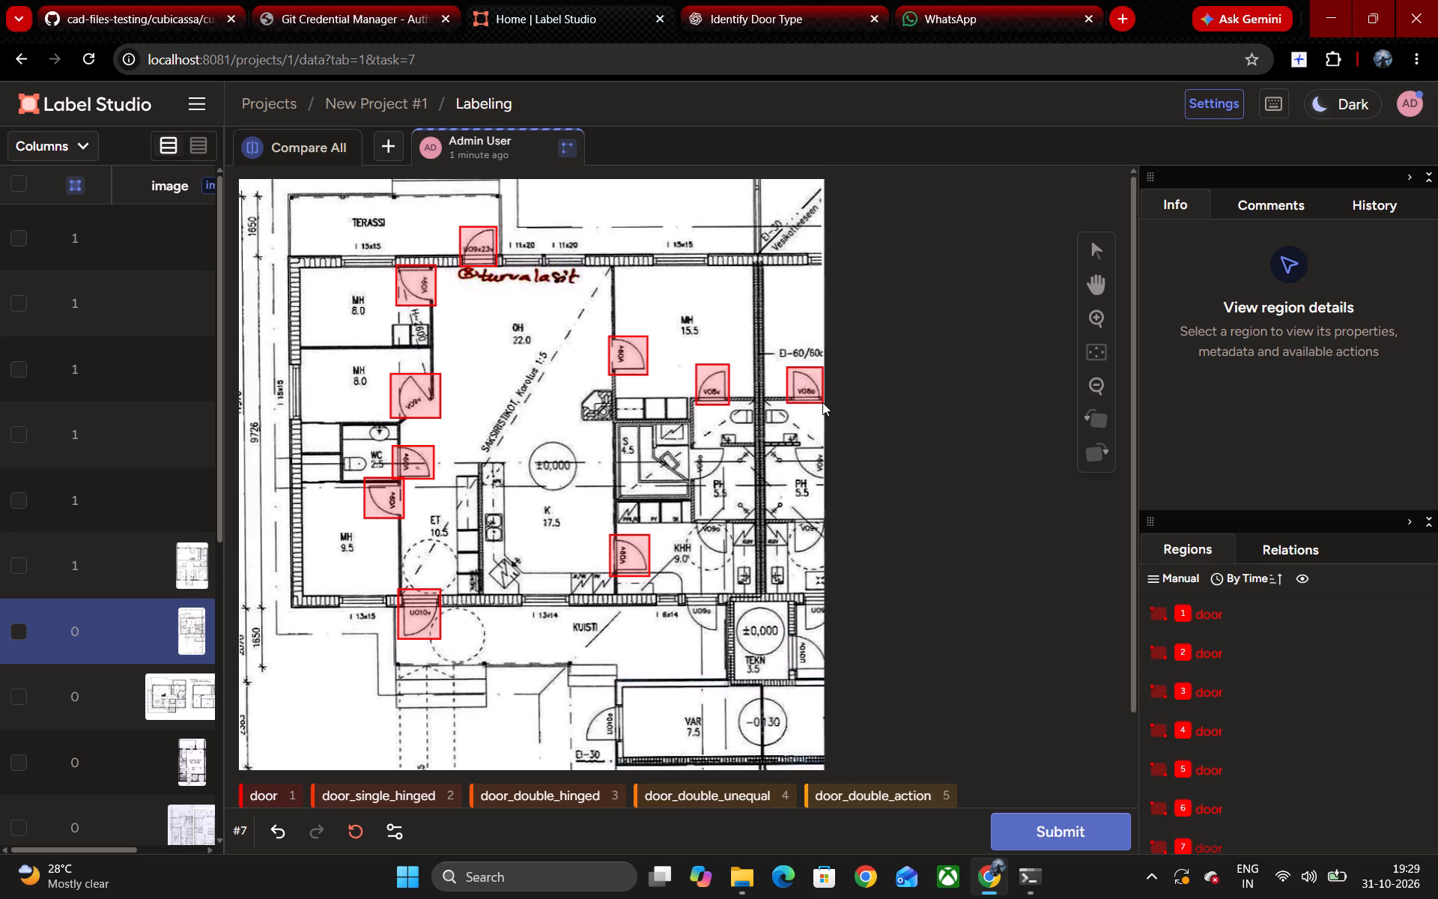
# Box the neighbouring unit's PH door, the doors between PH and KHH in both units, and the S–PH door with the label door.
pyautogui.press('1')
pyautogui.moveTo(791, 444); pyautogui.dragTo(819, 467)
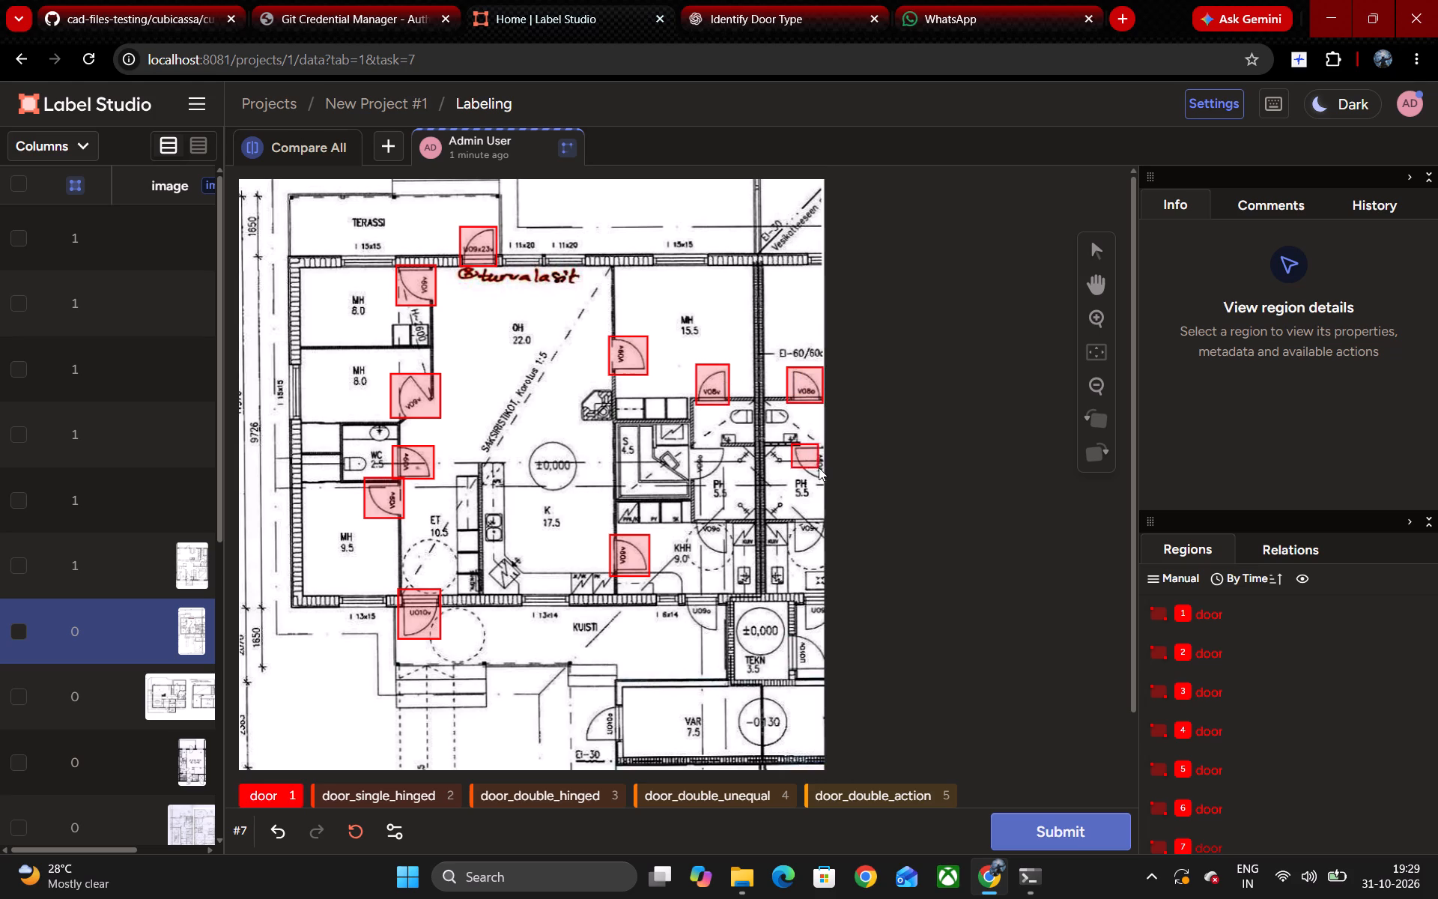
pyautogui.moveTo(819, 467); pyautogui.dragTo(828, 480)
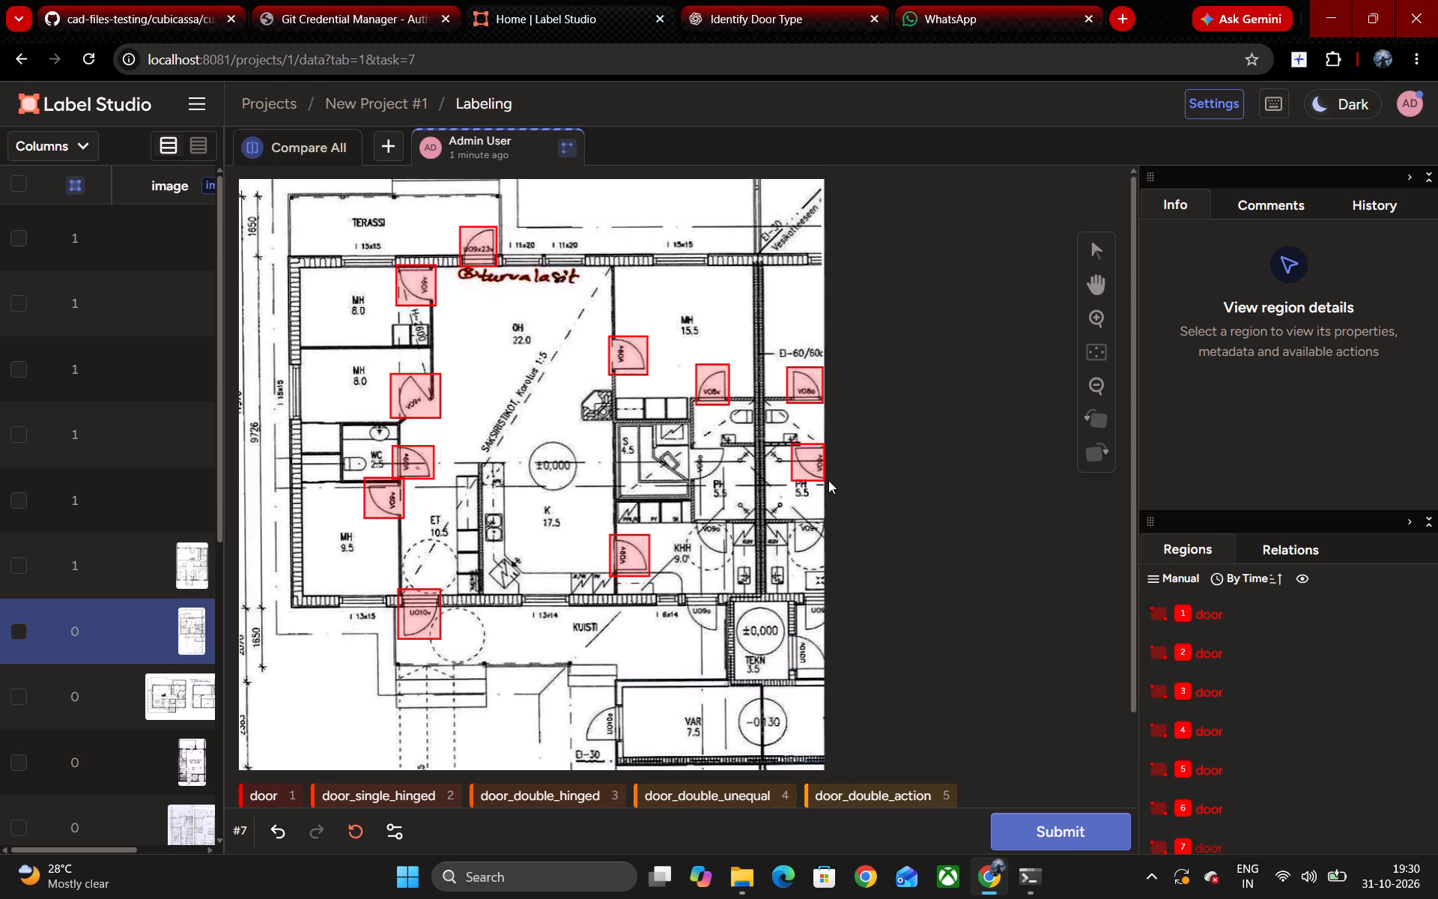
pyautogui.press('1')
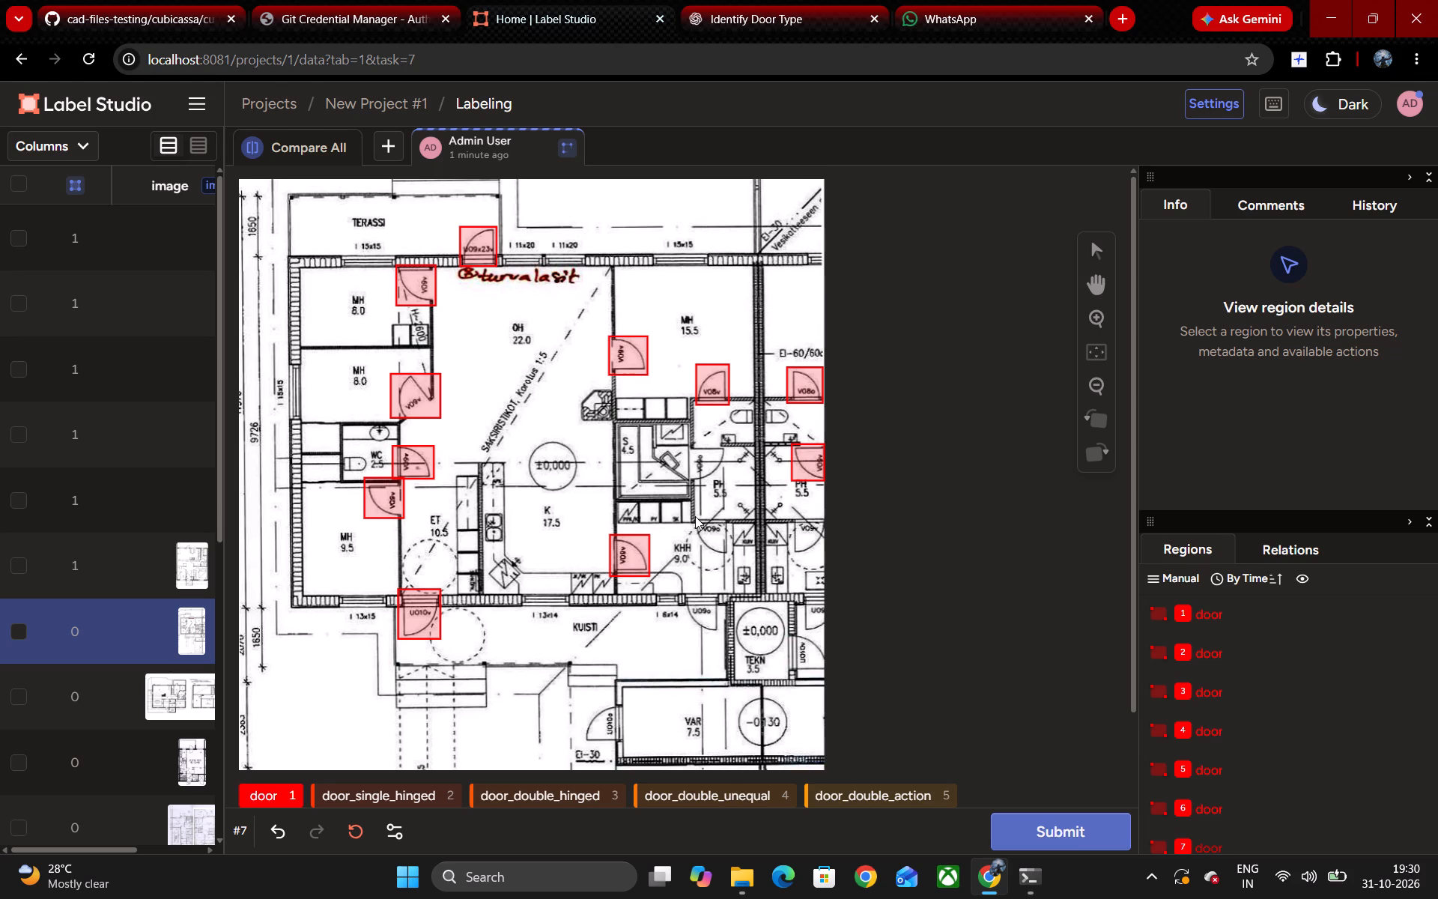
pyautogui.moveTo(694, 516); pyautogui.dragTo(735, 561)
pyautogui.press('1')
pyautogui.moveTo(685, 440); pyautogui.dragTo(726, 485)
pyautogui.press('1')
pyautogui.moveTo(788, 516); pyautogui.dragTo(825, 559)
# Box the KHH exterior door, the VAR door, the door beside TEKN and the neighbouring unit's exterior door with the label door.
pyautogui.press('1')
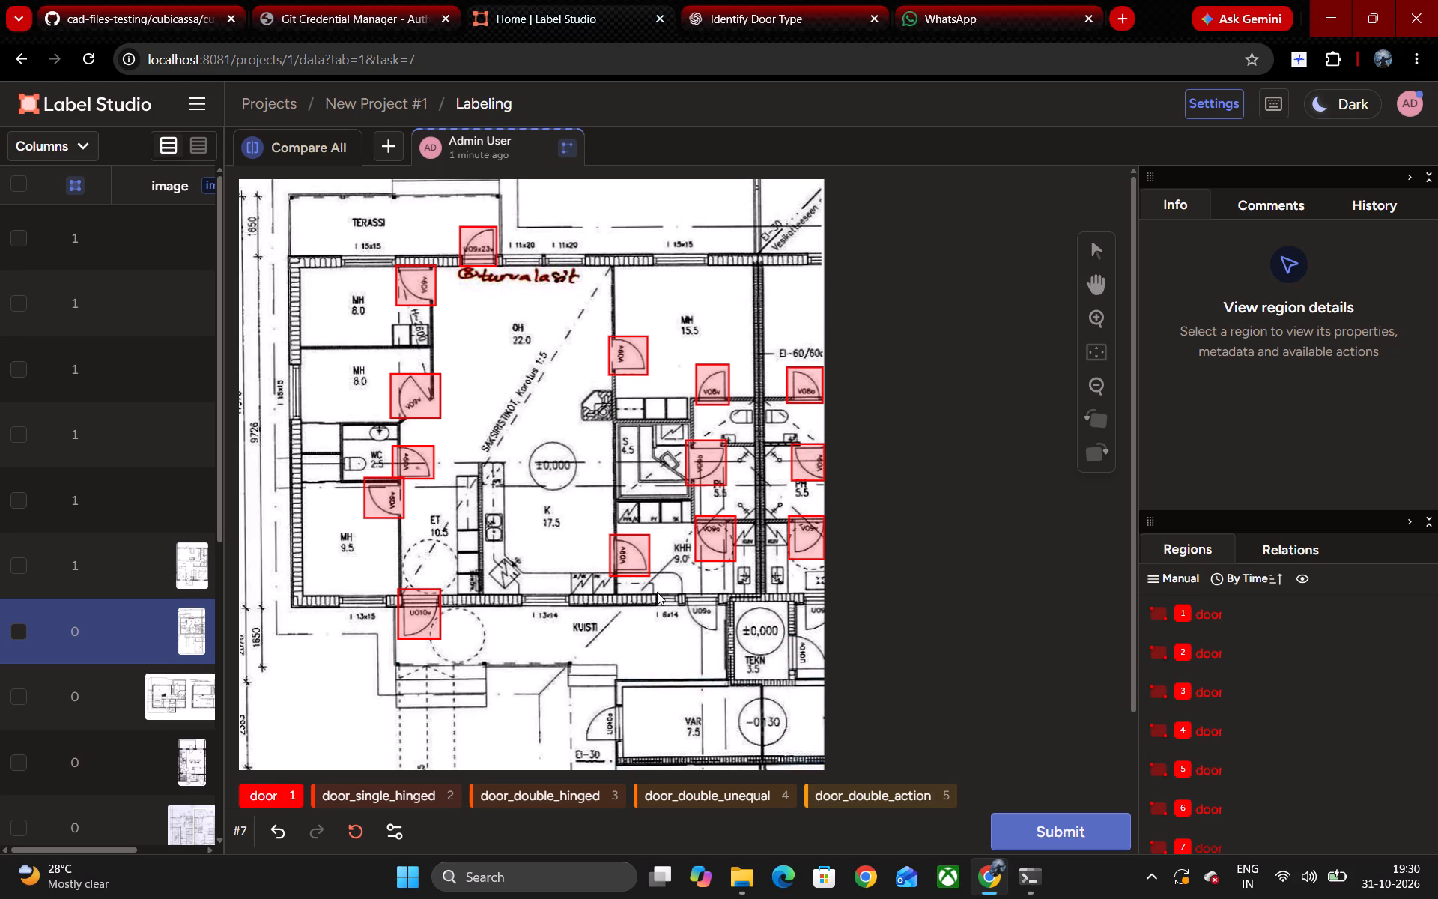
pyautogui.moveTo(679, 588); pyautogui.dragTo(720, 632)
pyautogui.press('1')
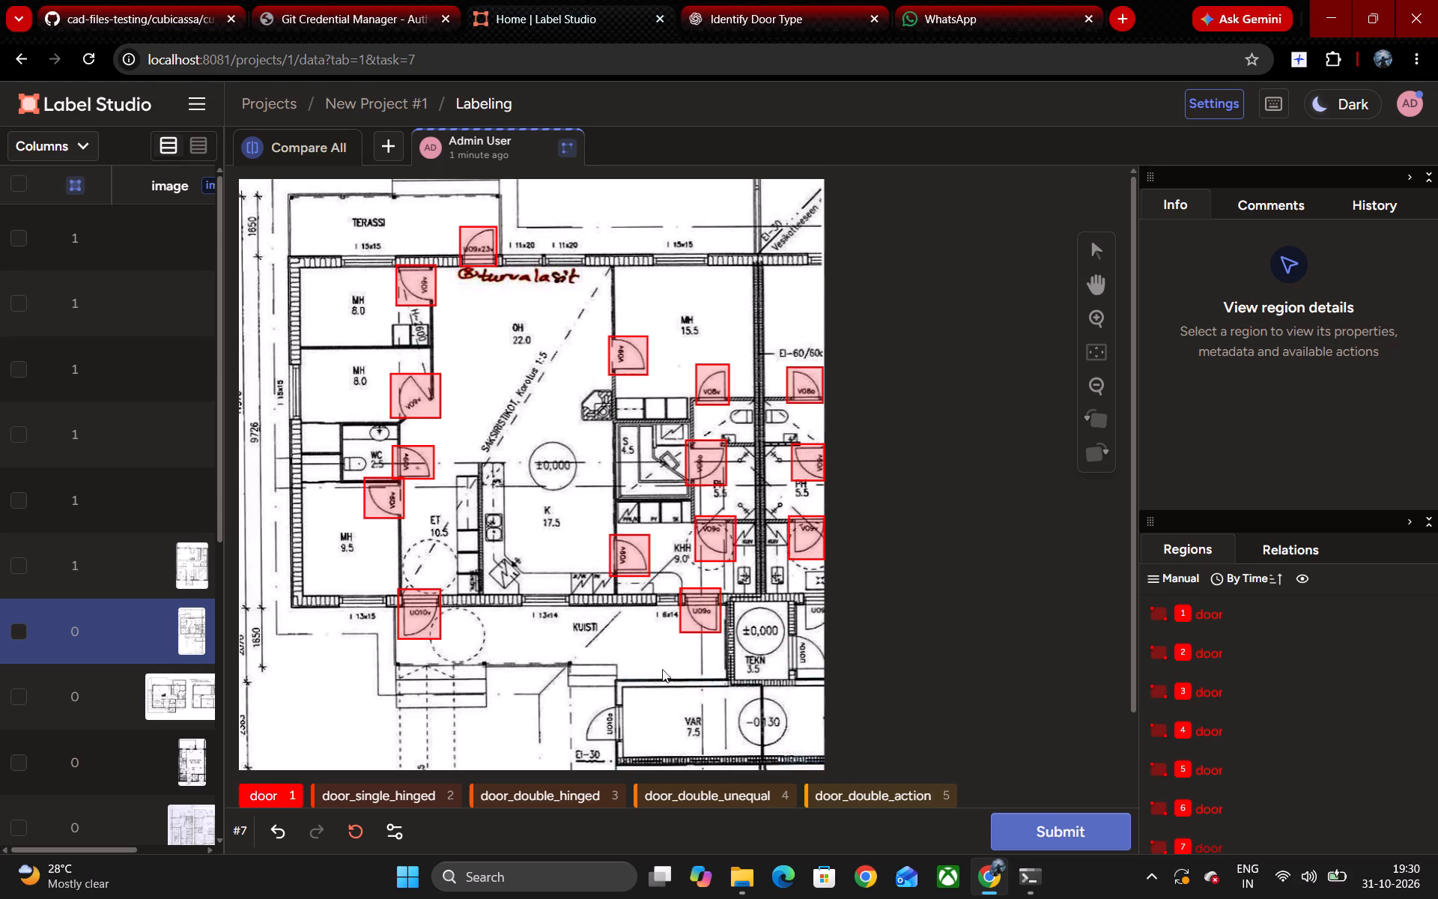
pyautogui.moveTo(580, 745); pyautogui.dragTo(628, 697)
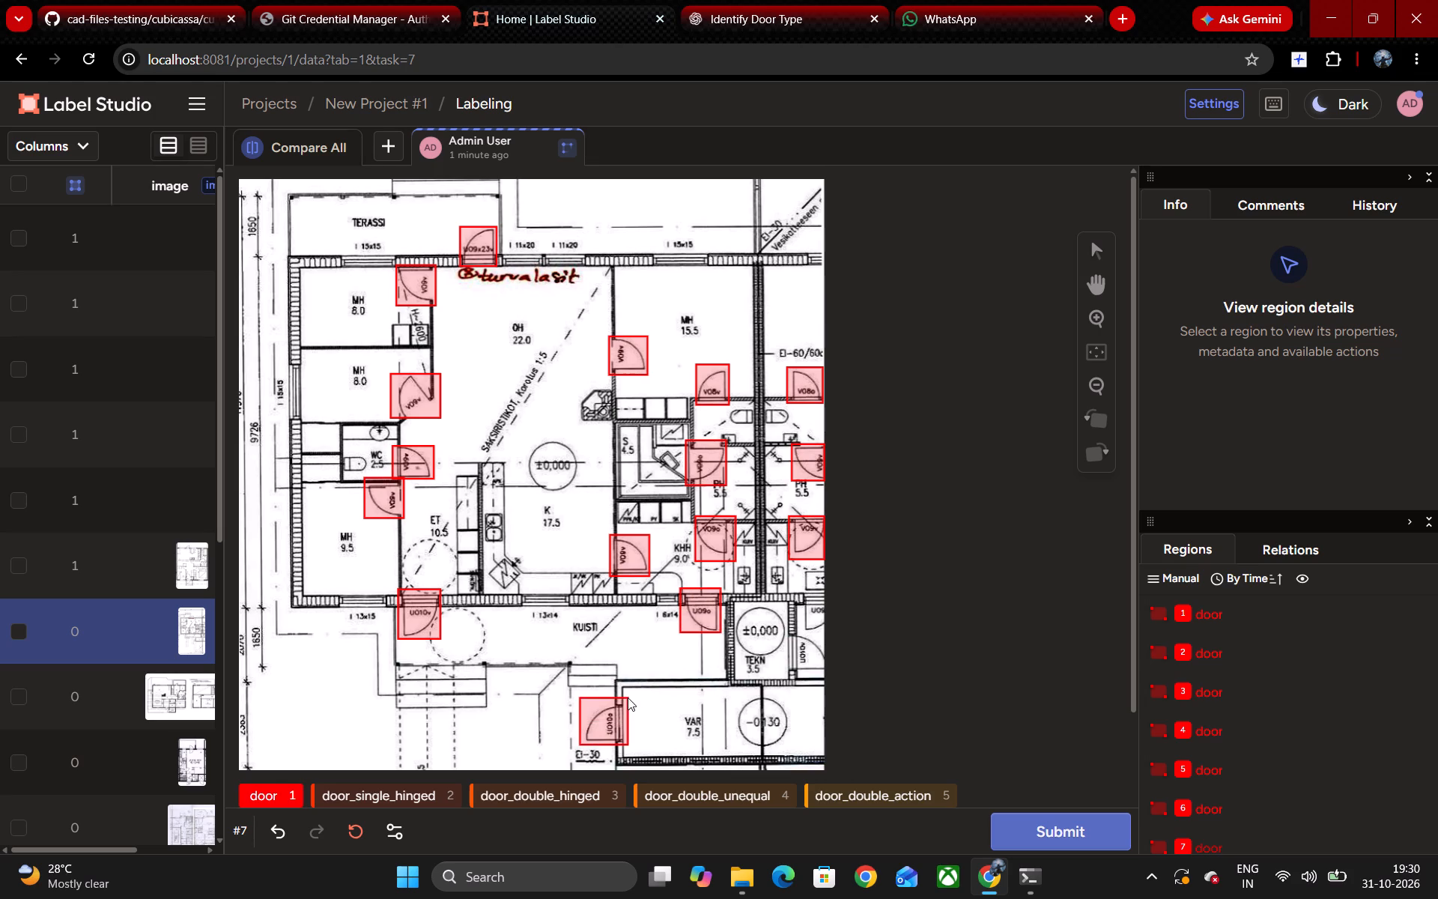
pyautogui.moveTo(628, 697); pyautogui.dragTo(626, 697)
pyautogui.press('1')
pyautogui.moveTo(777, 630); pyautogui.dragTo(824, 665)
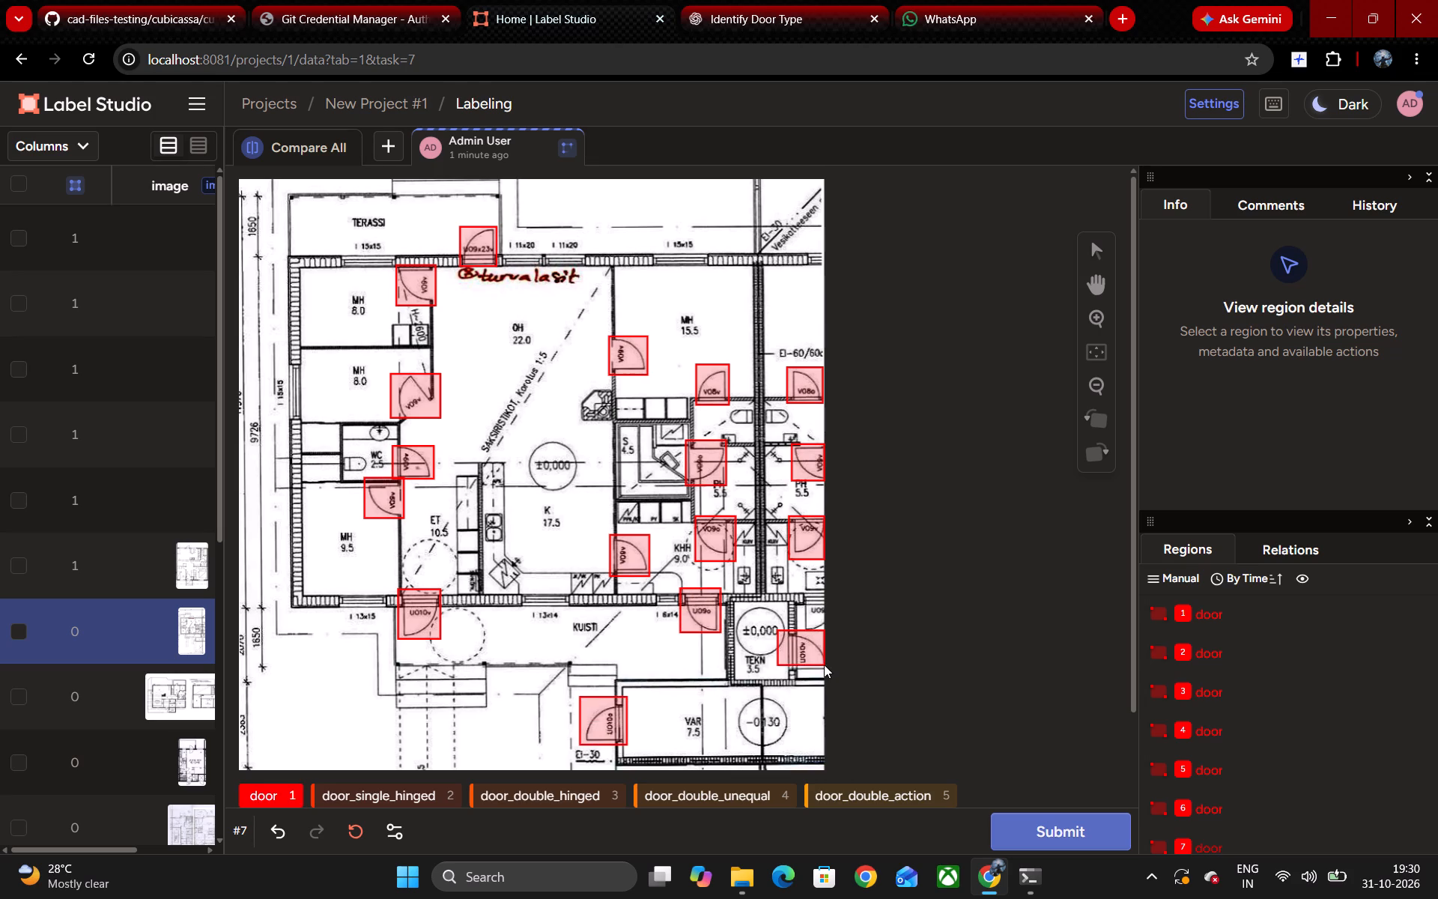
pyautogui.moveTo(824, 665); pyautogui.dragTo(827, 674)
pyautogui.press('1')
pyautogui.moveTo(798, 595); pyautogui.dragTo(830, 636)
# Box the 13x14 window of room K and the 13x15 window of MH 9.5 with the label window.
pyautogui.moveTo(610, 593); pyautogui.dragTo(508, 572, button='middle')
pyautogui.scroll(-5, 586, 661)
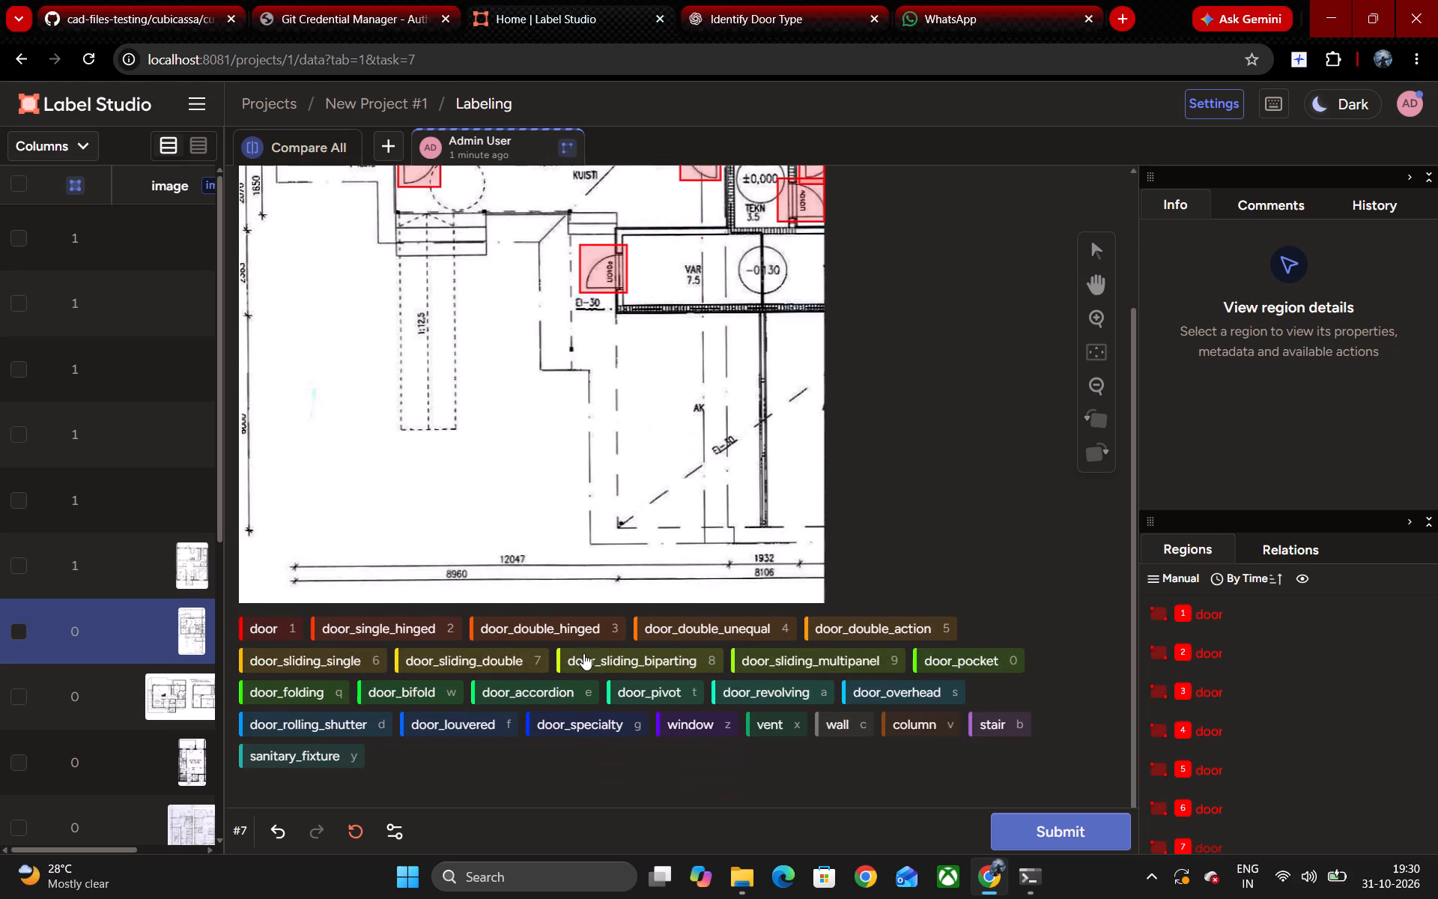
pyautogui.scroll(3, 583, 653)
pyautogui.press('z')
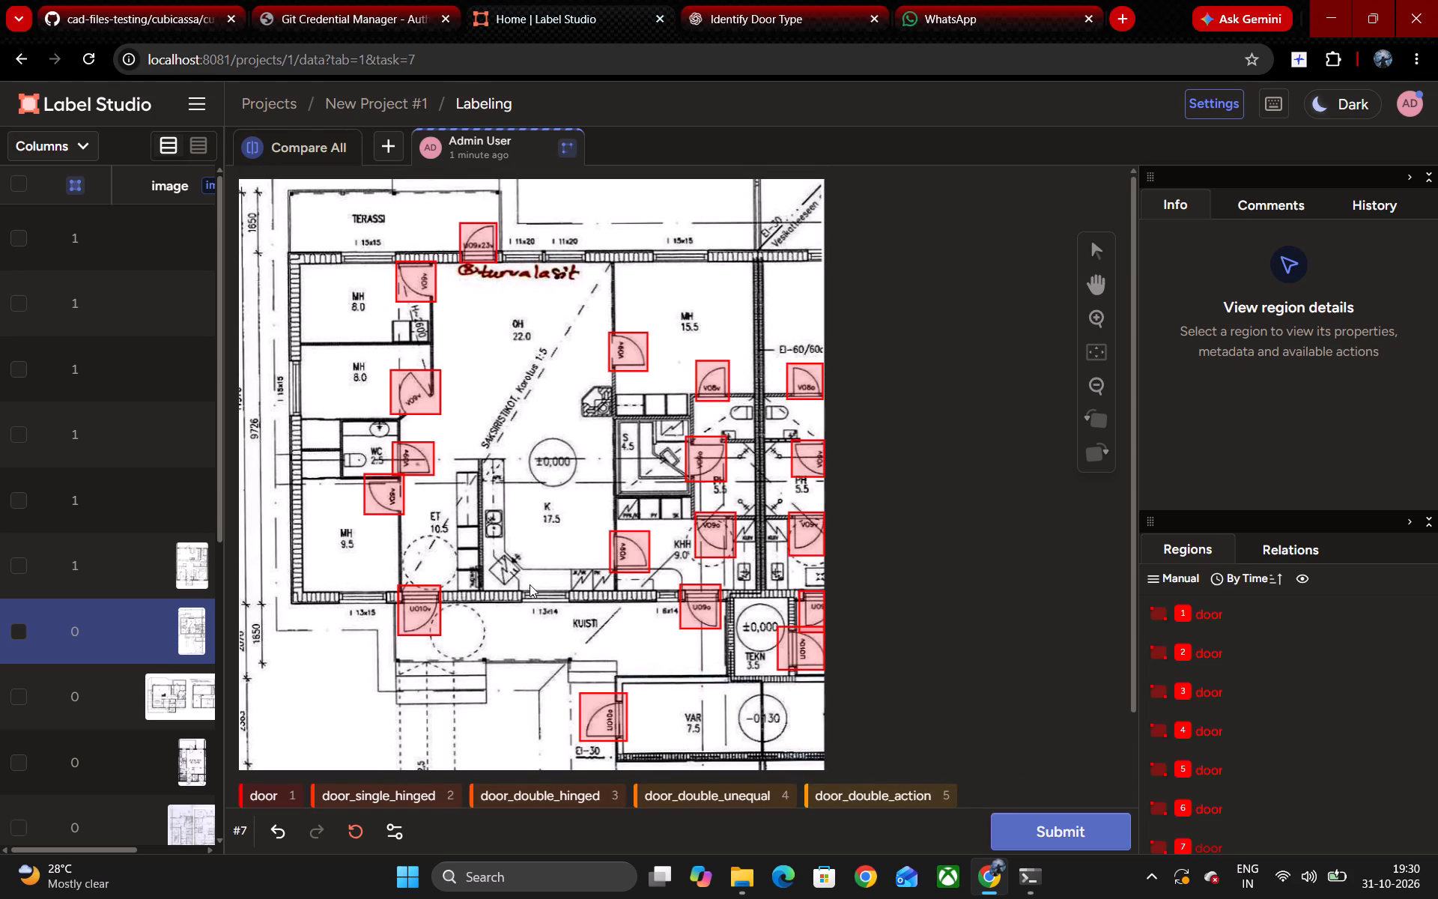
pyautogui.moveTo(516, 589); pyautogui.dragTo(543, 605)
pyautogui.moveTo(543, 605); pyautogui.dragTo(575, 604)
pyautogui.press('z')
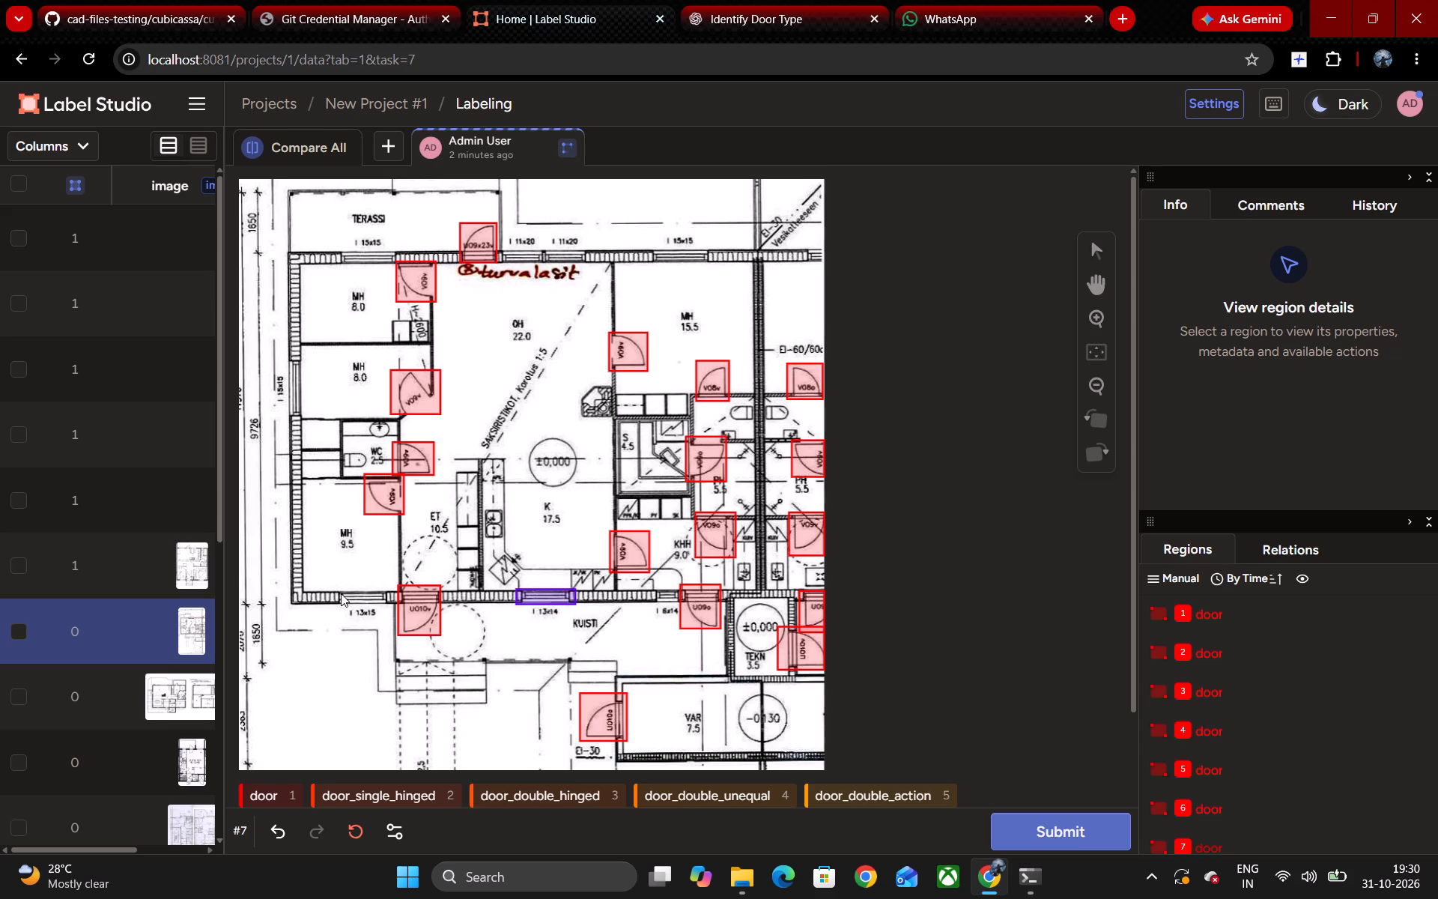
pyautogui.moveTo(340, 593); pyautogui.dragTo(389, 600)
pyautogui.moveTo(389, 600); pyautogui.dragTo(387, 601)
# Box the outer side-wall window of the middle MH 8.0 and the terrace-side window of the other MH 8.0 with the label window.
pyautogui.press('z')
pyautogui.moveTo(284, 359); pyautogui.dragTo(300, 408)
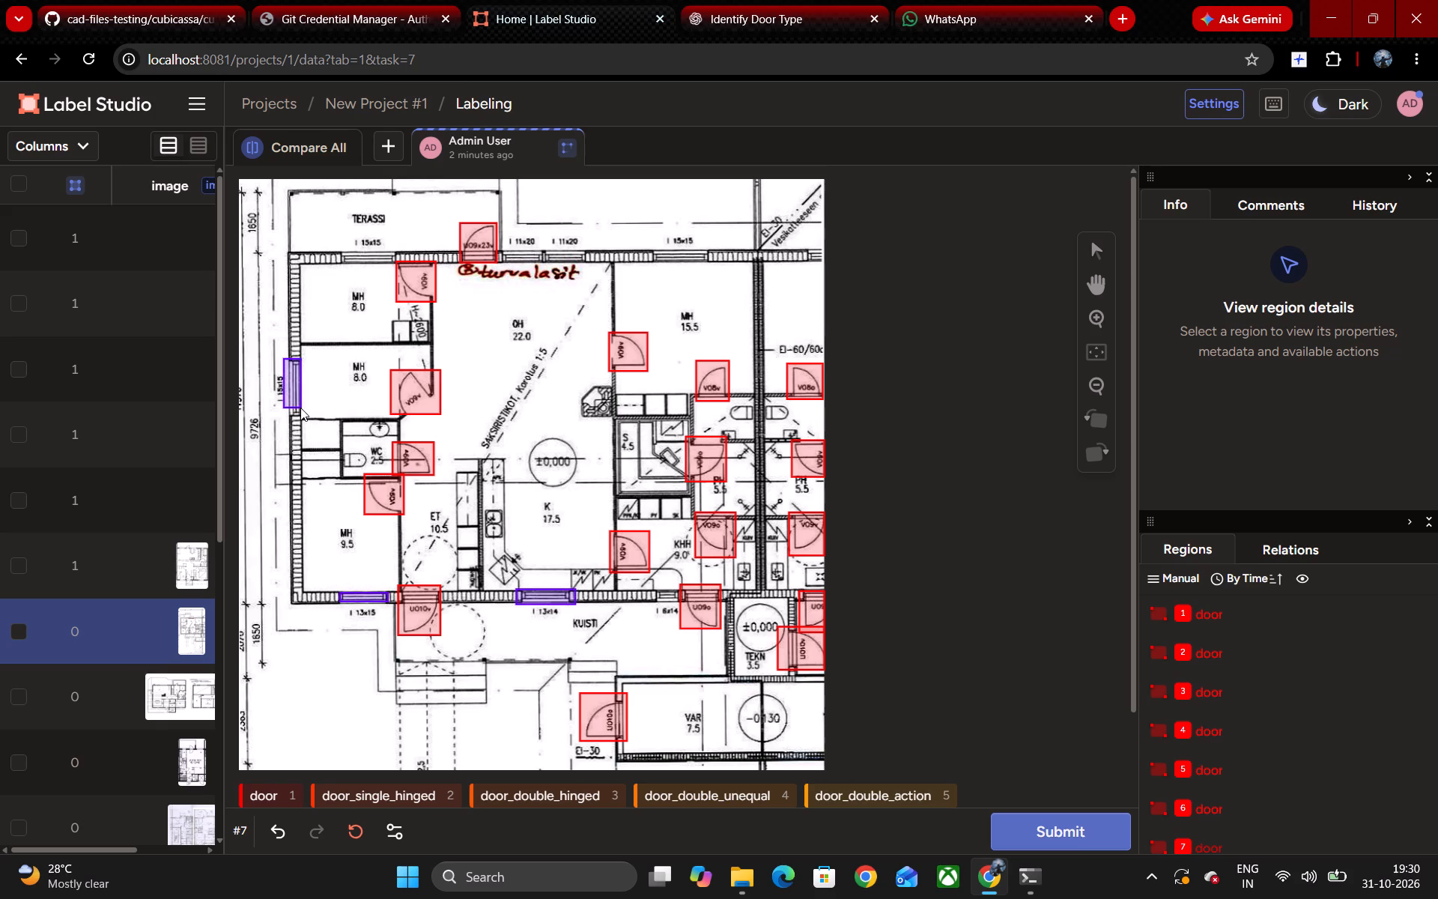
pyautogui.moveTo(300, 408); pyautogui.dragTo(300, 417)
pyautogui.press('z')
pyautogui.moveTo(341, 249); pyautogui.dragTo(395, 265)
# Box the paired 11x20 windows of OH together, the 15x15 window of MH 15.5 and the 6x14 window of KHH with the label window.
pyautogui.press('z')
pyautogui.moveTo(500, 248); pyautogui.dragTo(559, 264)
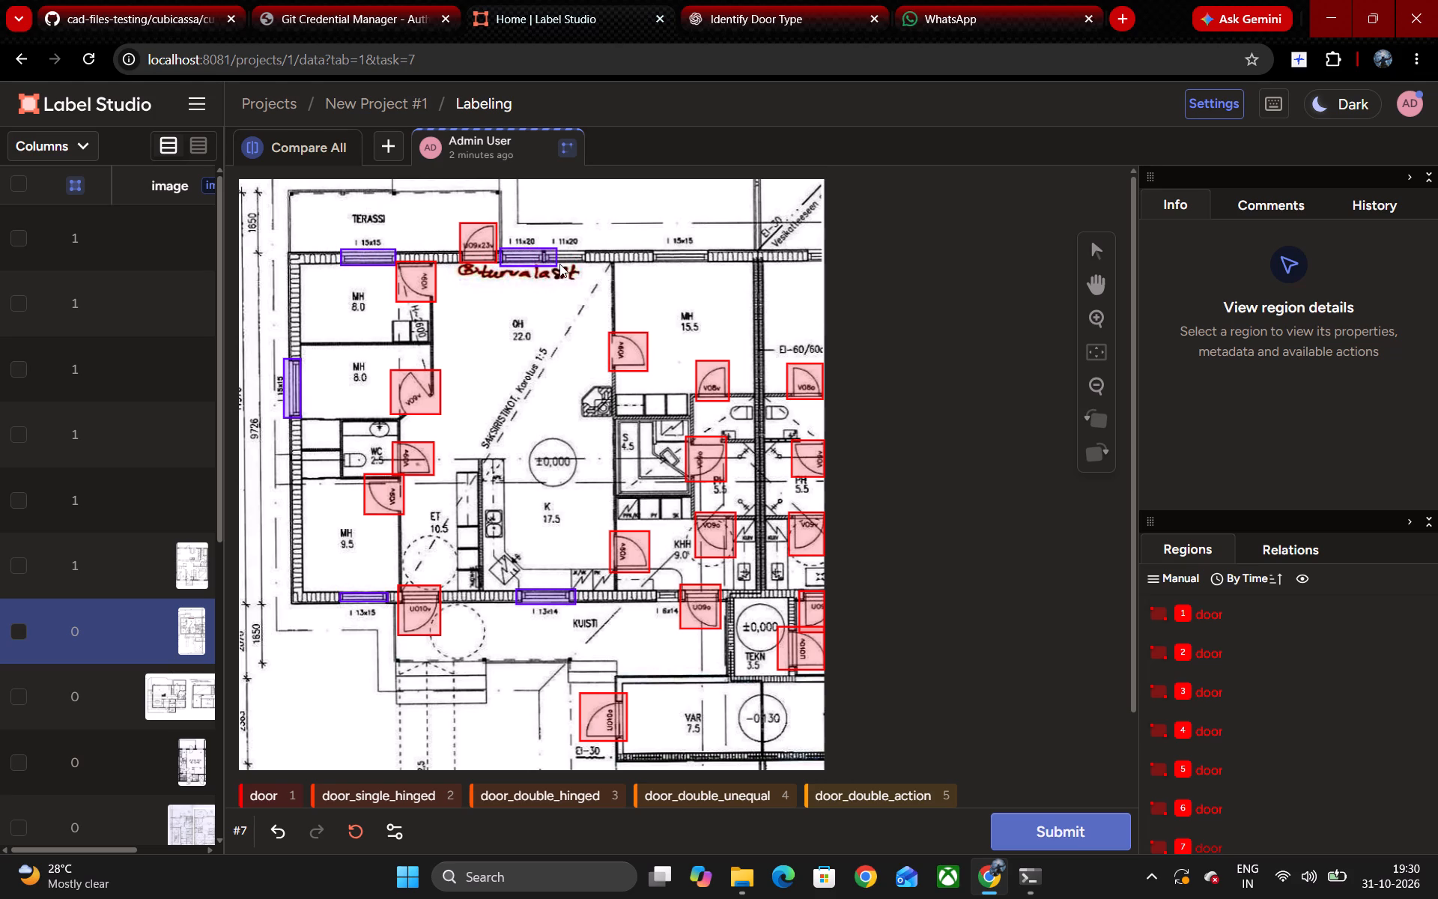
pyautogui.moveTo(559, 264); pyautogui.dragTo(585, 264)
pyautogui.press('z')
pyautogui.moveTo(652, 249); pyautogui.dragTo(707, 263)
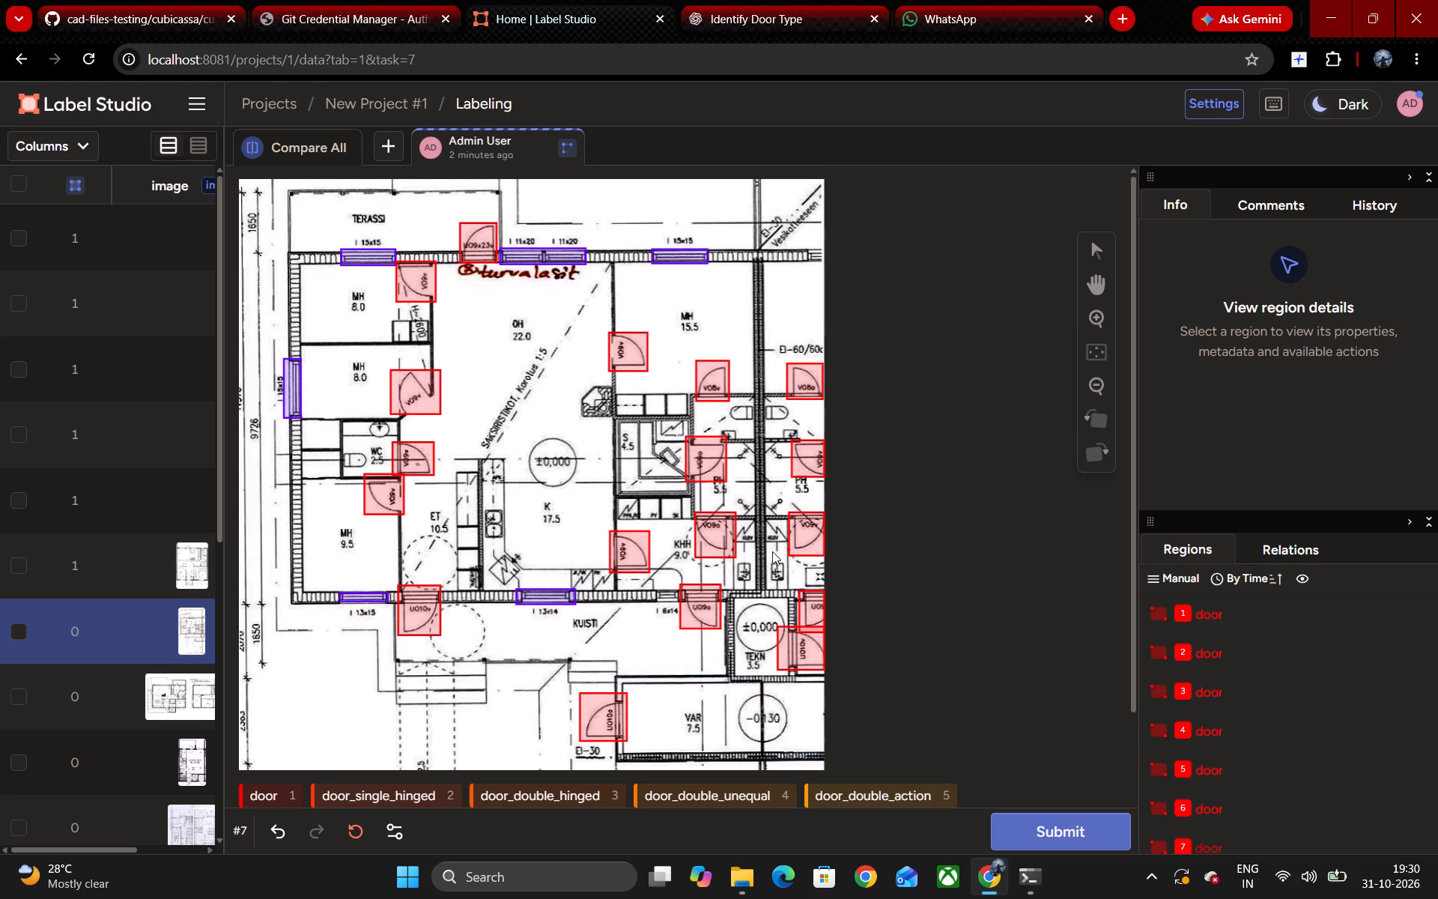
pyautogui.press('z')
pyautogui.moveTo(653, 591); pyautogui.dragTo(678, 603)
# Submit the task 7 annotation and open task 8.
pyautogui.scroll(-1, 506, 632)
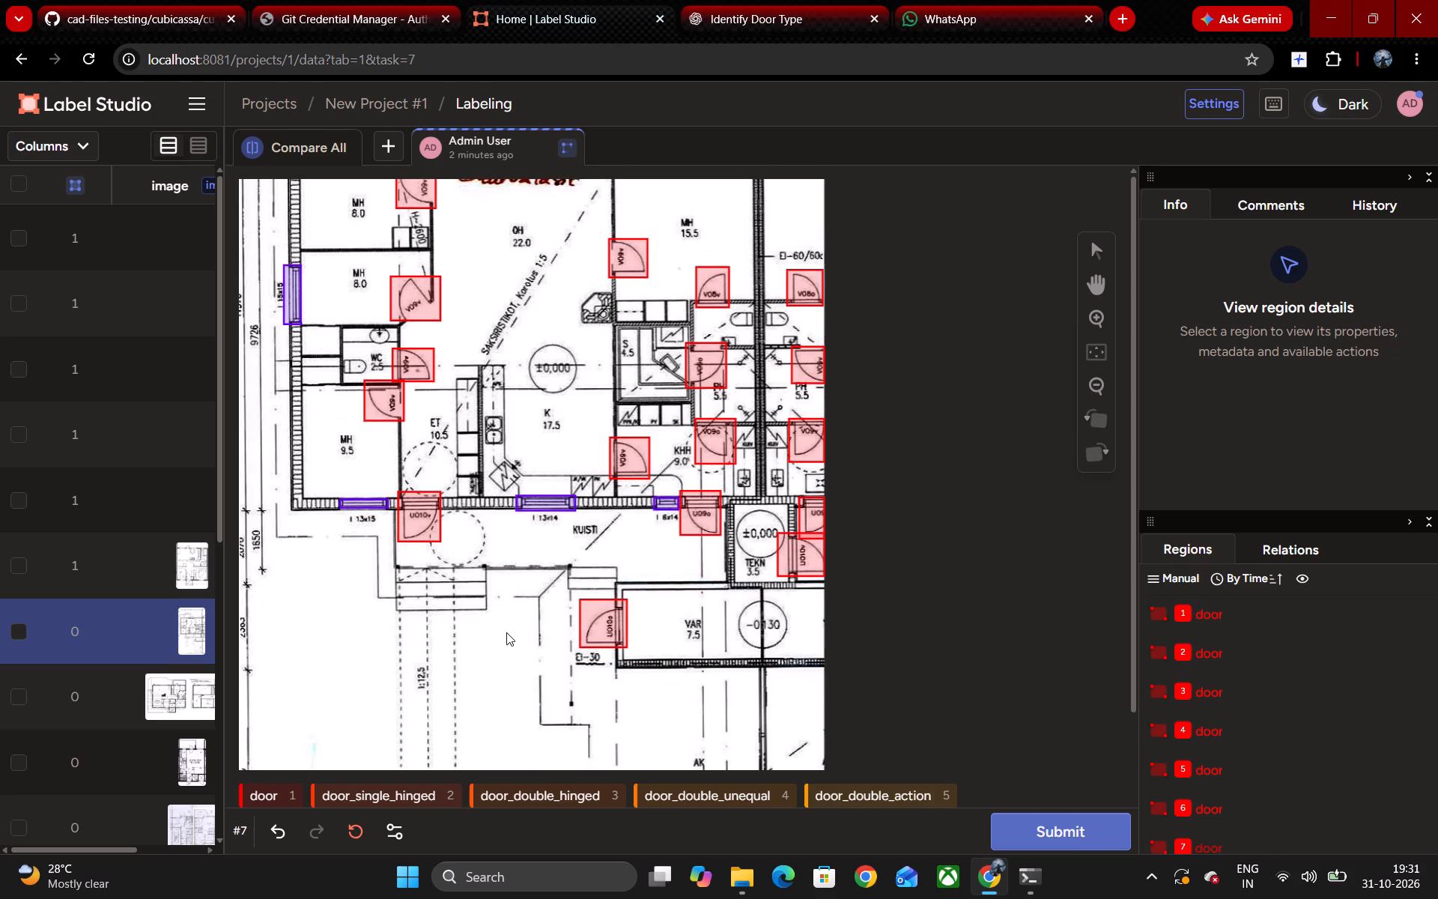
pyautogui.scroll(2, 518, 631)
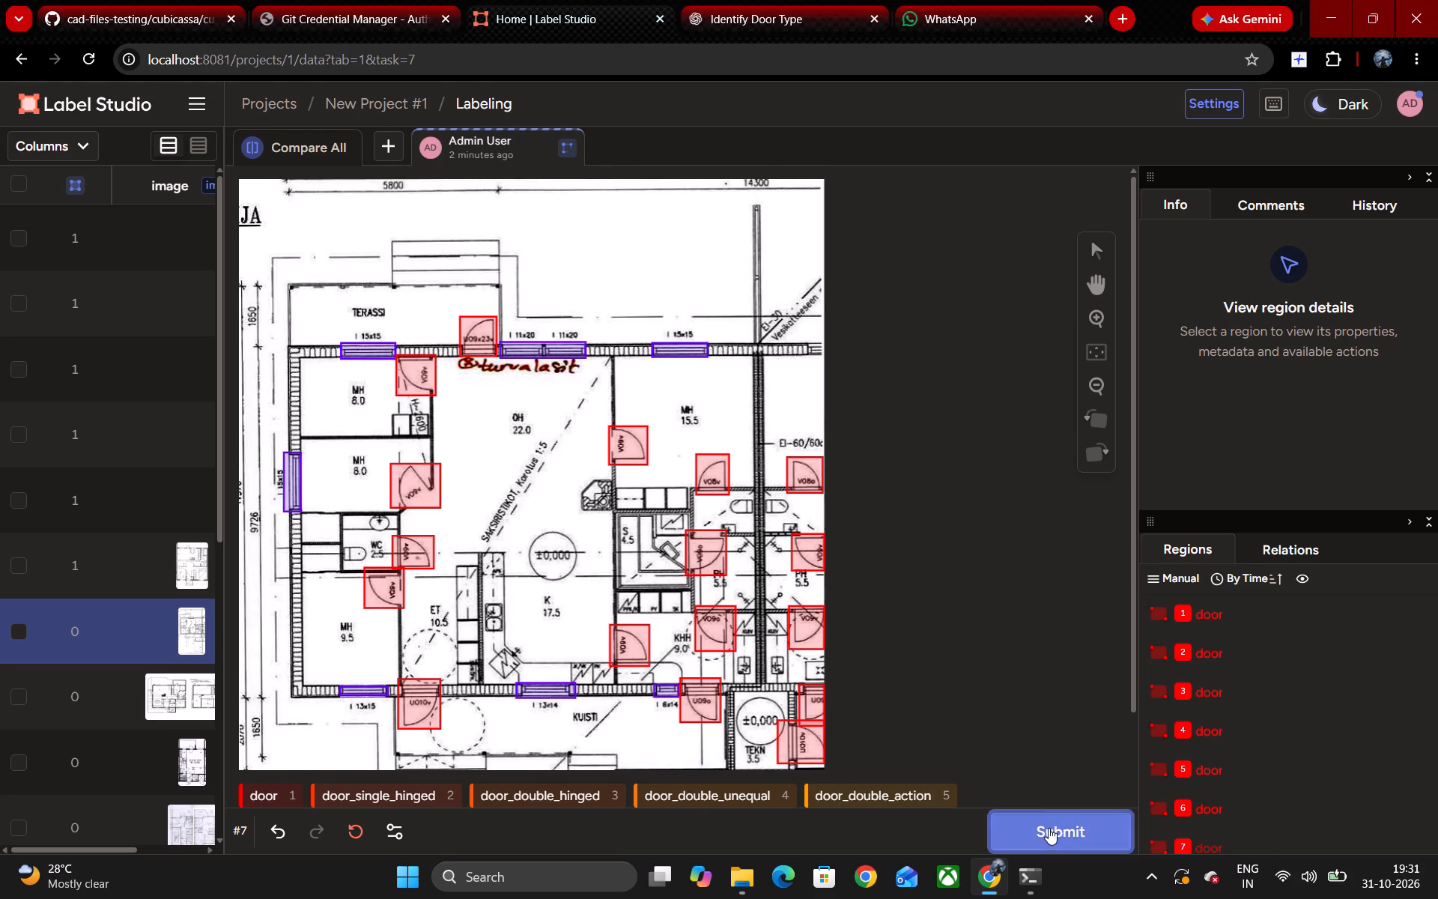
pyautogui.click(1049, 828)
pyautogui.click(61, 693)
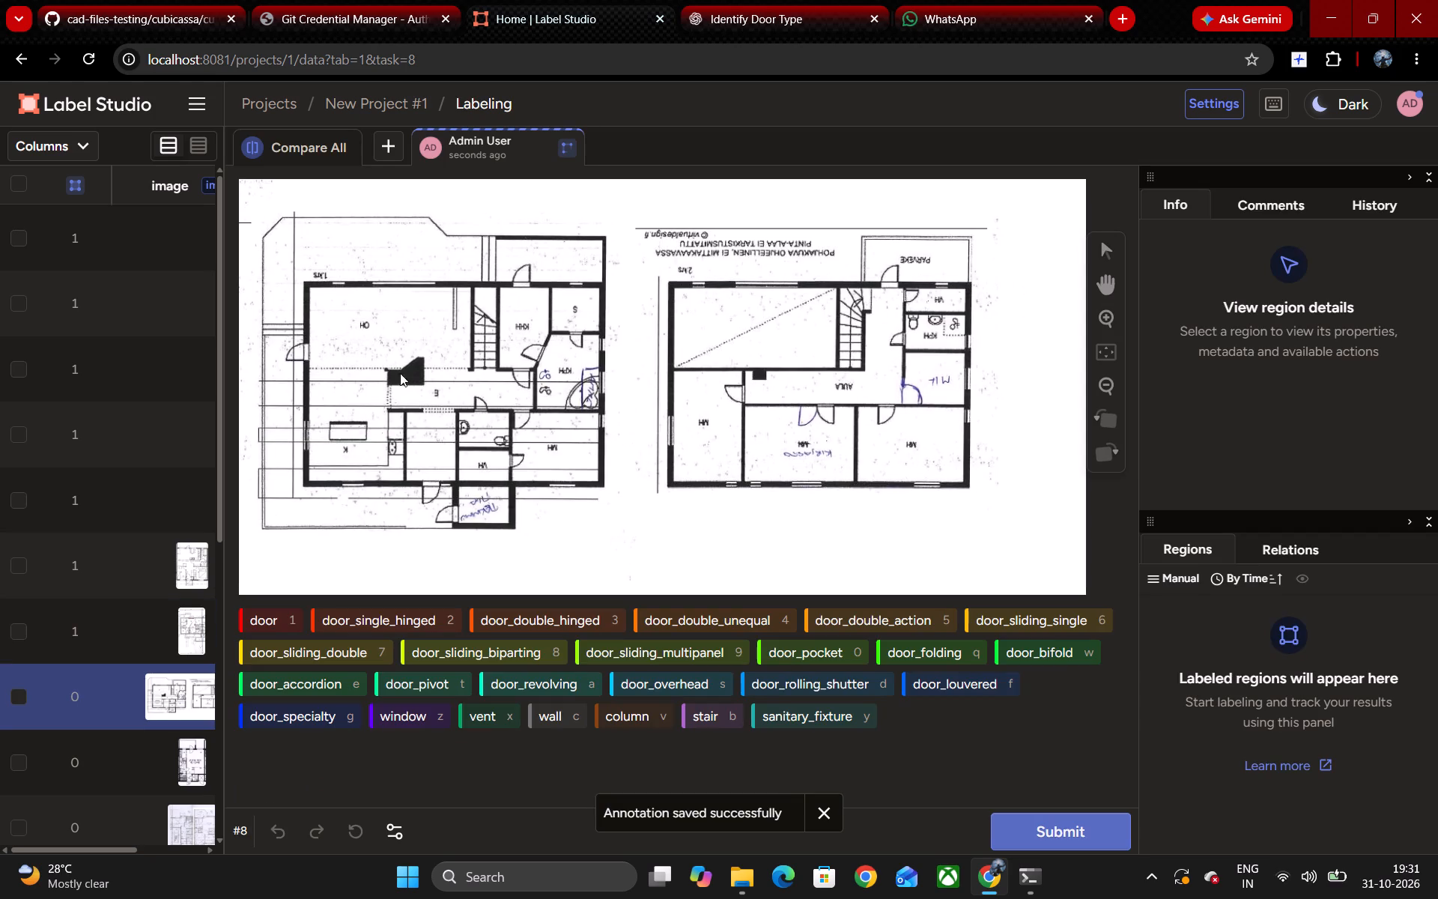
# Box the exterior door of KHH and the exterior door of OH on the 1.krs plan with the label door.
pyautogui.press('1')
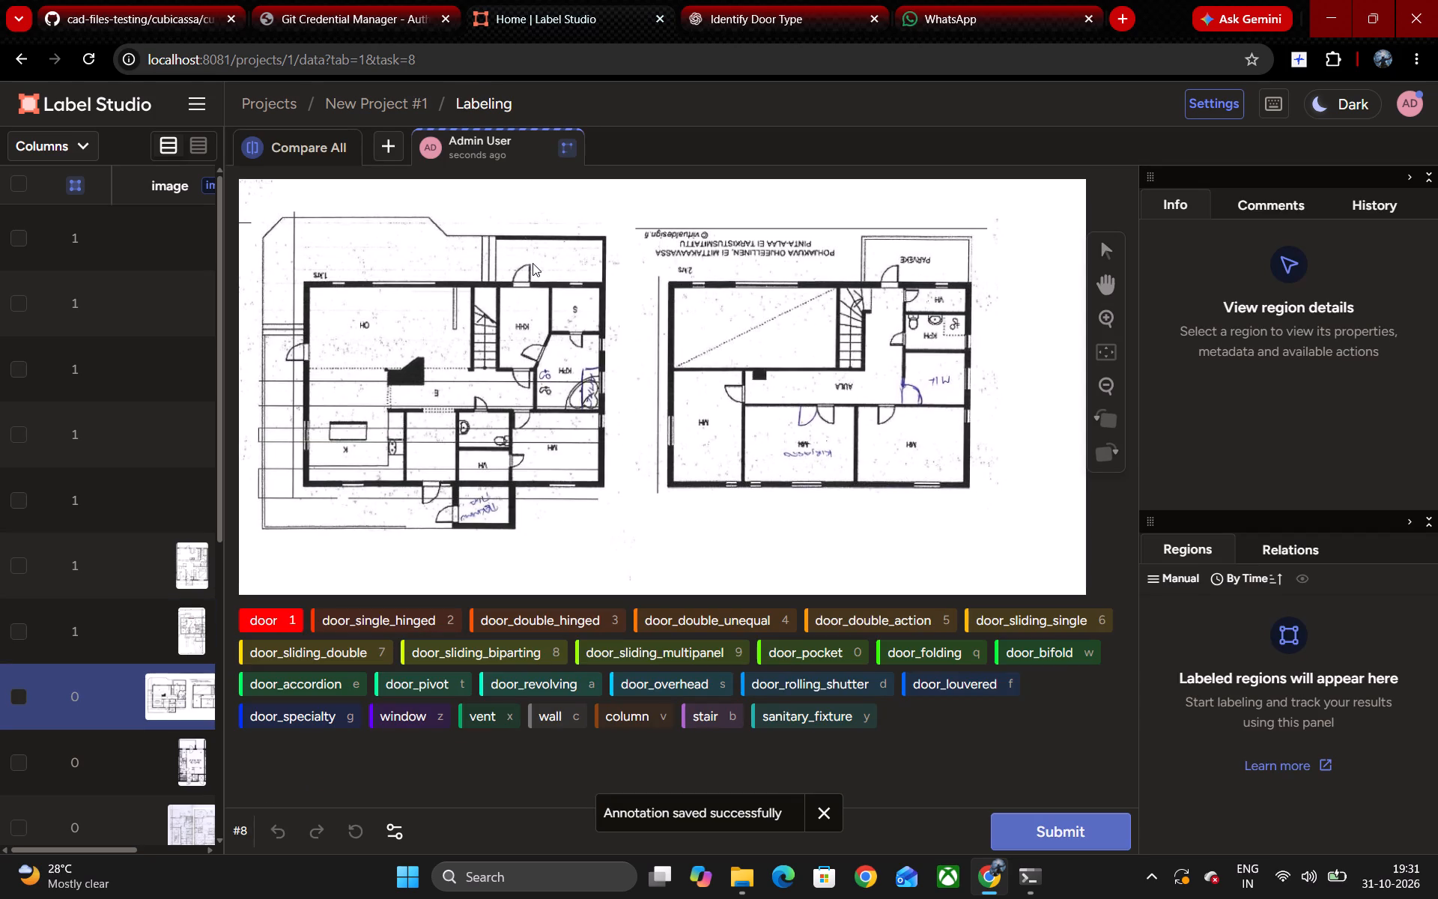
pyautogui.moveTo(533, 261); pyautogui.dragTo(509, 288)
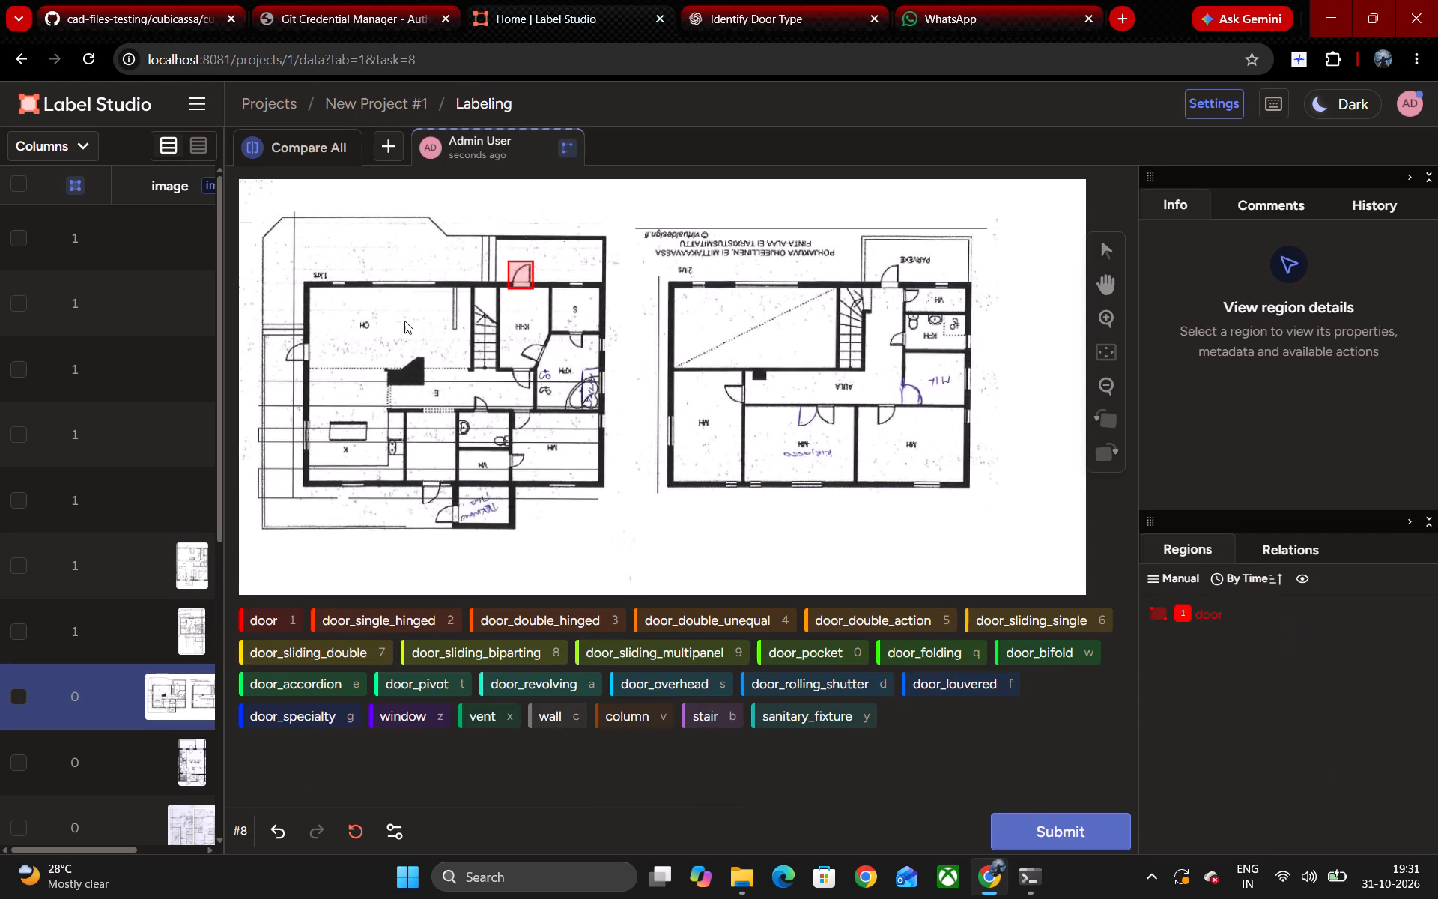
pyautogui.press('1')
pyautogui.moveTo(282, 363); pyautogui.dragTo(309, 342)
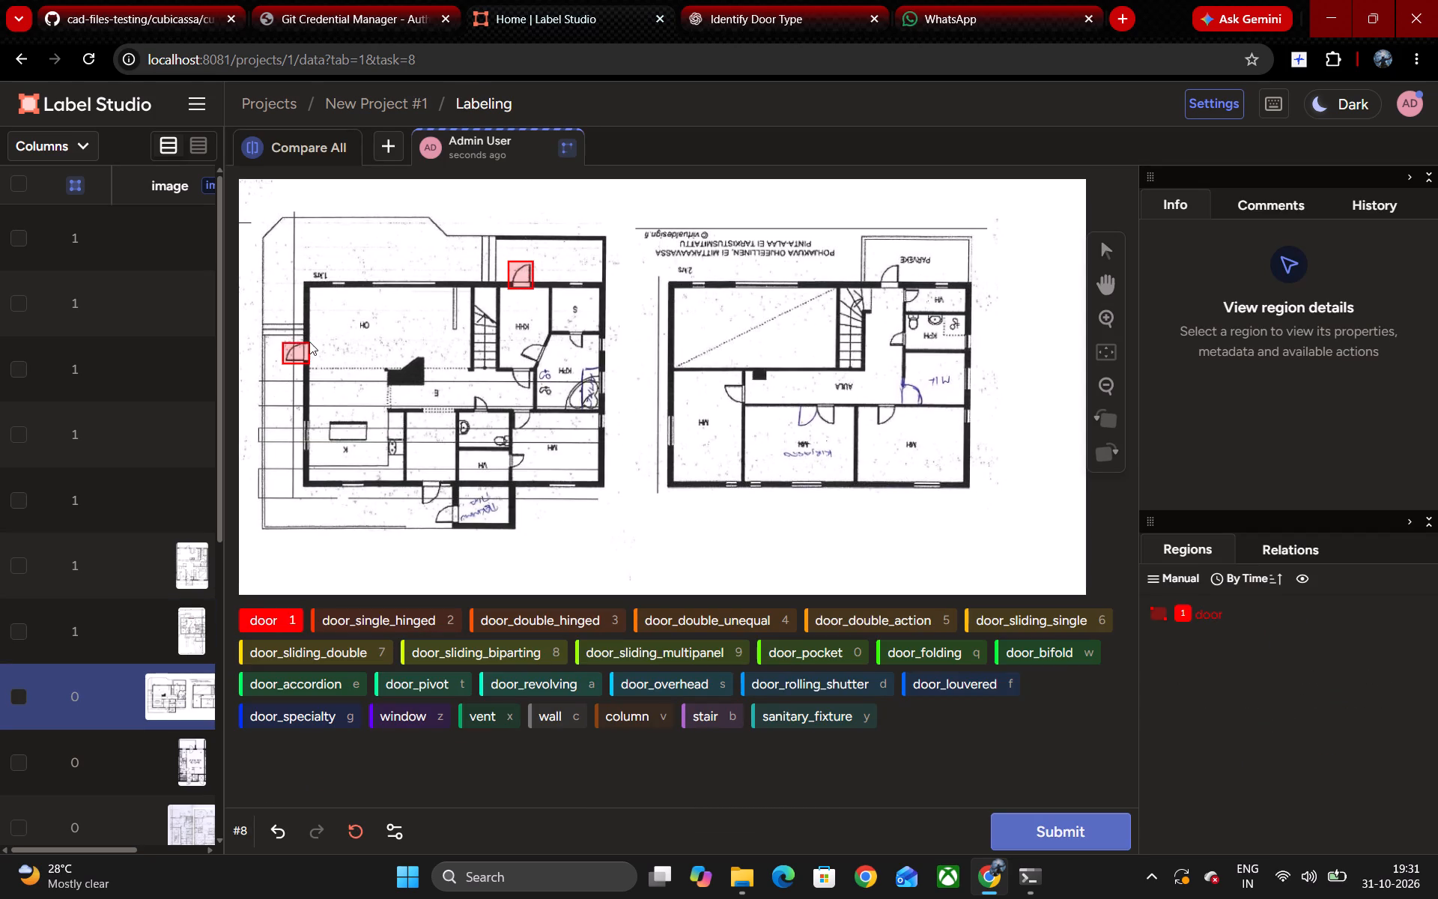
pyautogui.moveTo(309, 342); pyautogui.dragTo(310, 341)
# Box the door between E and the toilet and the door between KHH and KPH on the 1.krs plan with the label door.
pyautogui.press('1')
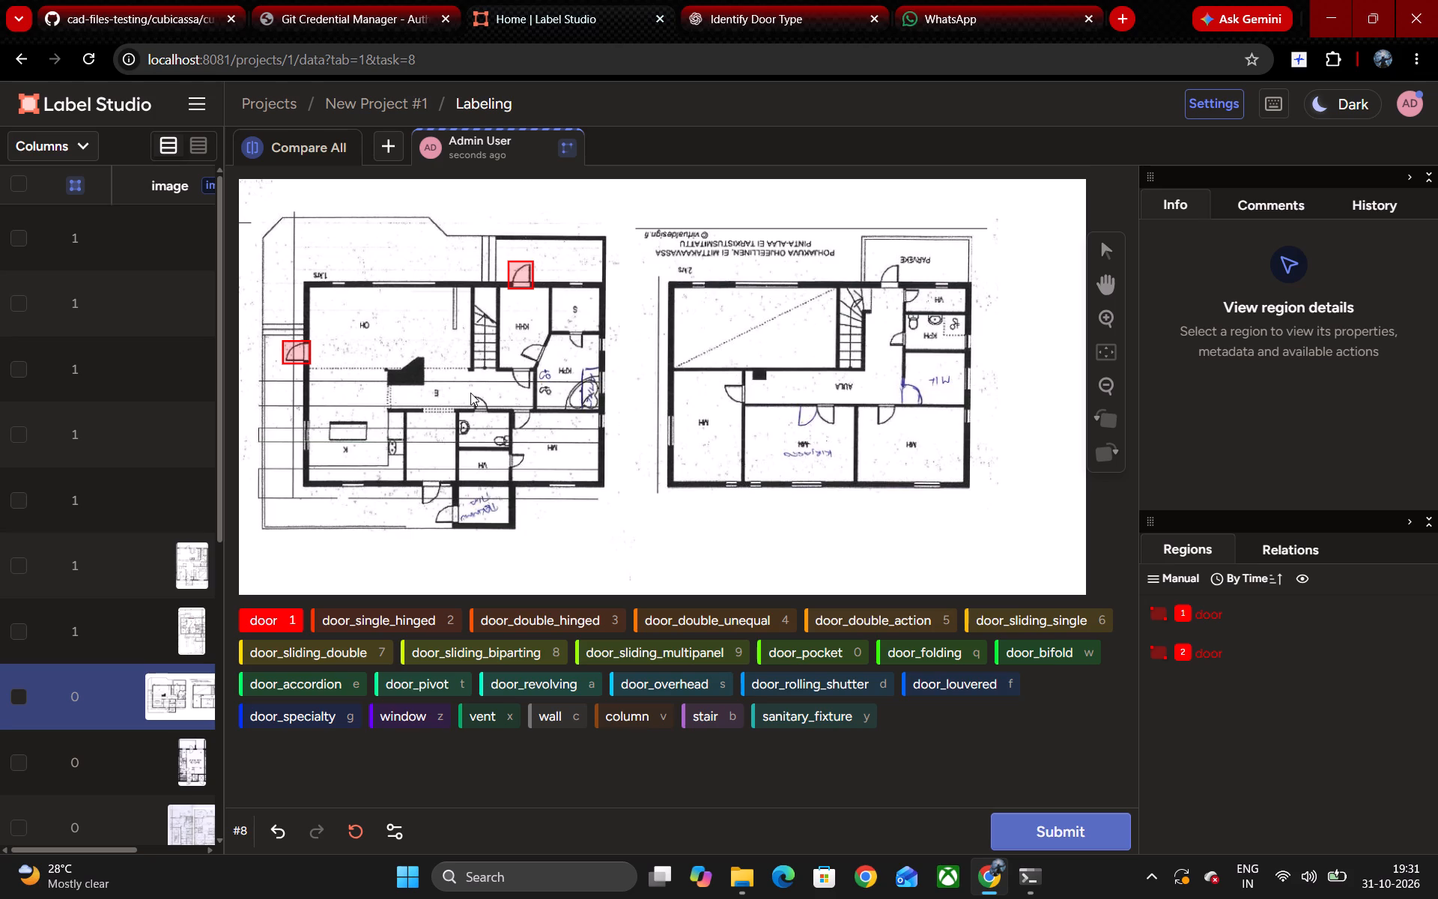
pyautogui.moveTo(470, 393); pyautogui.dragTo(493, 417)
pyautogui.press('1')
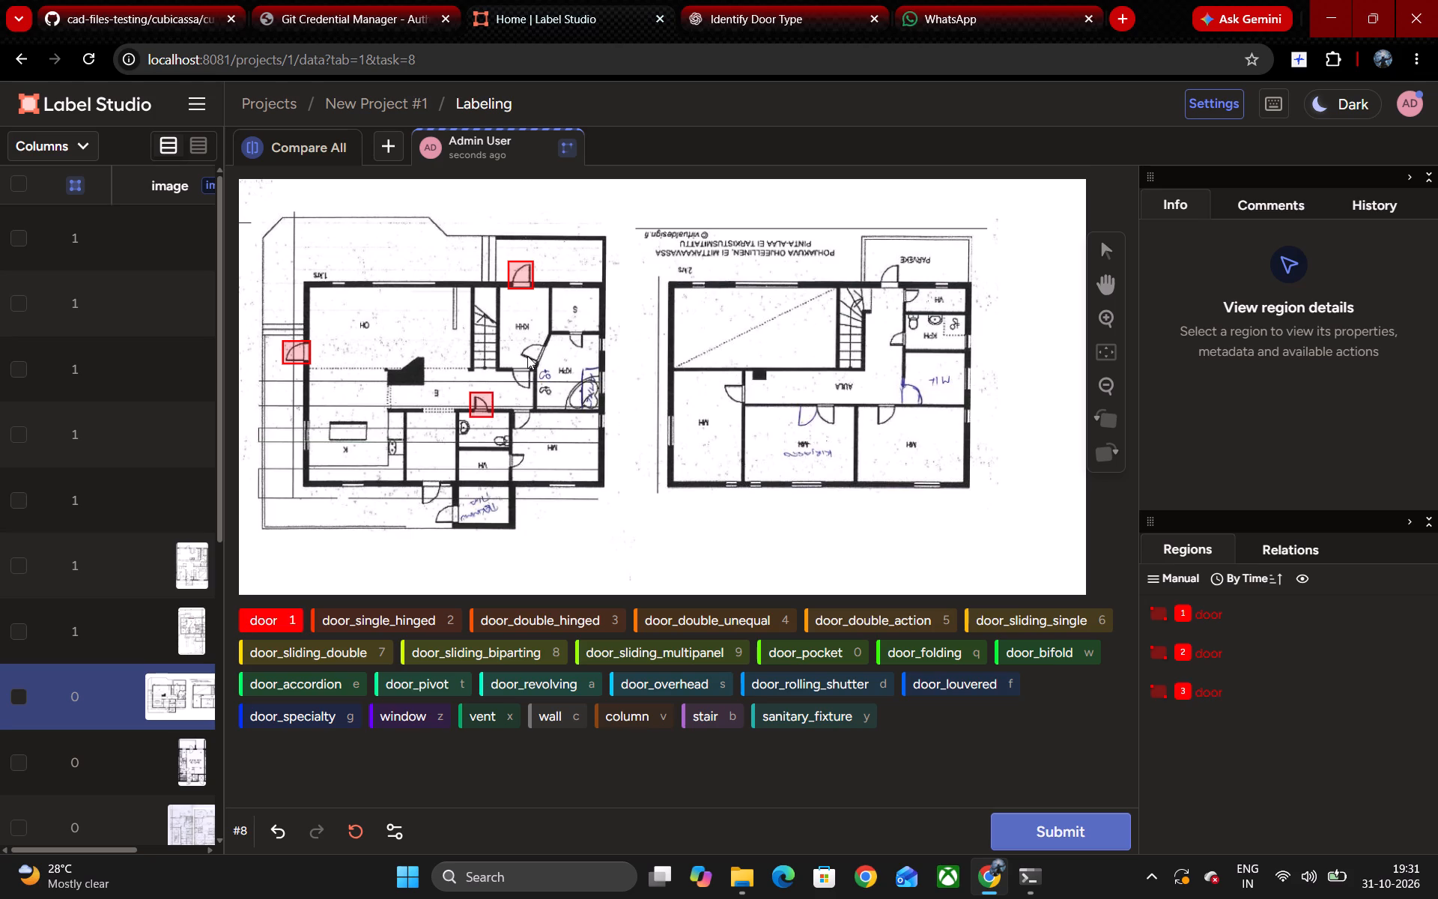
pyautogui.moveTo(519, 357); pyautogui.dragTo(548, 336)
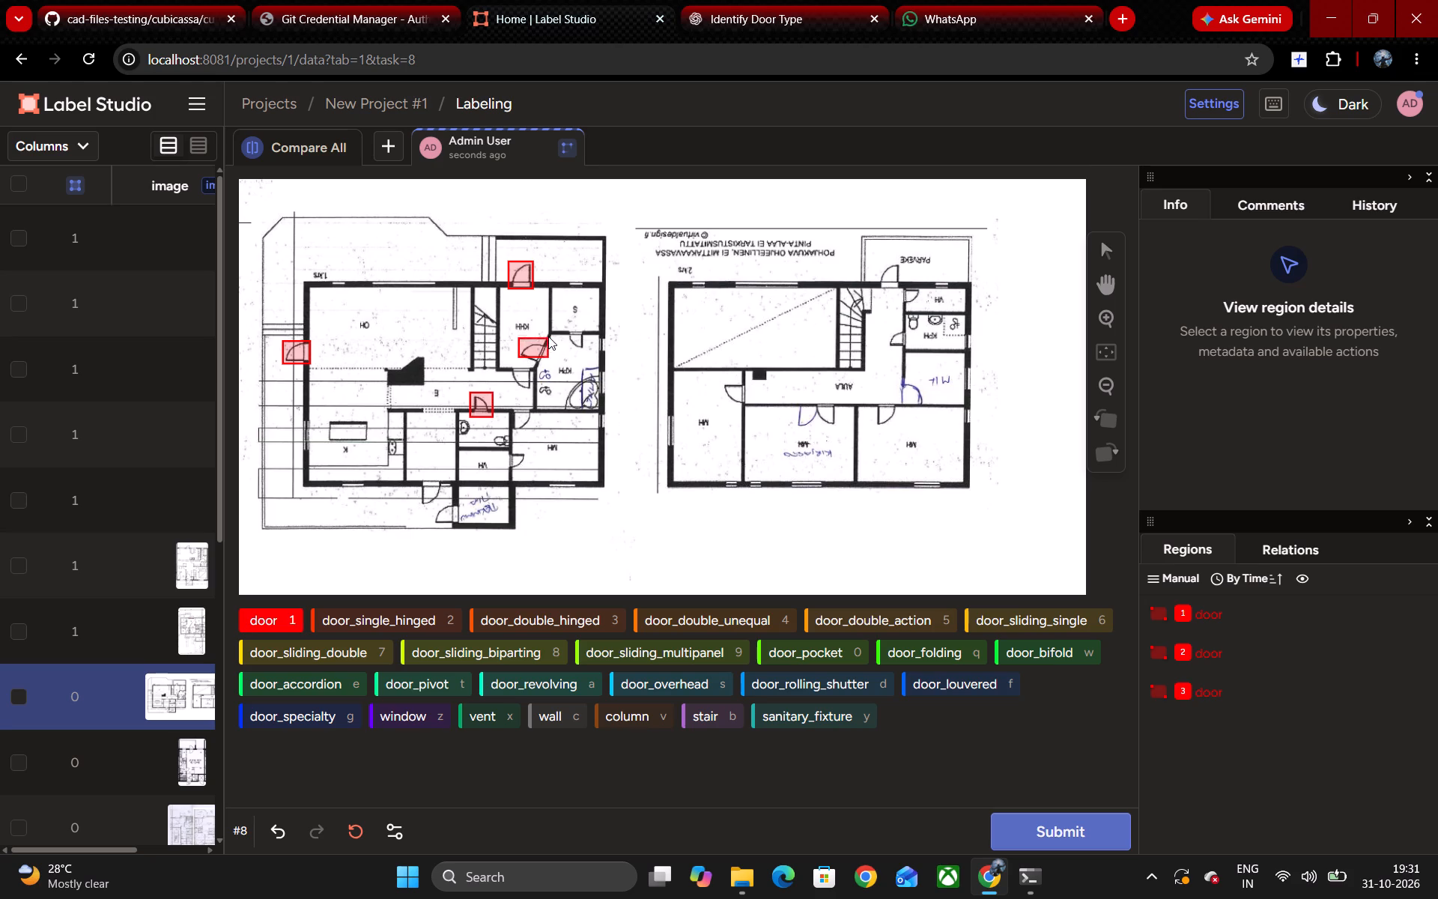
pyautogui.moveTo(548, 336); pyautogui.dragTo(551, 333)
pyautogui.click(547, 342)
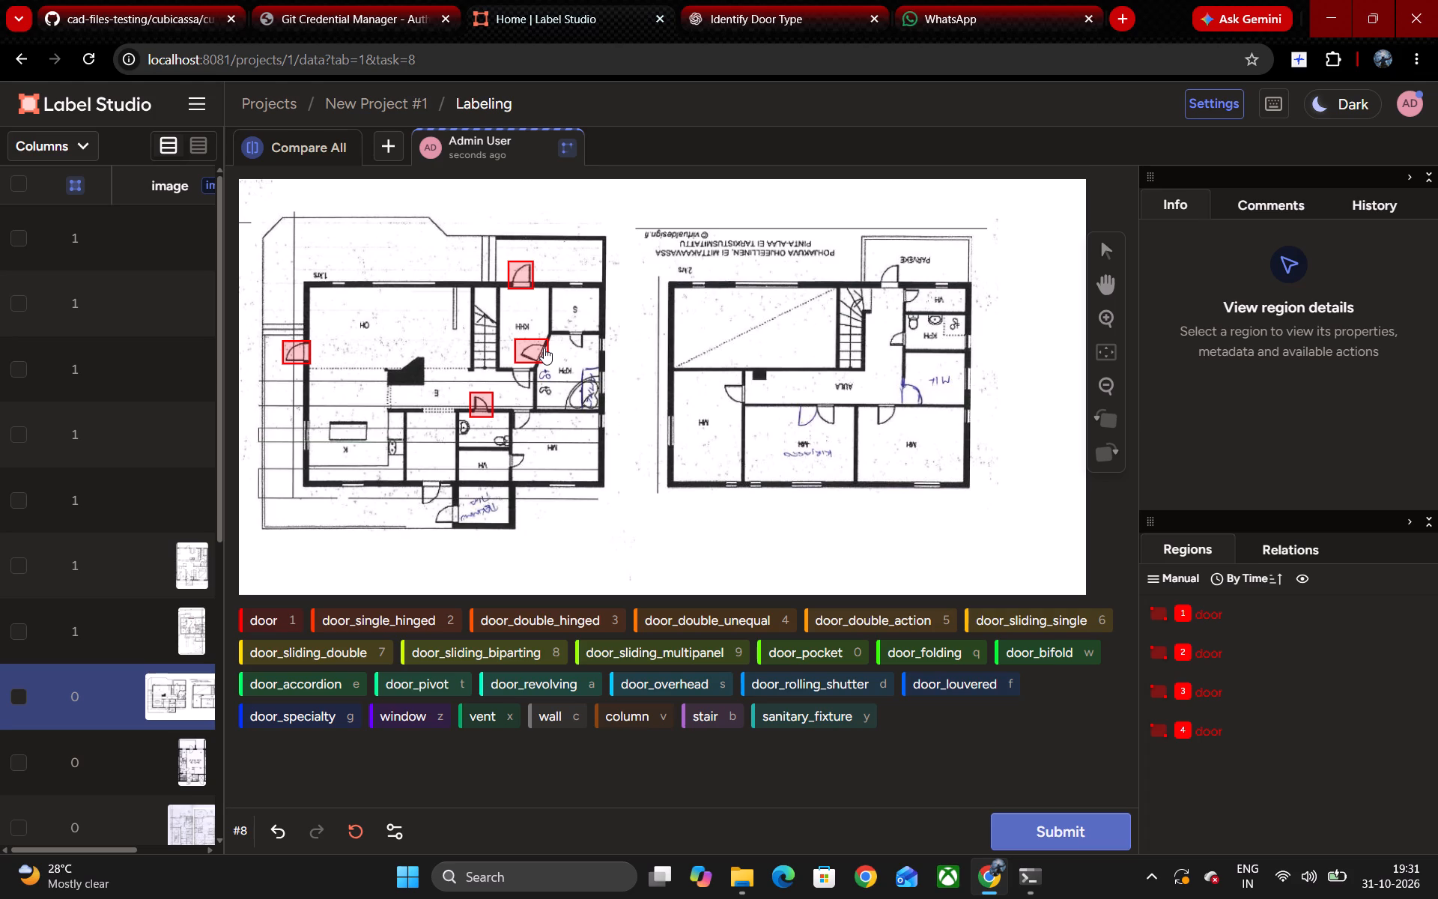
# Box the exterior entrance door next to the handwritten-labelled room on the 1.krs plan with the label door.
pyautogui.press('1')
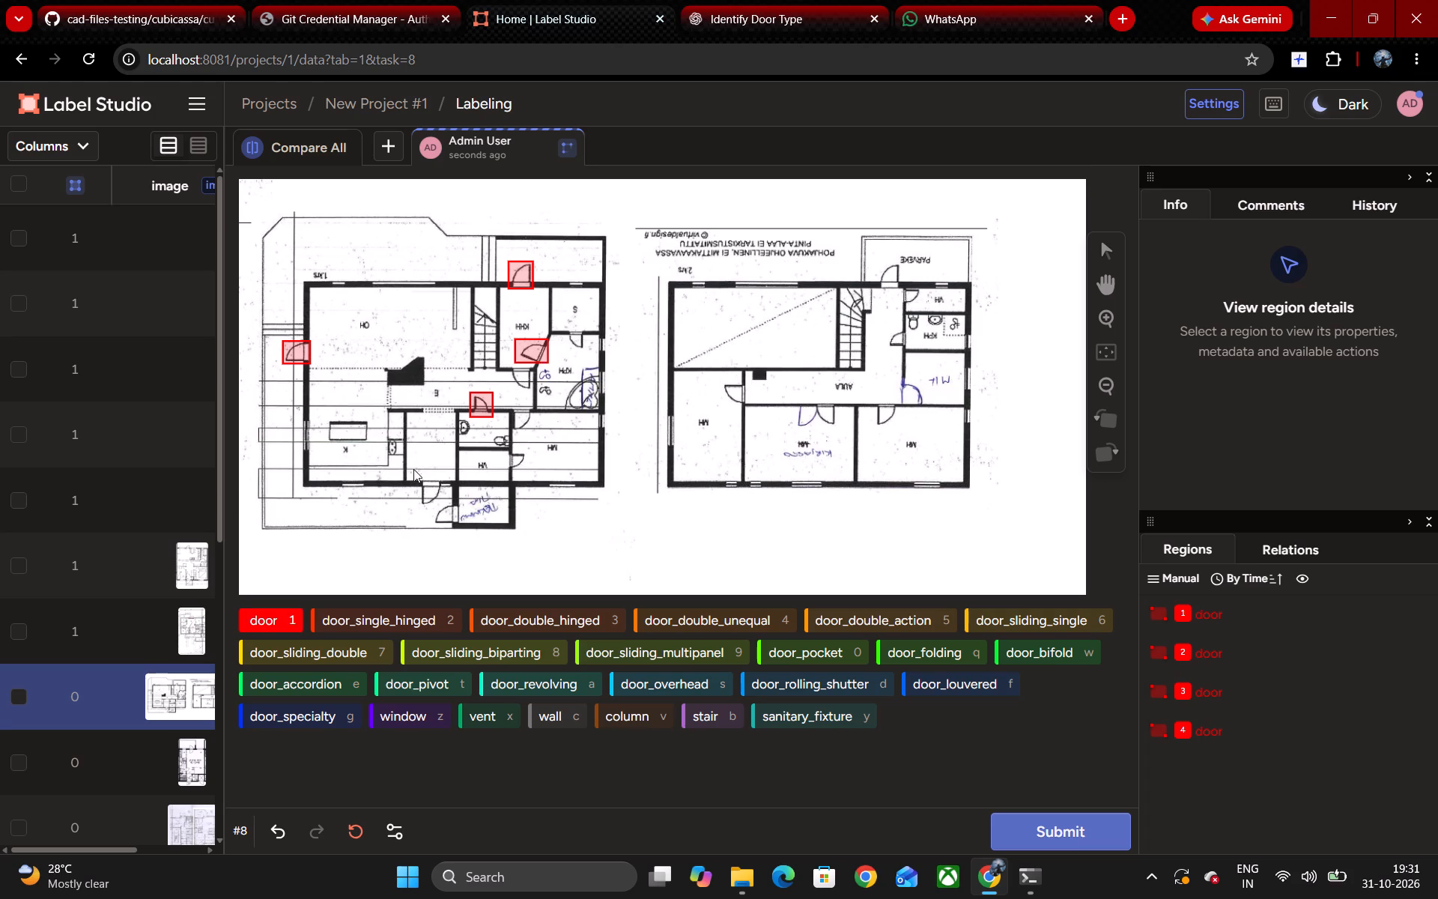
pyautogui.moveTo(416, 476); pyautogui.dragTo(442, 505)
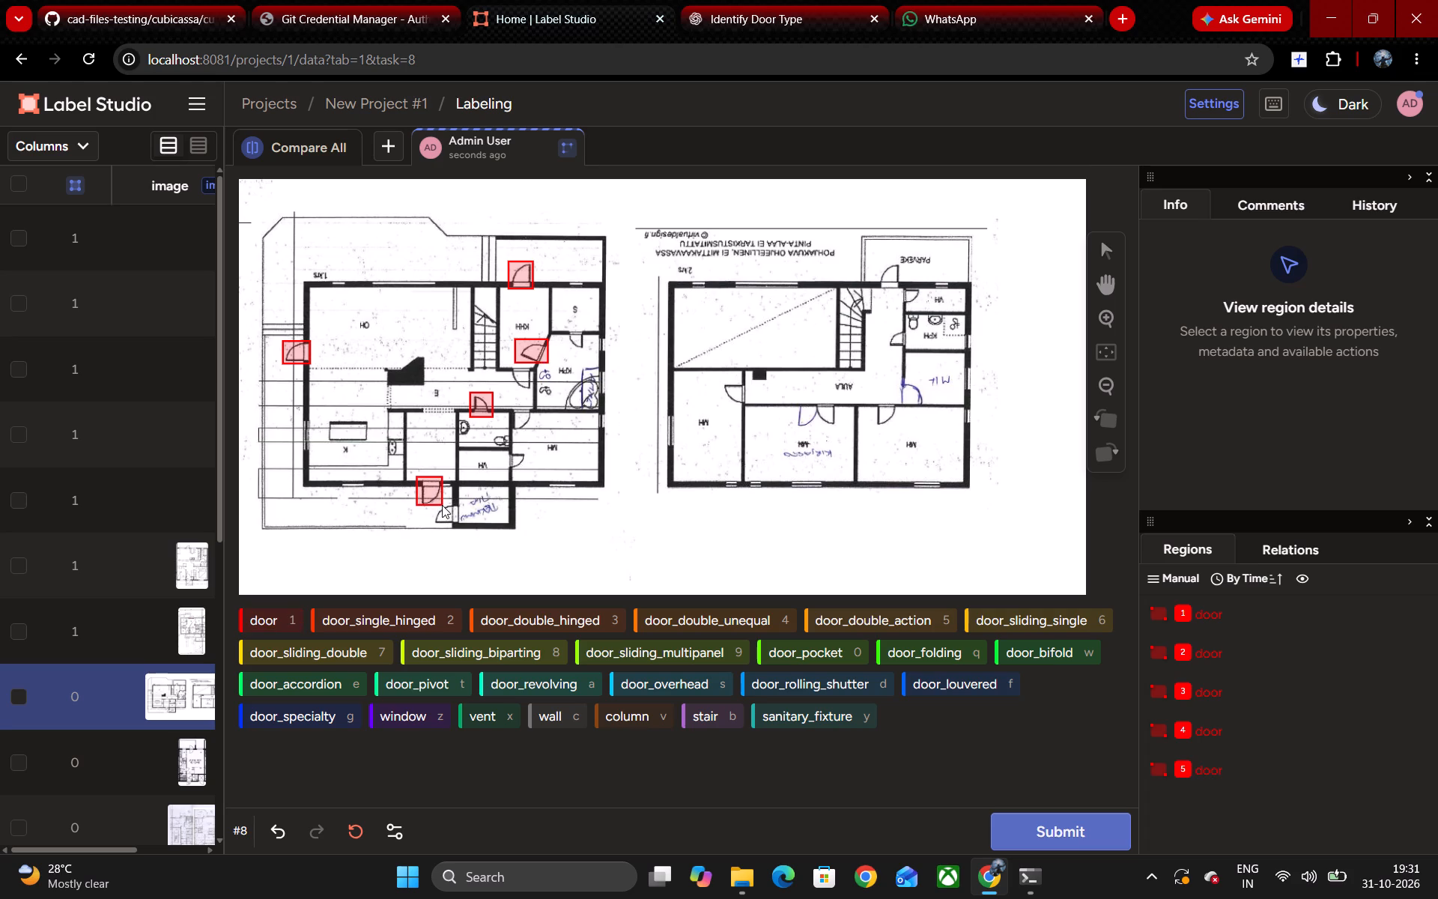
# Box the door between VH and MH and the door between E and MH on the 1.krs plan with the label door.
pyautogui.press('1')
pyautogui.moveTo(508, 449); pyautogui.dragTo(527, 461)
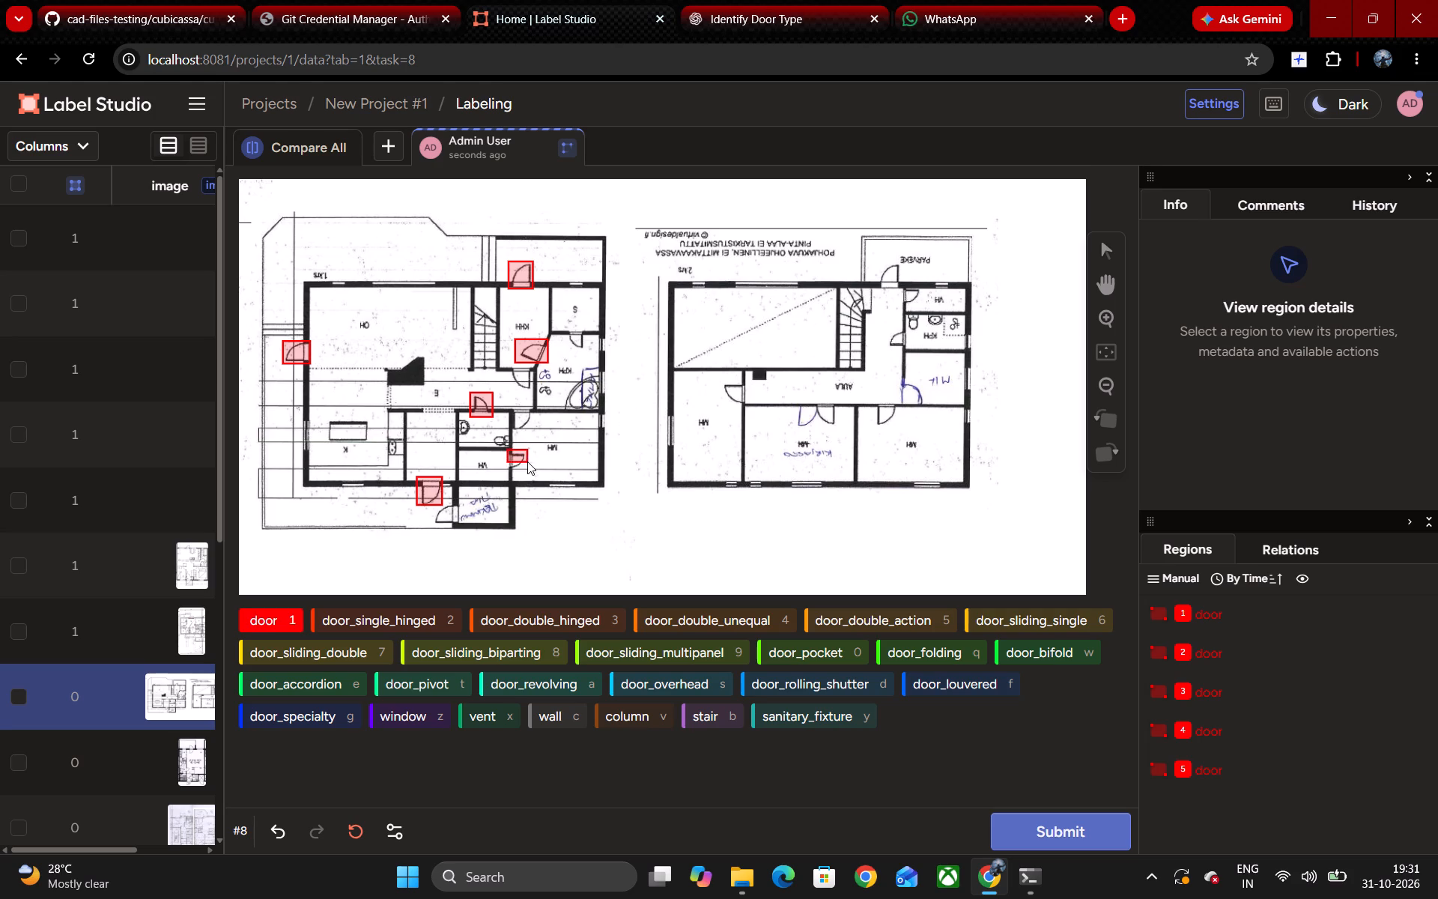
pyautogui.moveTo(527, 461); pyautogui.dragTo(527, 470)
pyautogui.press('1')
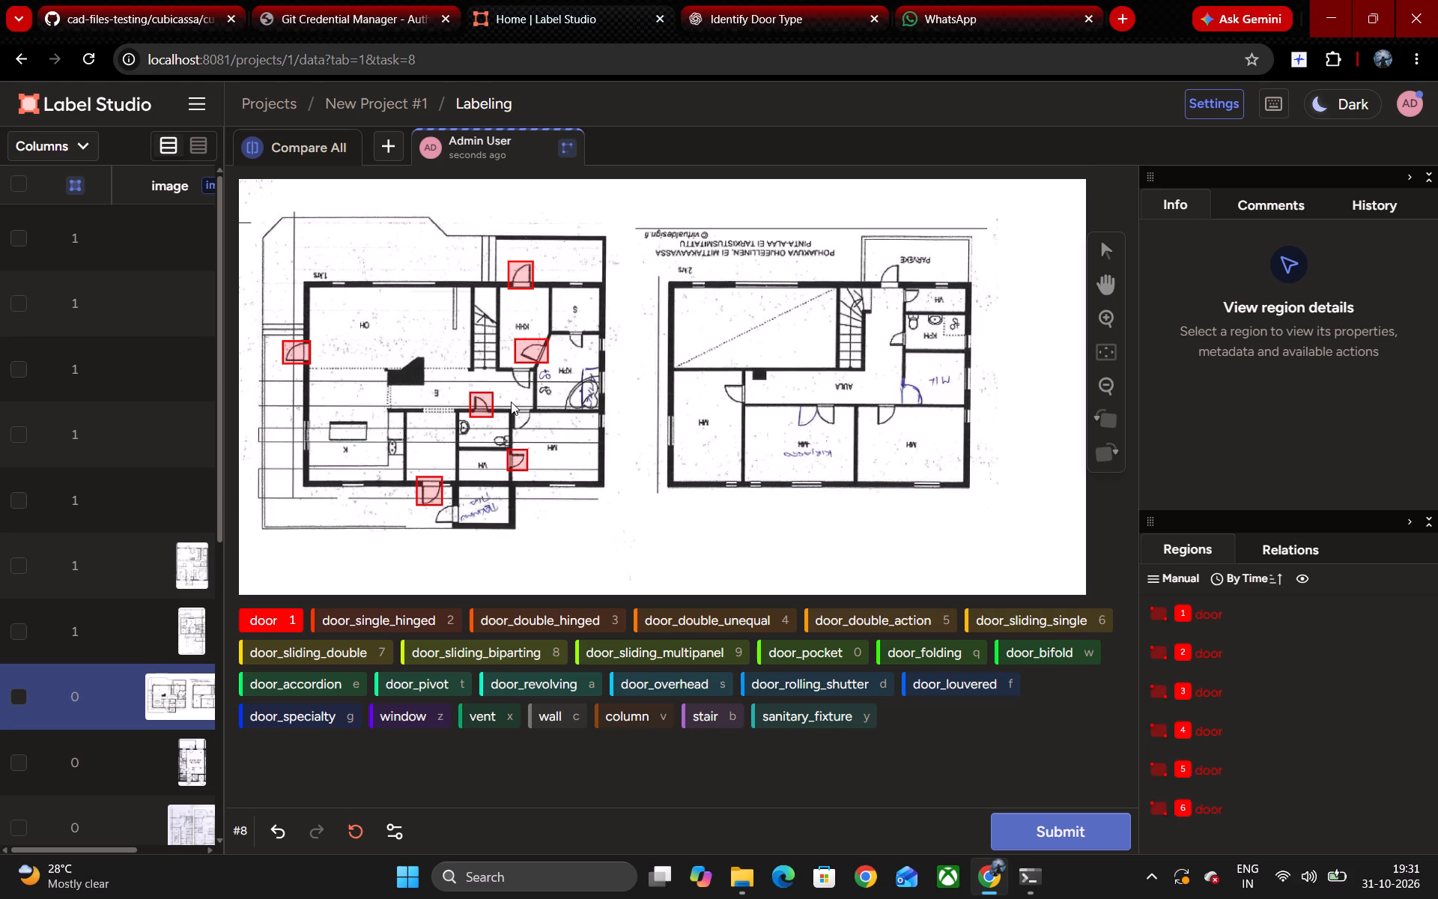
pyautogui.moveTo(510, 405); pyautogui.dragTo(530, 427)
pyautogui.moveTo(530, 427); pyautogui.dragTo(533, 432)
# Box the door between E and KHH and the door between KPH and S on the 1.krs plan with the label door.
pyautogui.press('1')
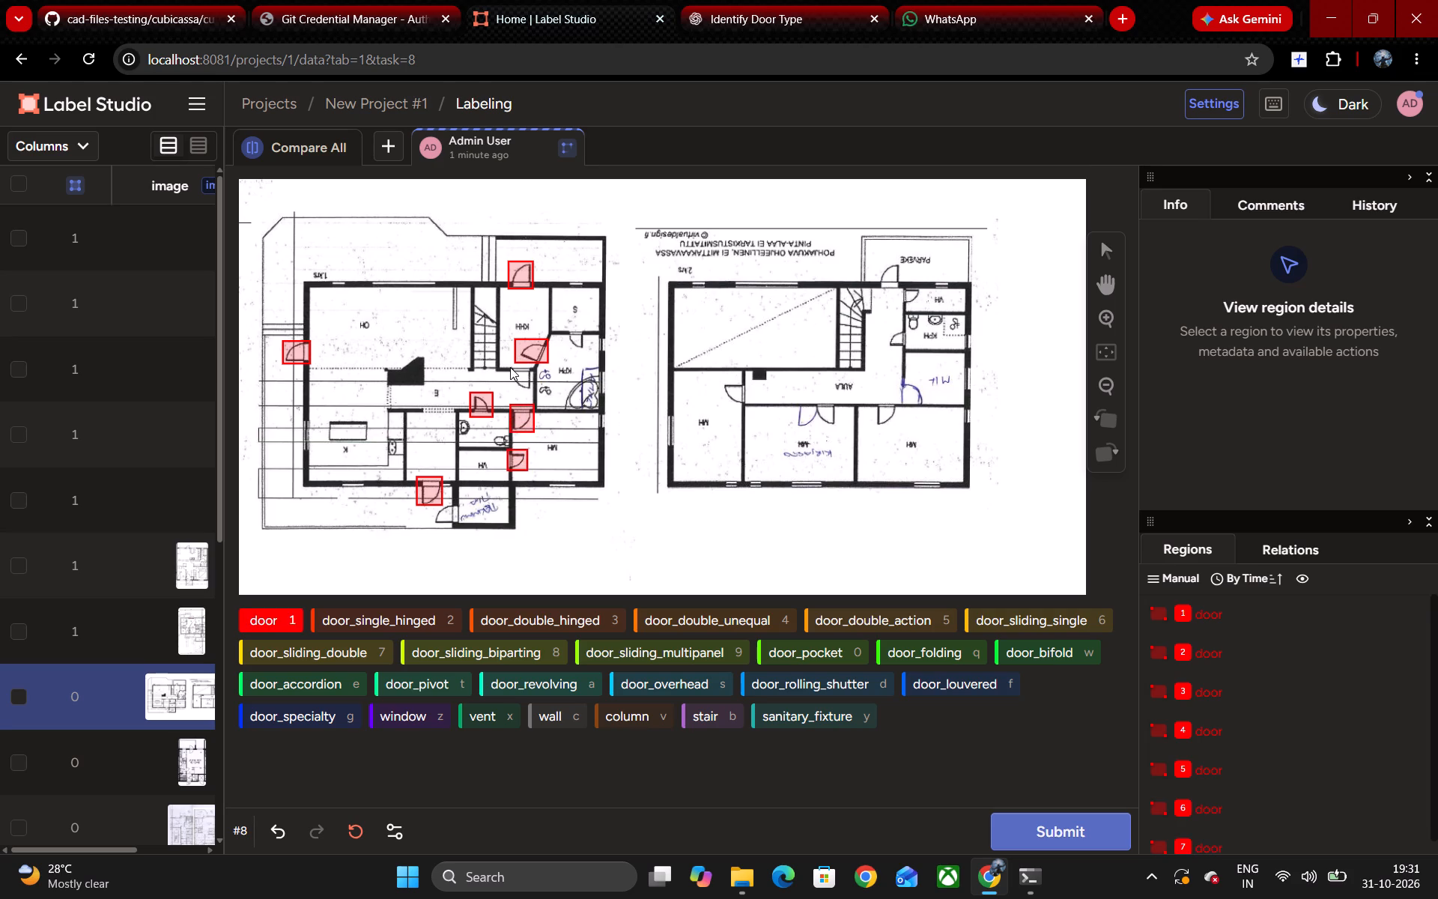
pyautogui.moveTo(510, 366); pyautogui.dragTo(532, 390)
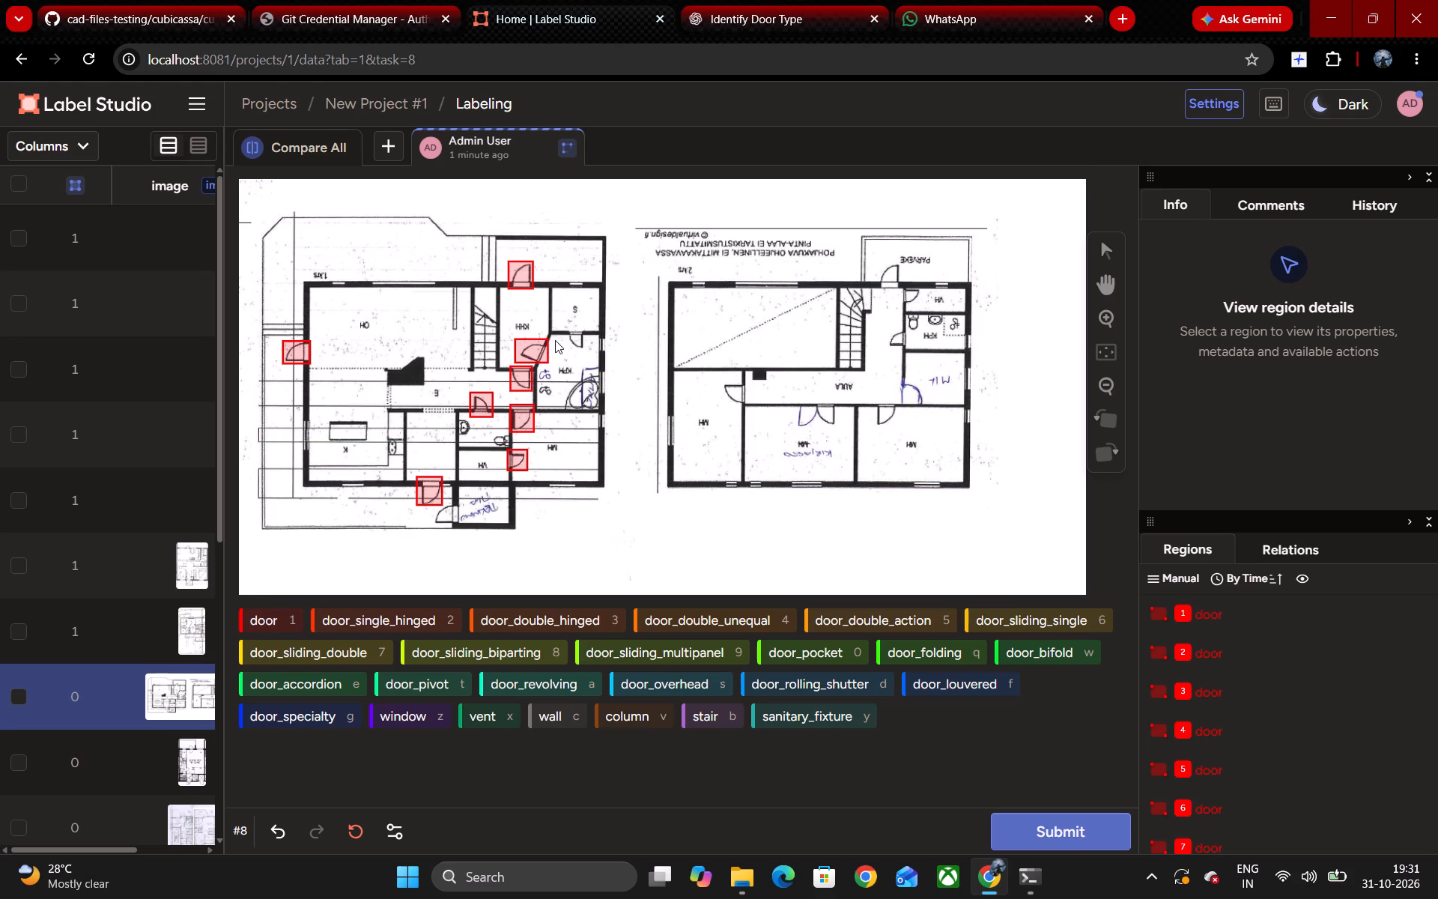
pyautogui.press('1')
pyautogui.moveTo(566, 330); pyautogui.dragTo(581, 348)
# Box the doors from AULA to the three MH rooms on the 2.krs plan with the label door, boxing each leaf of the middle double door separately.
pyautogui.press('1')
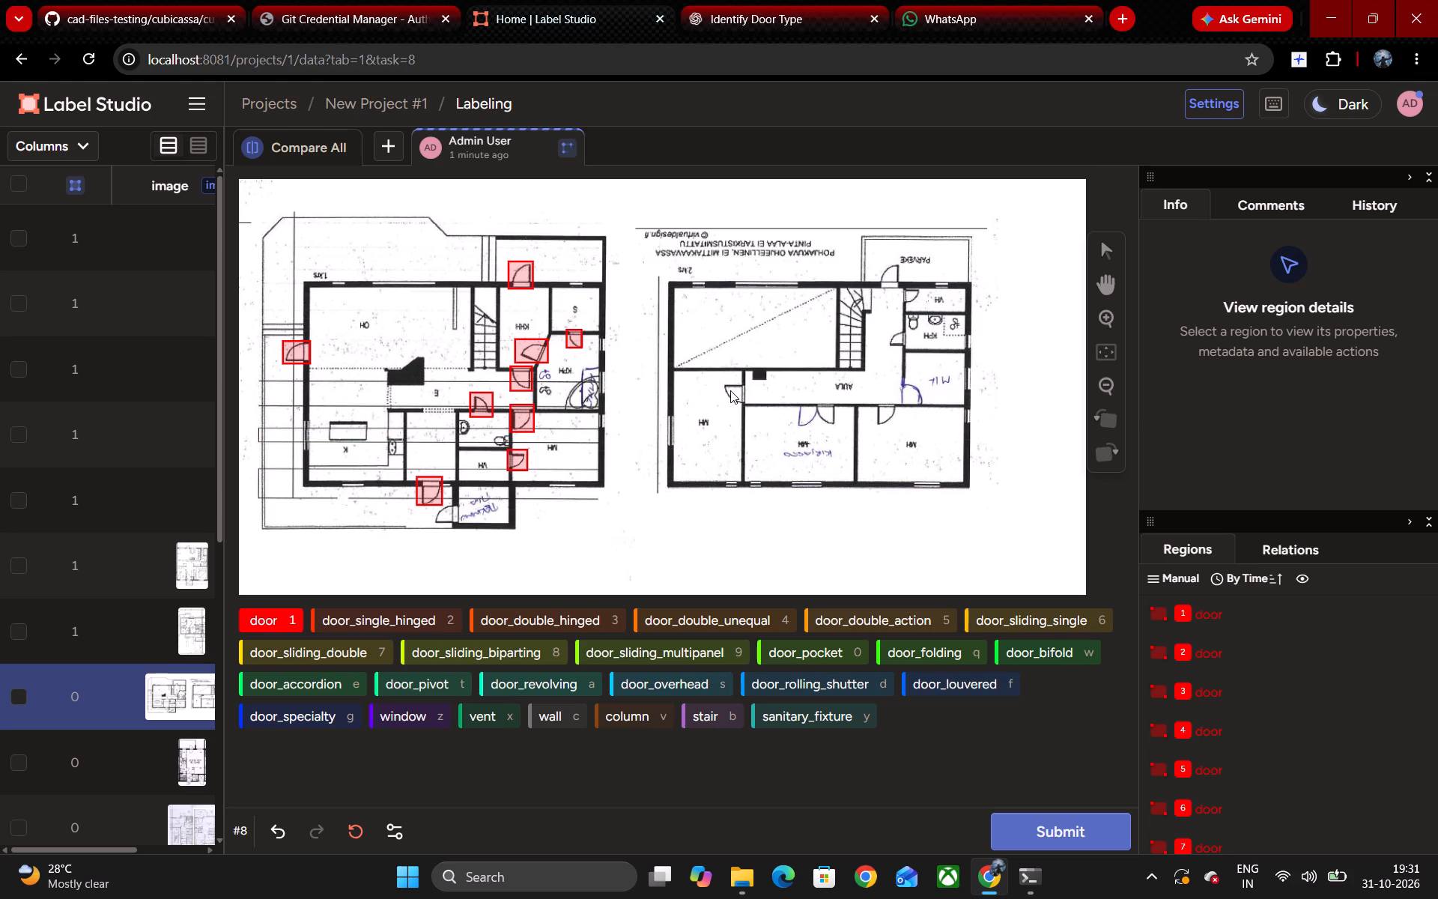
pyautogui.moveTo(722, 381); pyautogui.dragTo(750, 403)
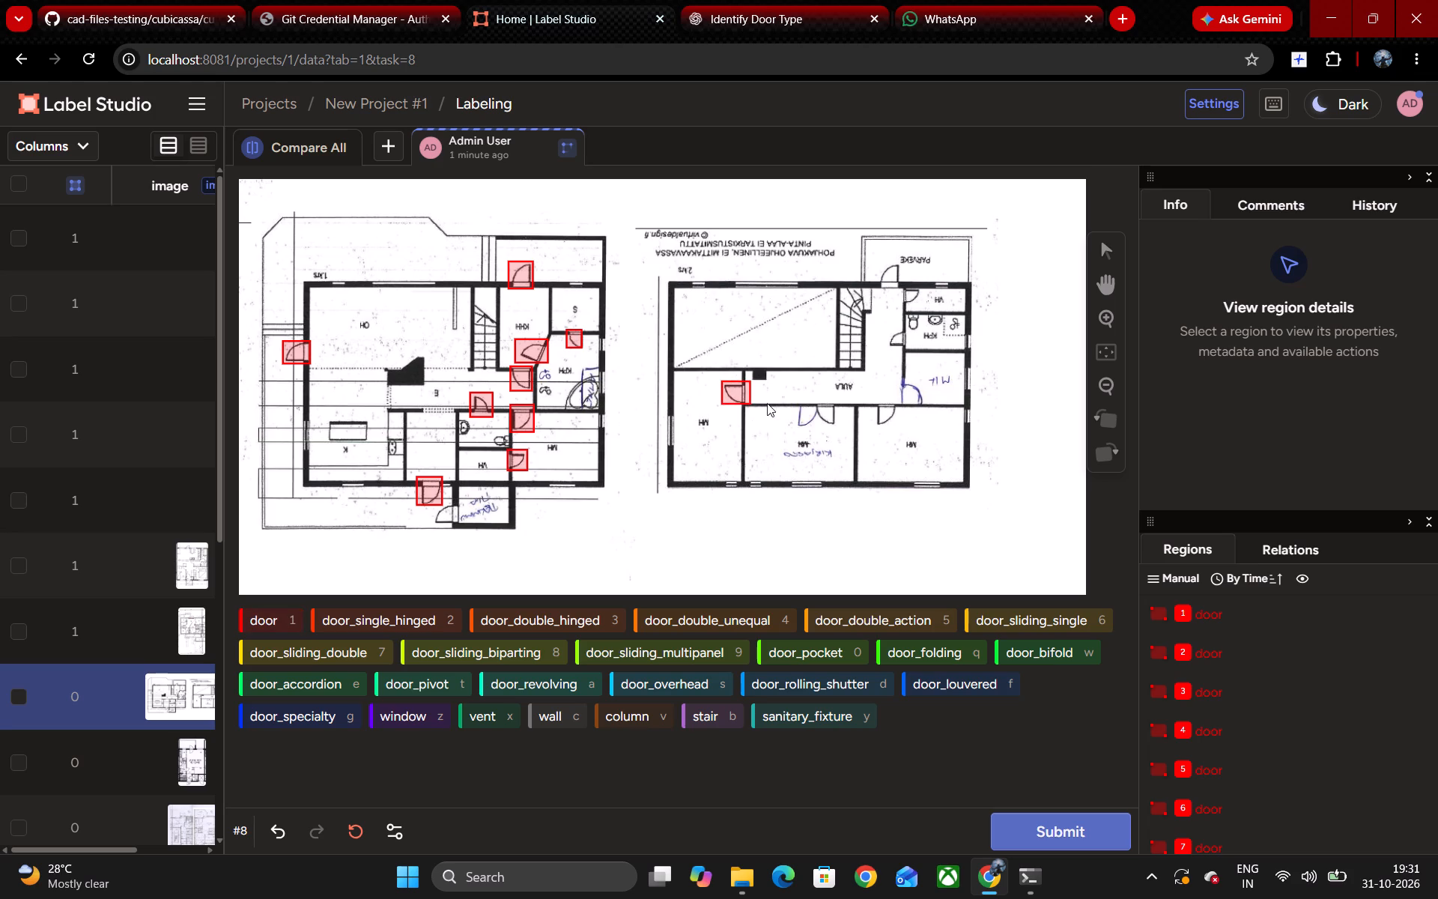
pyautogui.press('1')
pyautogui.press('2')
pyautogui.press('3')
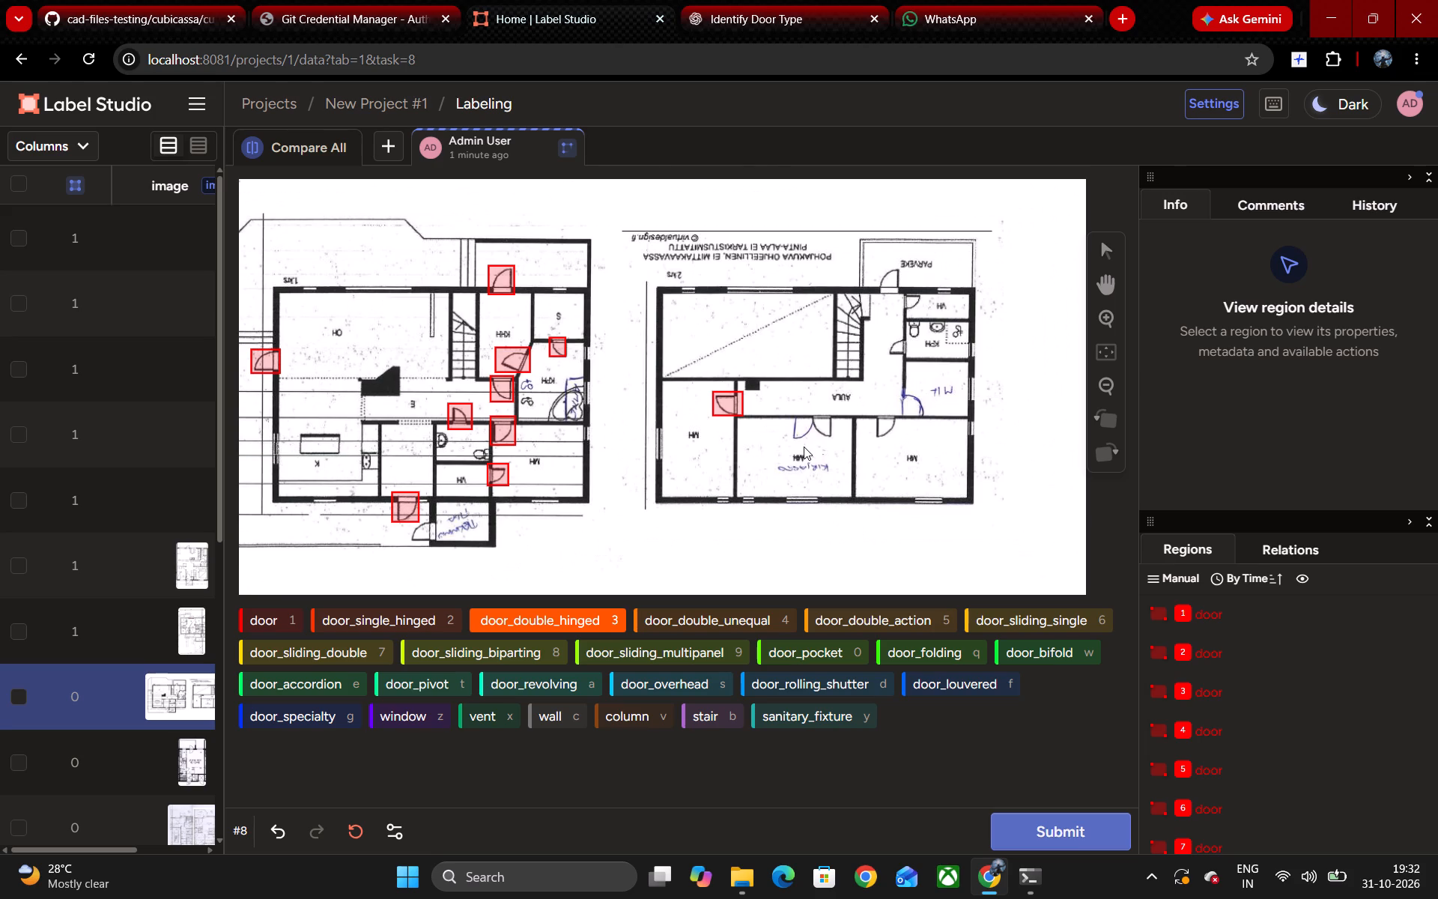
pyautogui.press('1')
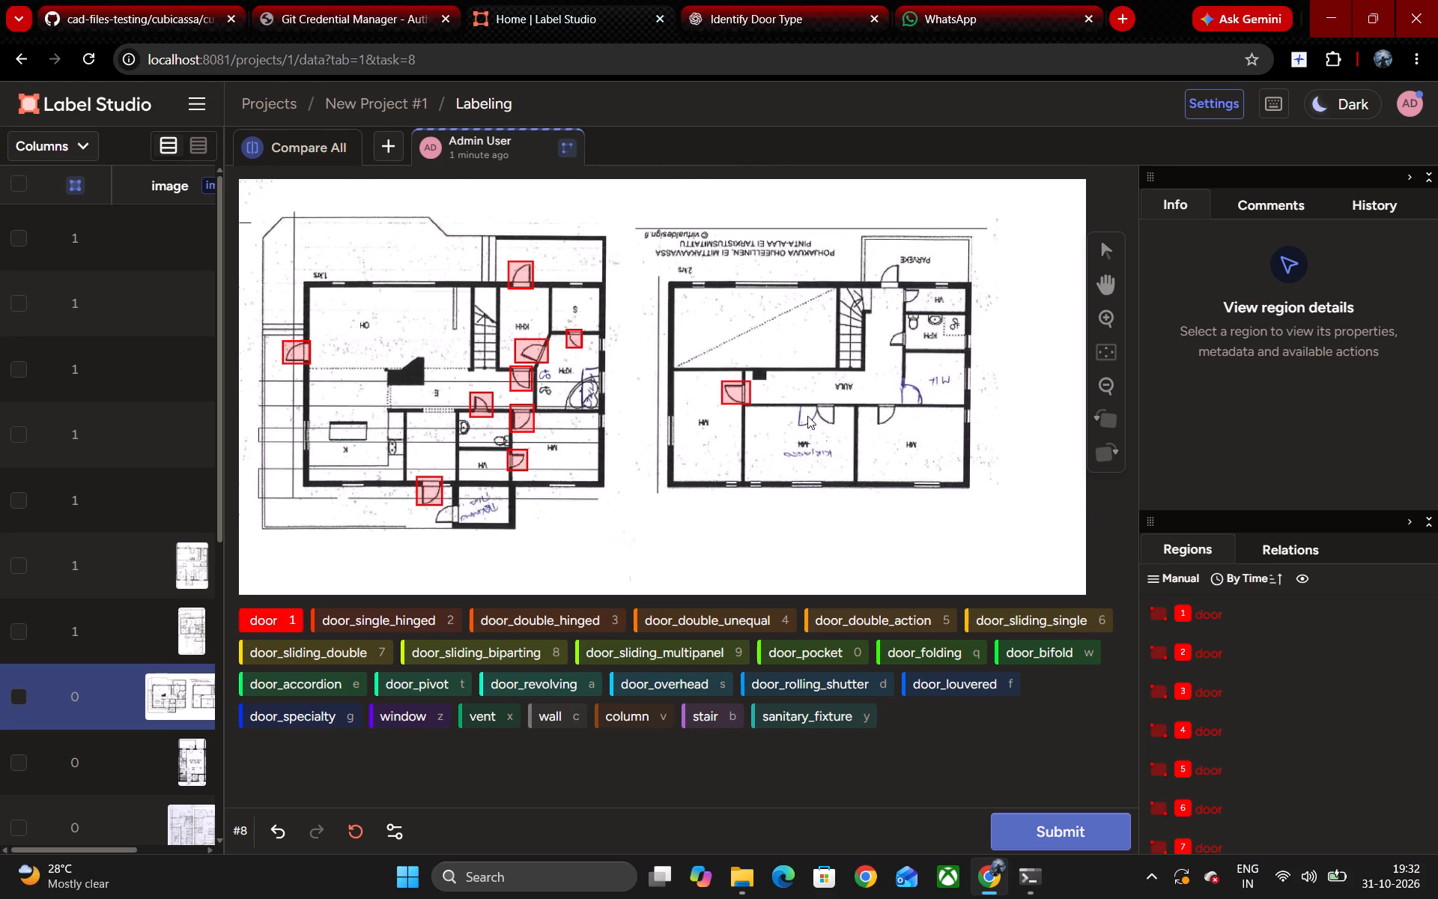
pyautogui.moveTo(796, 402); pyautogui.dragTo(804, 419)
pyautogui.moveTo(804, 419); pyautogui.dragTo(816, 431)
pyautogui.press('1')
pyautogui.moveTo(834, 400); pyautogui.dragTo(815, 428)
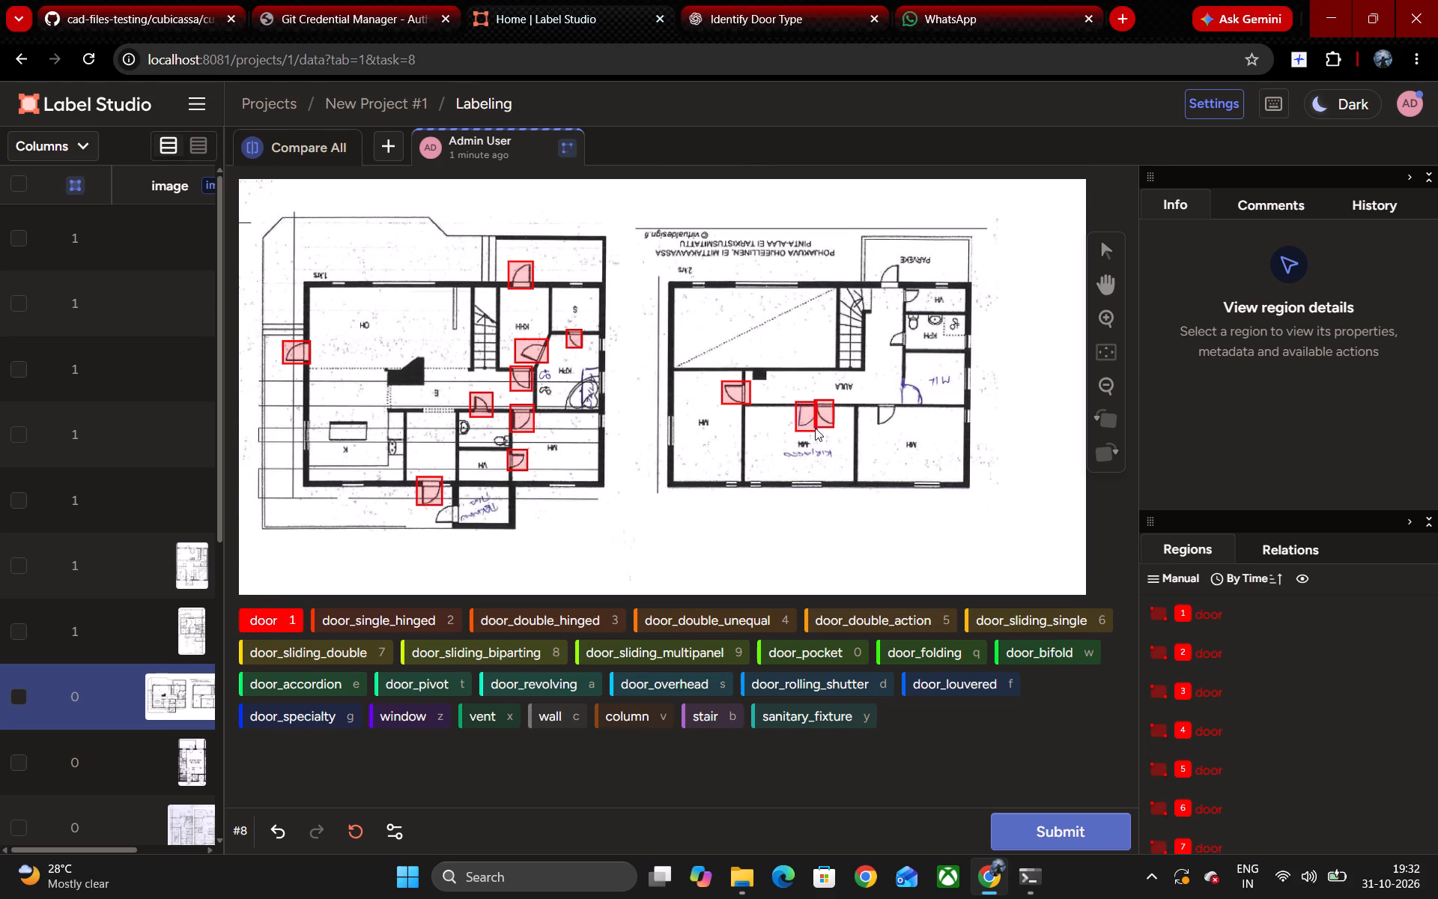
pyautogui.moveTo(815, 428); pyautogui.dragTo(815, 433)
pyautogui.press('1')
pyautogui.moveTo(873, 402); pyautogui.dragTo(896, 429)
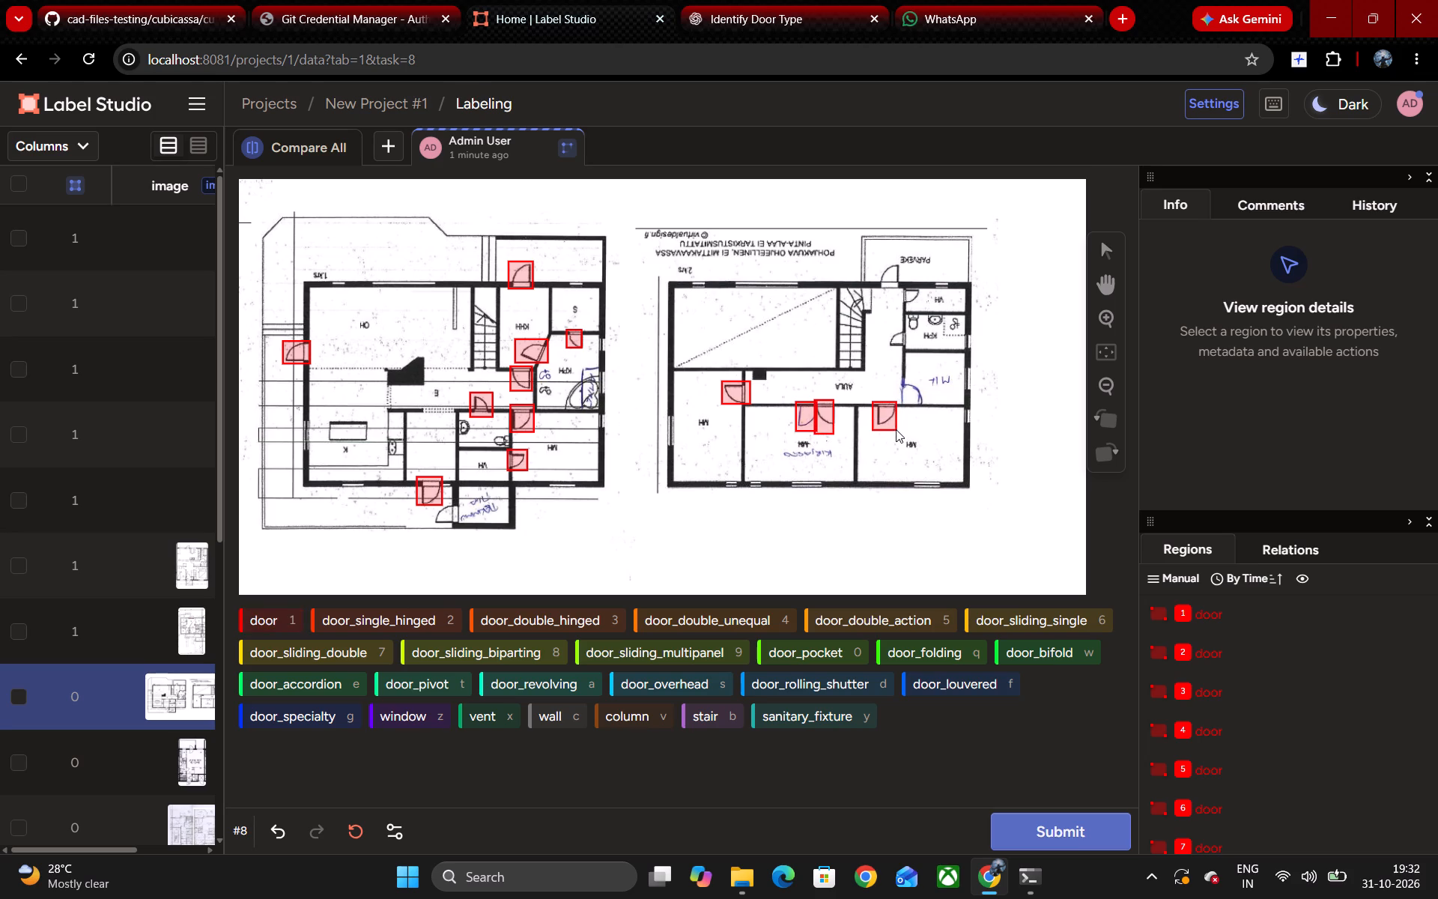
# Box the KPH door, the PARVEKE balcony door and the VH door on the 2.krs plan with the label door.
pyautogui.press('1')
pyautogui.moveTo(889, 350); pyautogui.dragTo(889, 349)
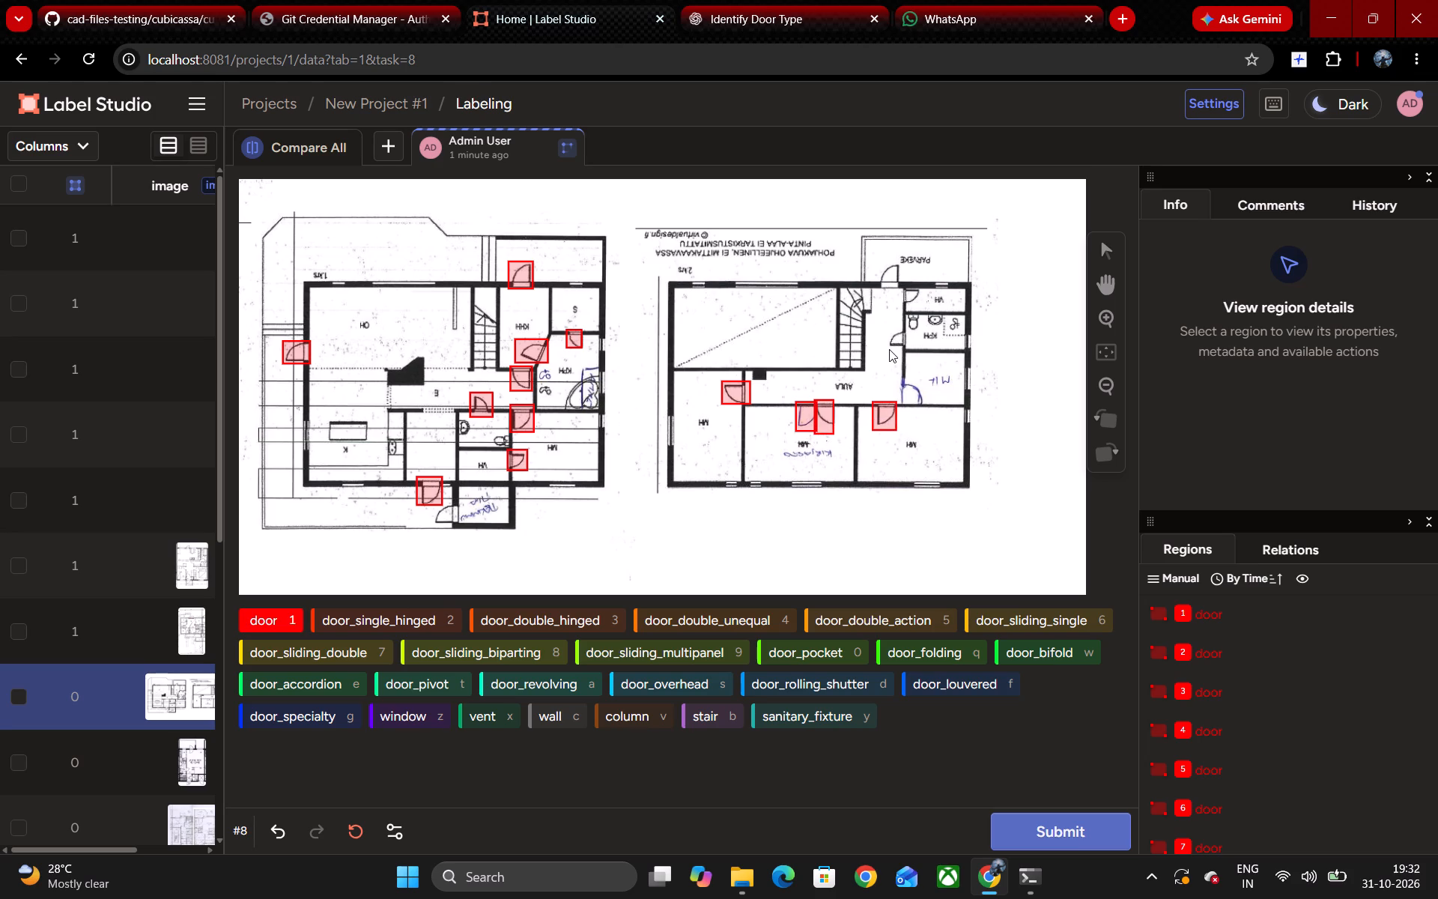
pyautogui.moveTo(889, 349); pyautogui.dragTo(908, 330)
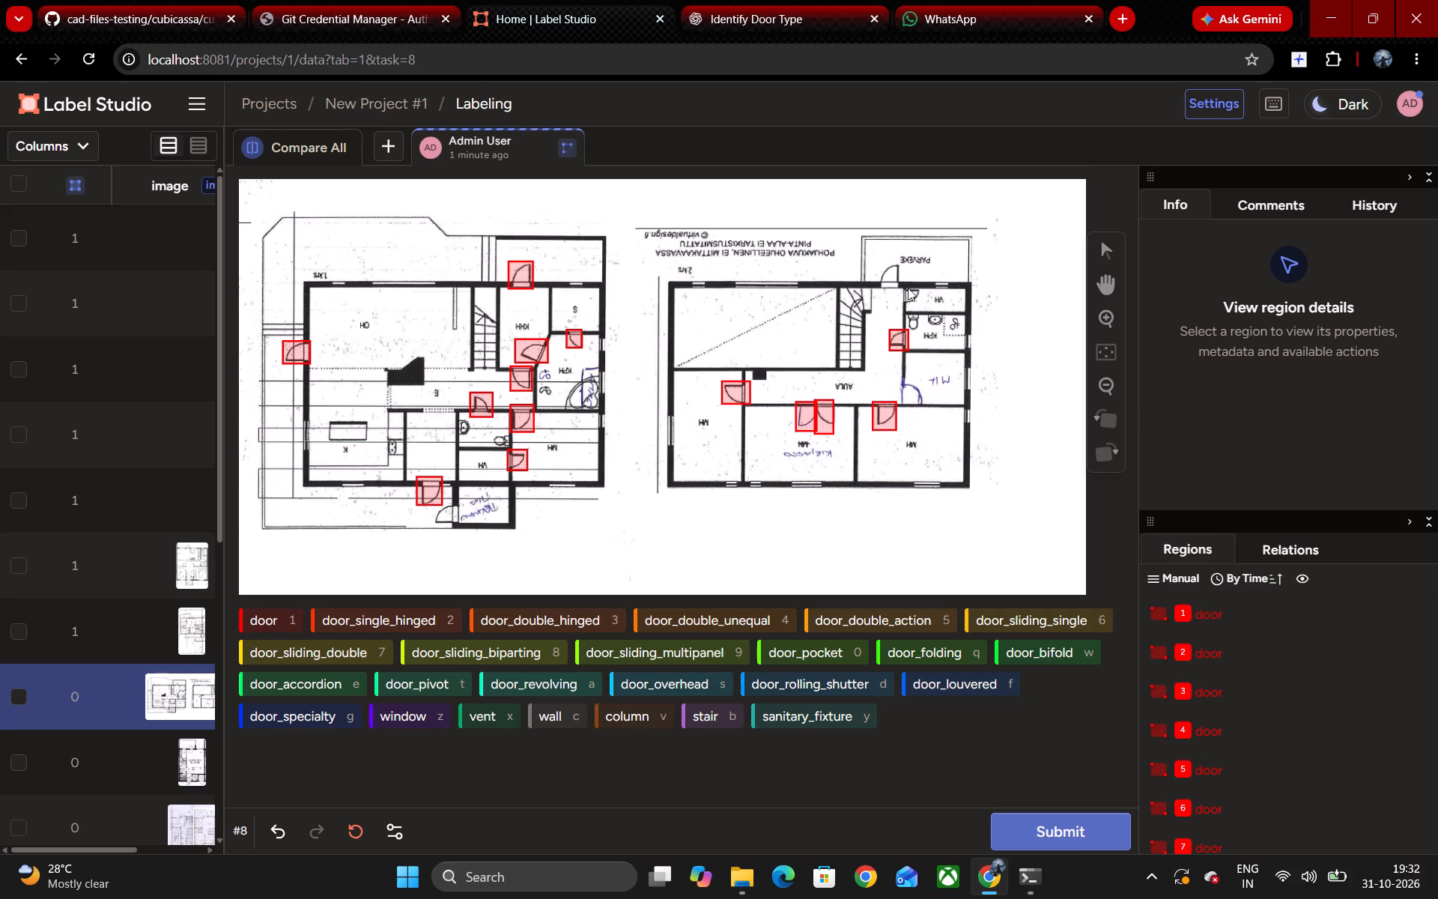
pyautogui.press('1')
pyautogui.moveTo(904, 261); pyautogui.dragTo(882, 287)
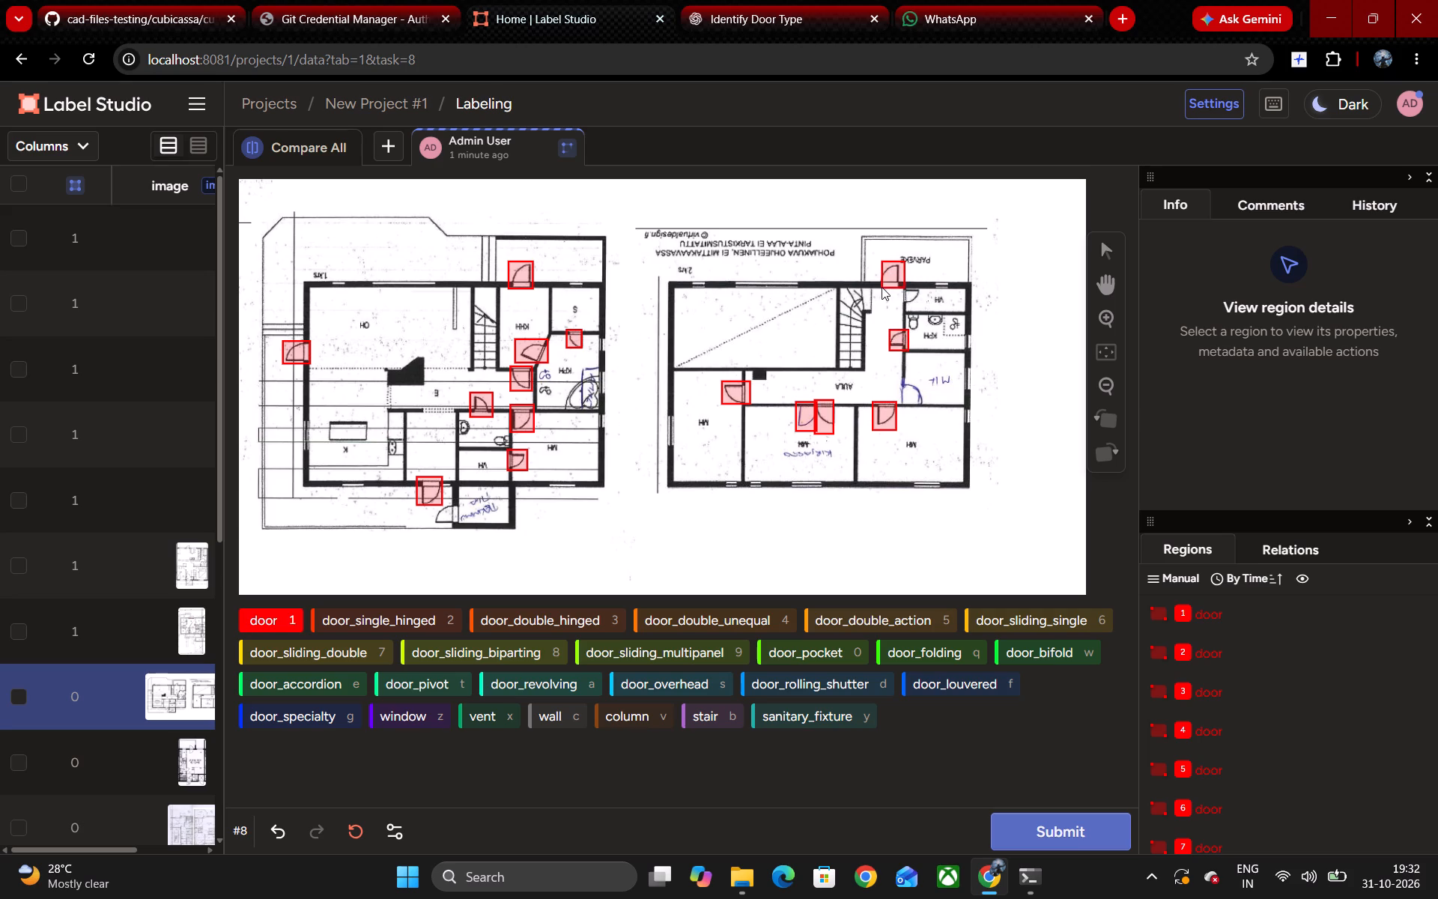
pyautogui.moveTo(882, 287); pyautogui.dragTo(880, 287)
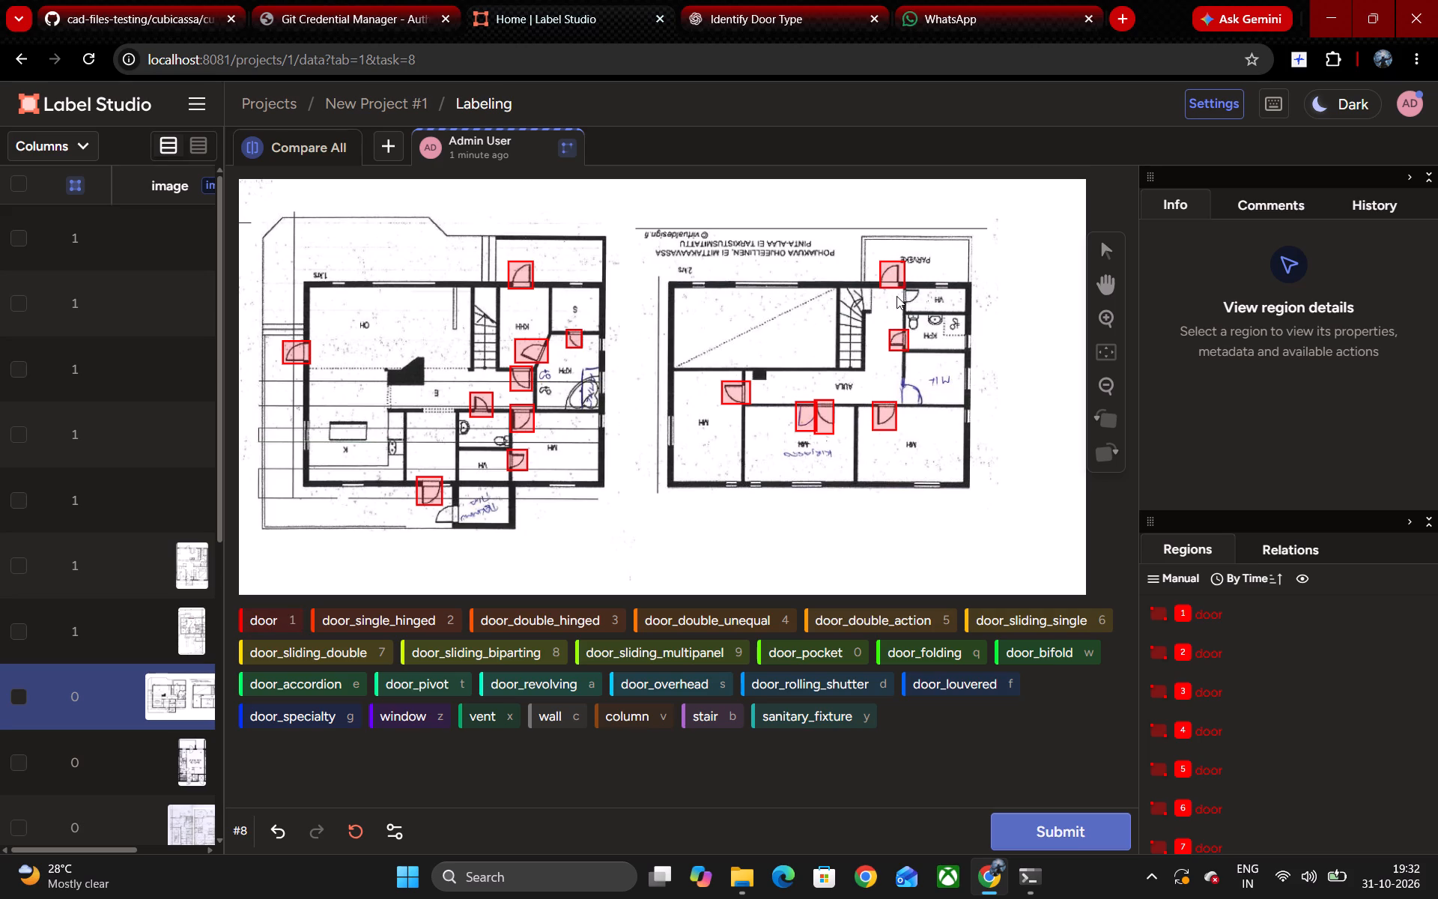
pyautogui.press('1')
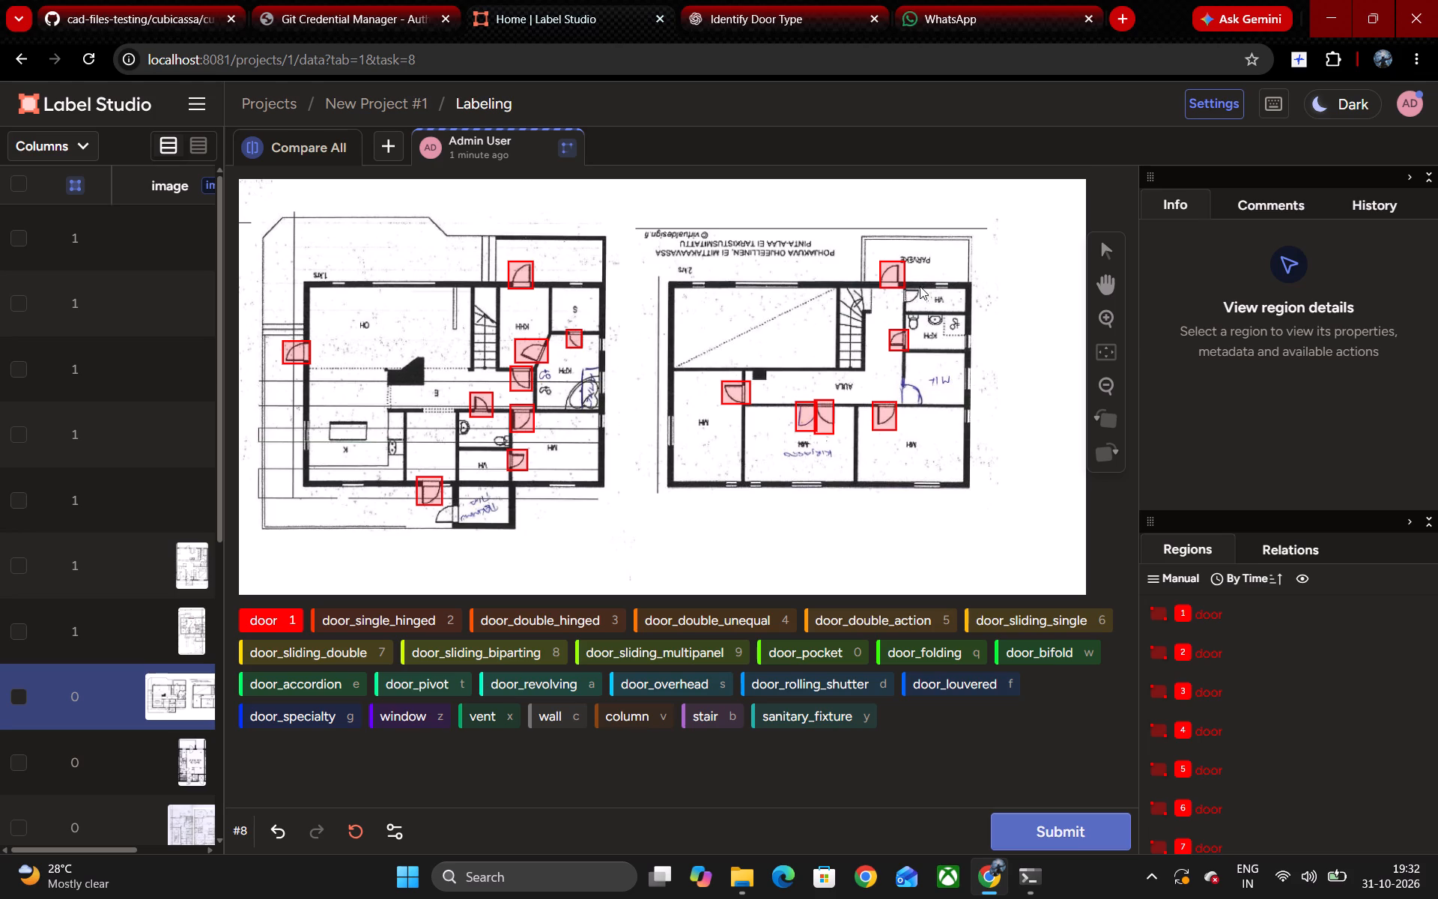
pyautogui.moveTo(920, 286); pyautogui.dragTo(899, 306)
# Box the VH window and the wide and small windows of the dashed-diagonal void on the 2.krs plan with the label window.
pyautogui.press('z')
pyautogui.moveTo(932, 279); pyautogui.dragTo(935, 280)
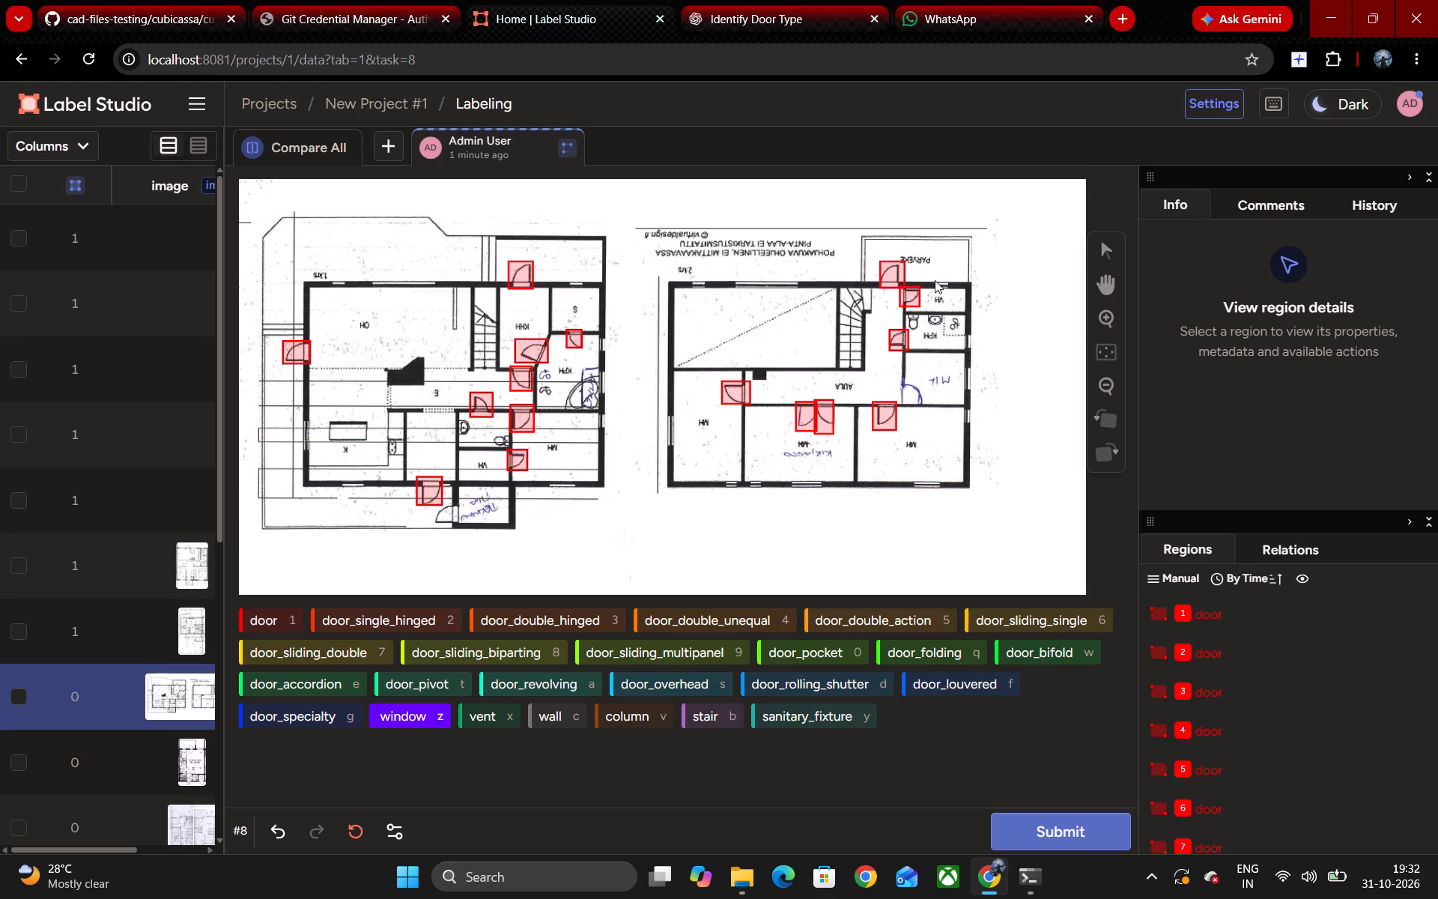
pyautogui.moveTo(935, 280); pyautogui.dragTo(947, 289)
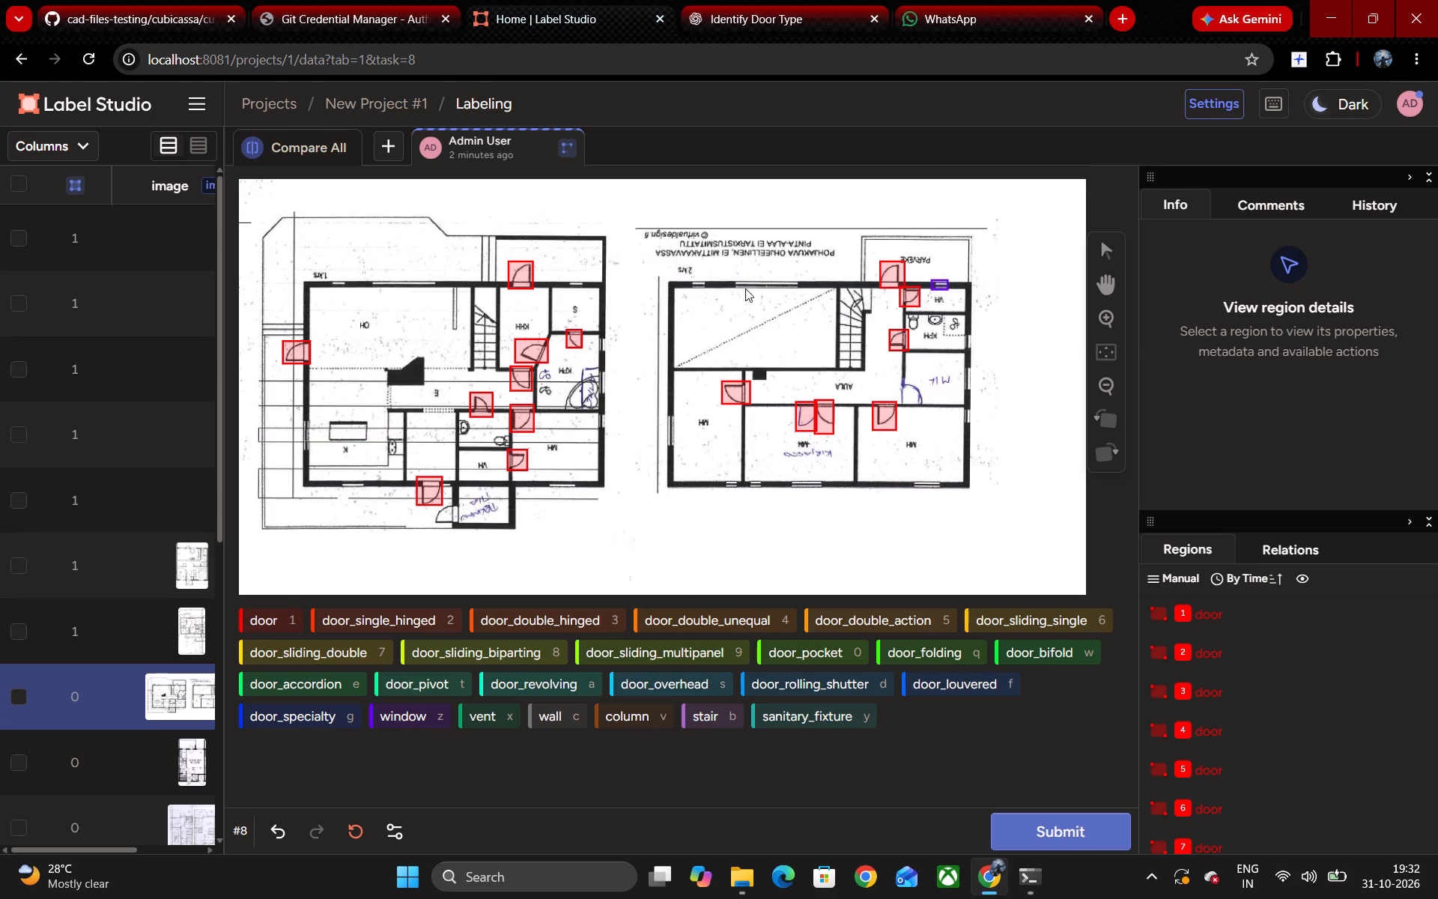
pyautogui.press('z')
pyautogui.moveTo(734, 281); pyautogui.dragTo(799, 288)
pyautogui.press('z')
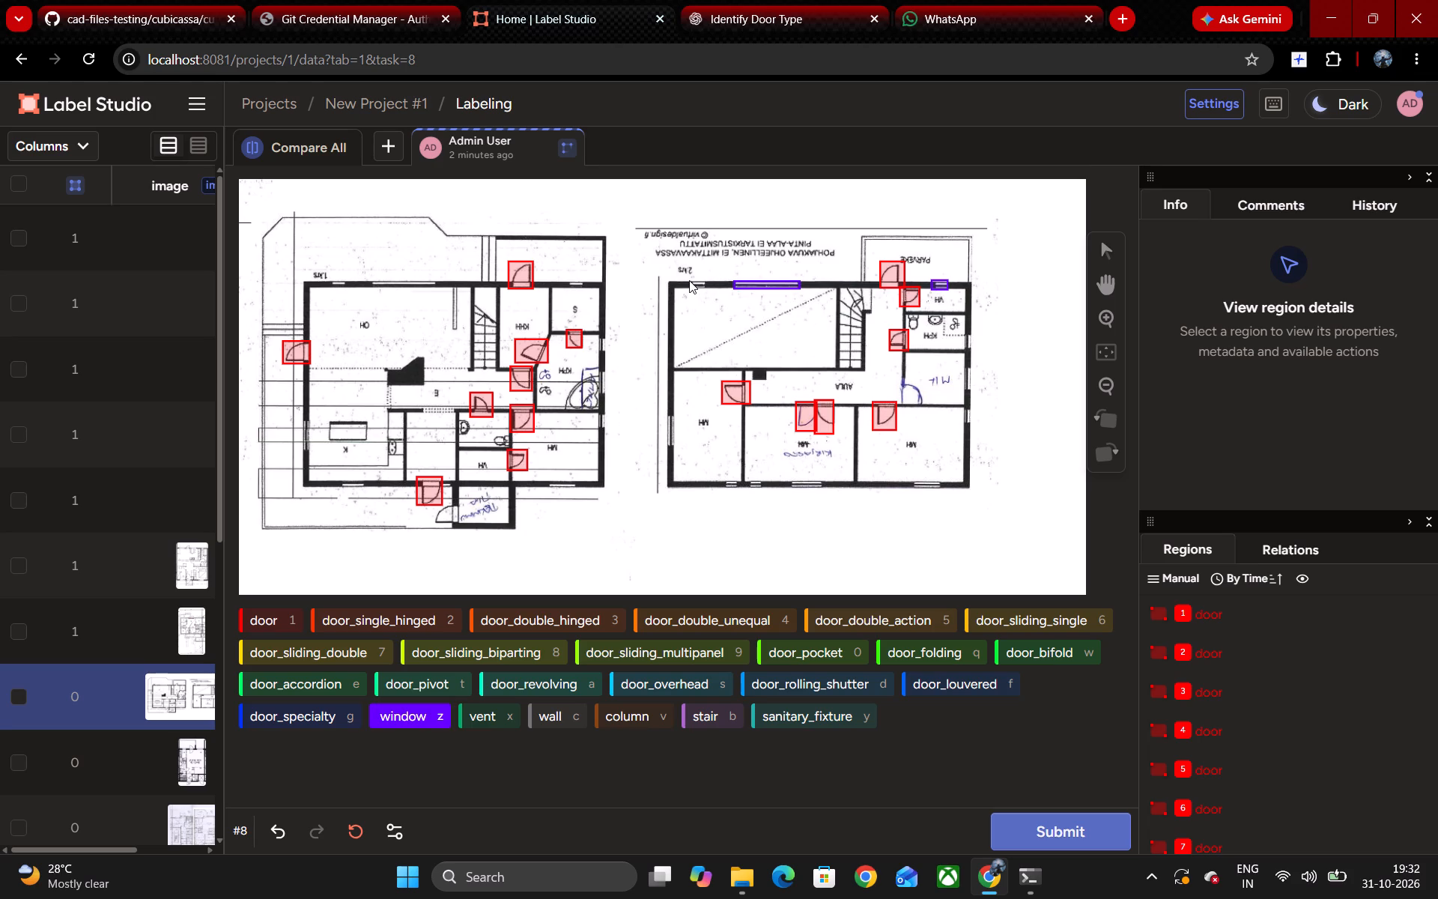
pyautogui.moveTo(689, 280); pyautogui.dragTo(706, 288)
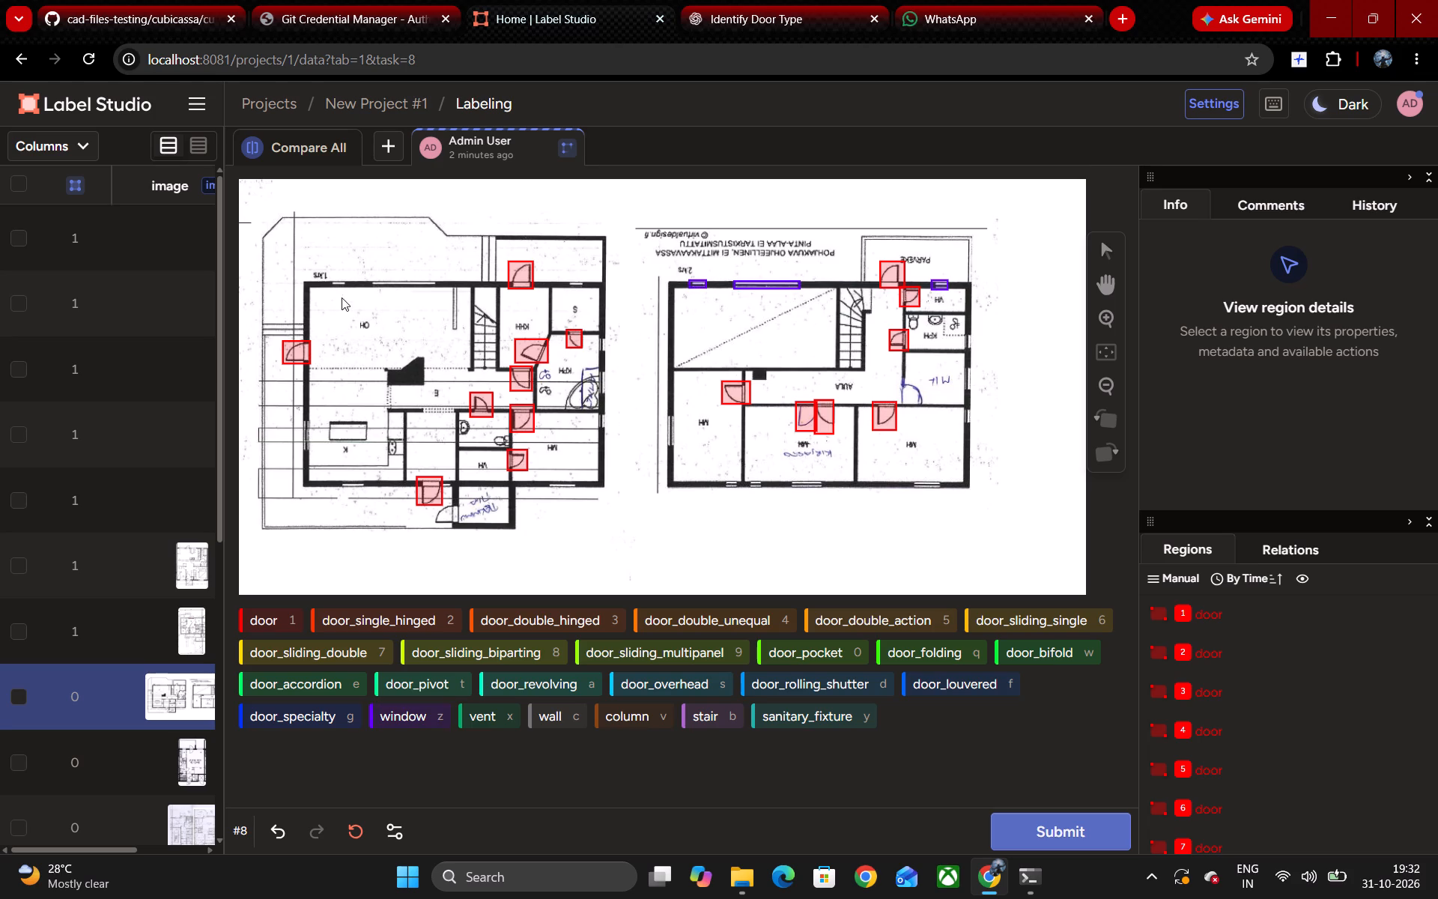
# Box the wide and small OH windows near the 1.krs text and the K window on the 1.krs plan with the label window.
pyautogui.press('z')
pyautogui.moveTo(368, 280); pyautogui.dragTo(404, 291)
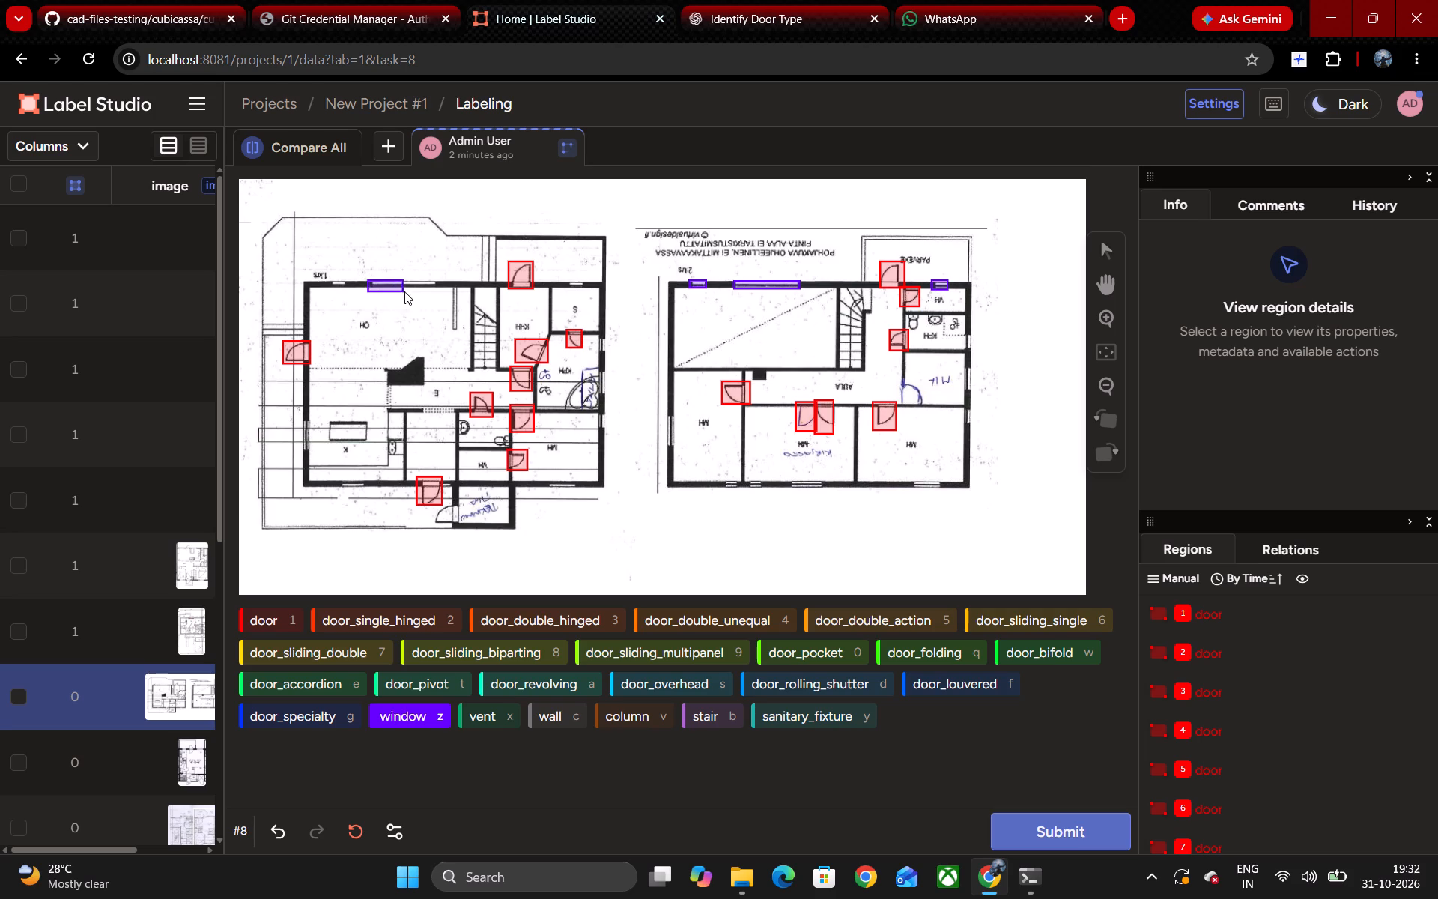
pyautogui.moveTo(404, 291); pyautogui.dragTo(437, 287)
pyautogui.press('z')
pyautogui.moveTo(331, 279); pyautogui.dragTo(344, 288)
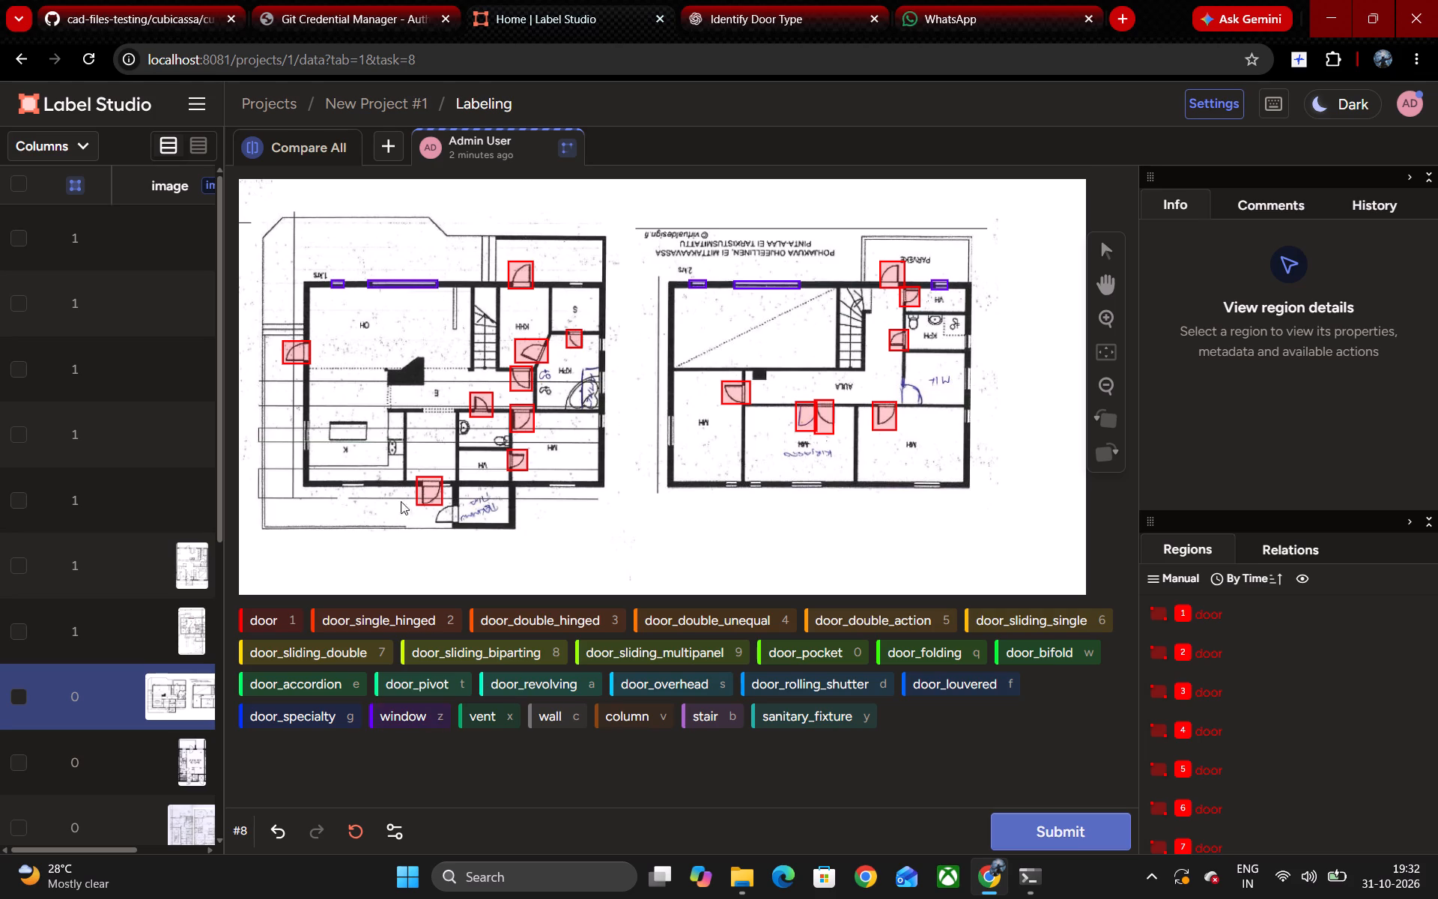
pyautogui.press('z')
pyautogui.moveTo(342, 477); pyautogui.dragTo(368, 491)
# Box the exterior door of the projecting handwritten-labelled room on the 1.krs plan with the label door.
pyautogui.press('1')
pyautogui.moveTo(433, 521); pyautogui.dragTo(442, 512)
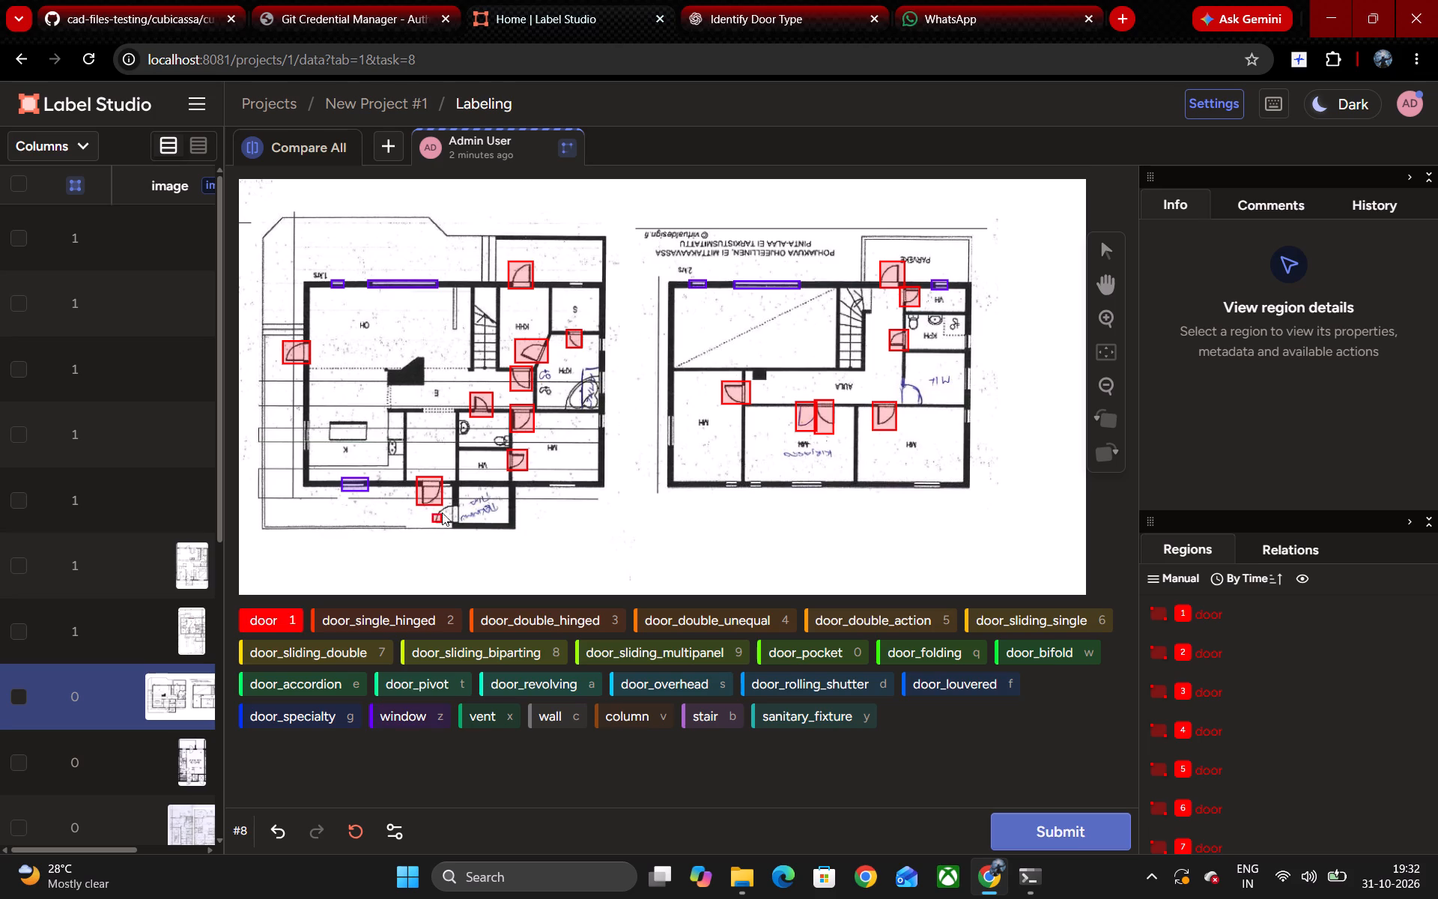
pyautogui.moveTo(442, 512); pyautogui.dragTo(464, 502)
pyautogui.click(458, 514)
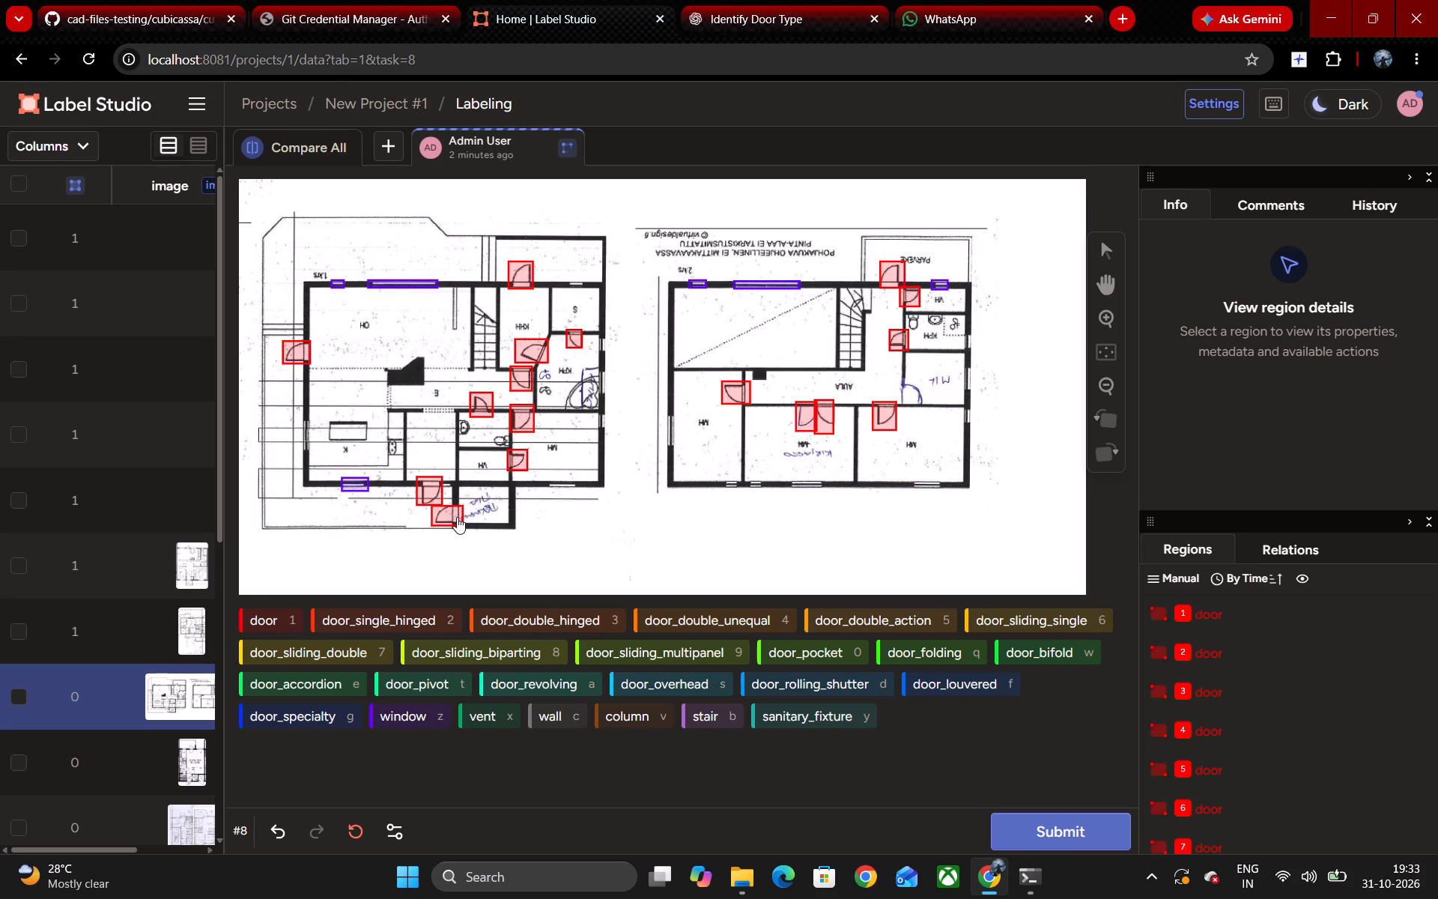
# Box the side-wall window and the small window of the MH adjoining the dashed-diagonal void on the 2.krs plan with the label window.
pyautogui.press('z')
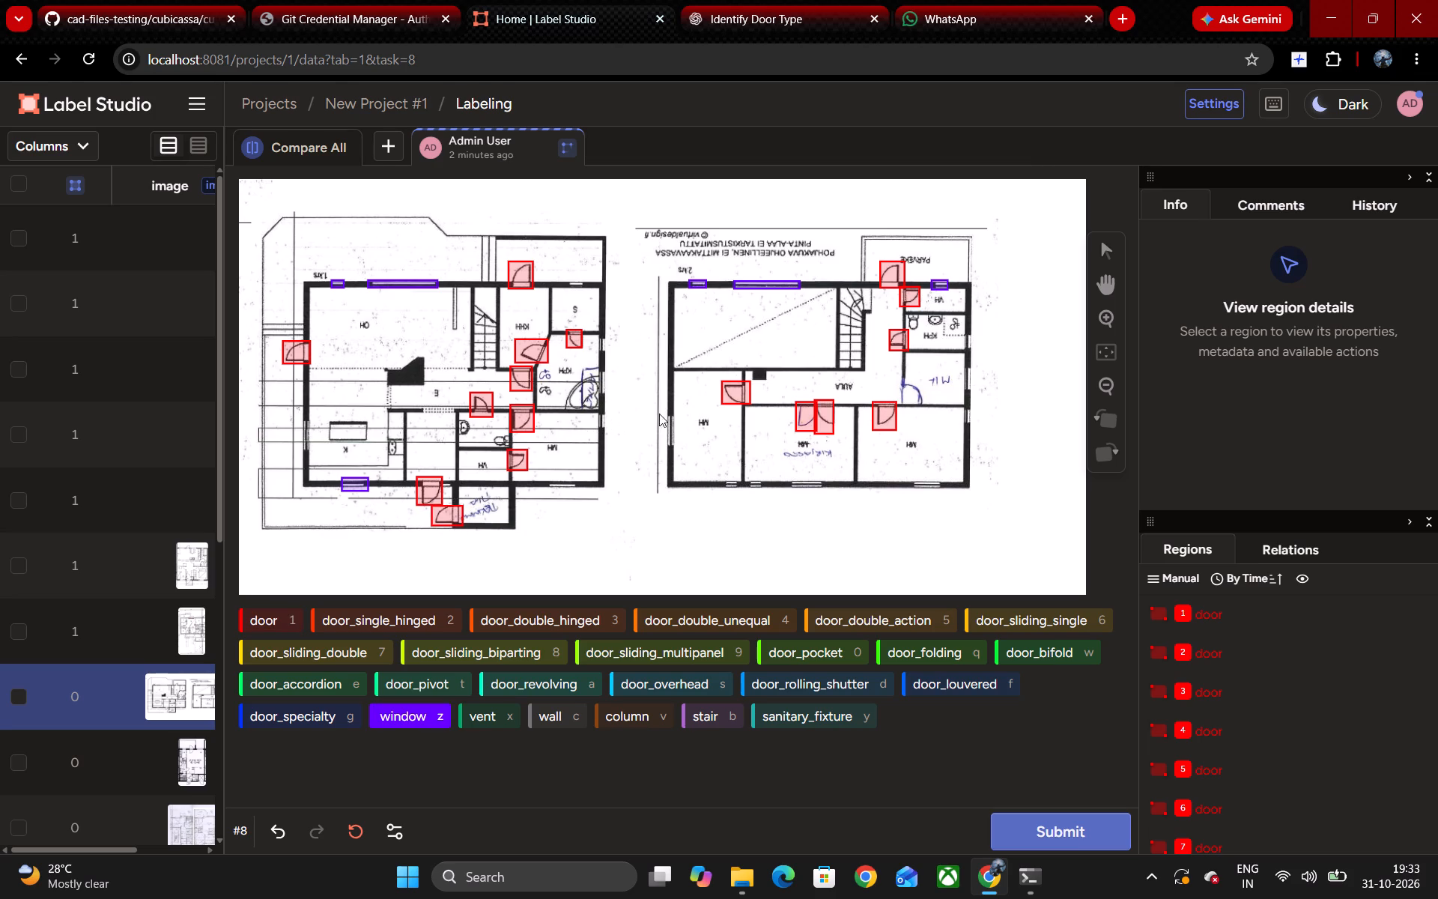
pyautogui.moveTo(666, 414); pyautogui.dragTo(676, 451)
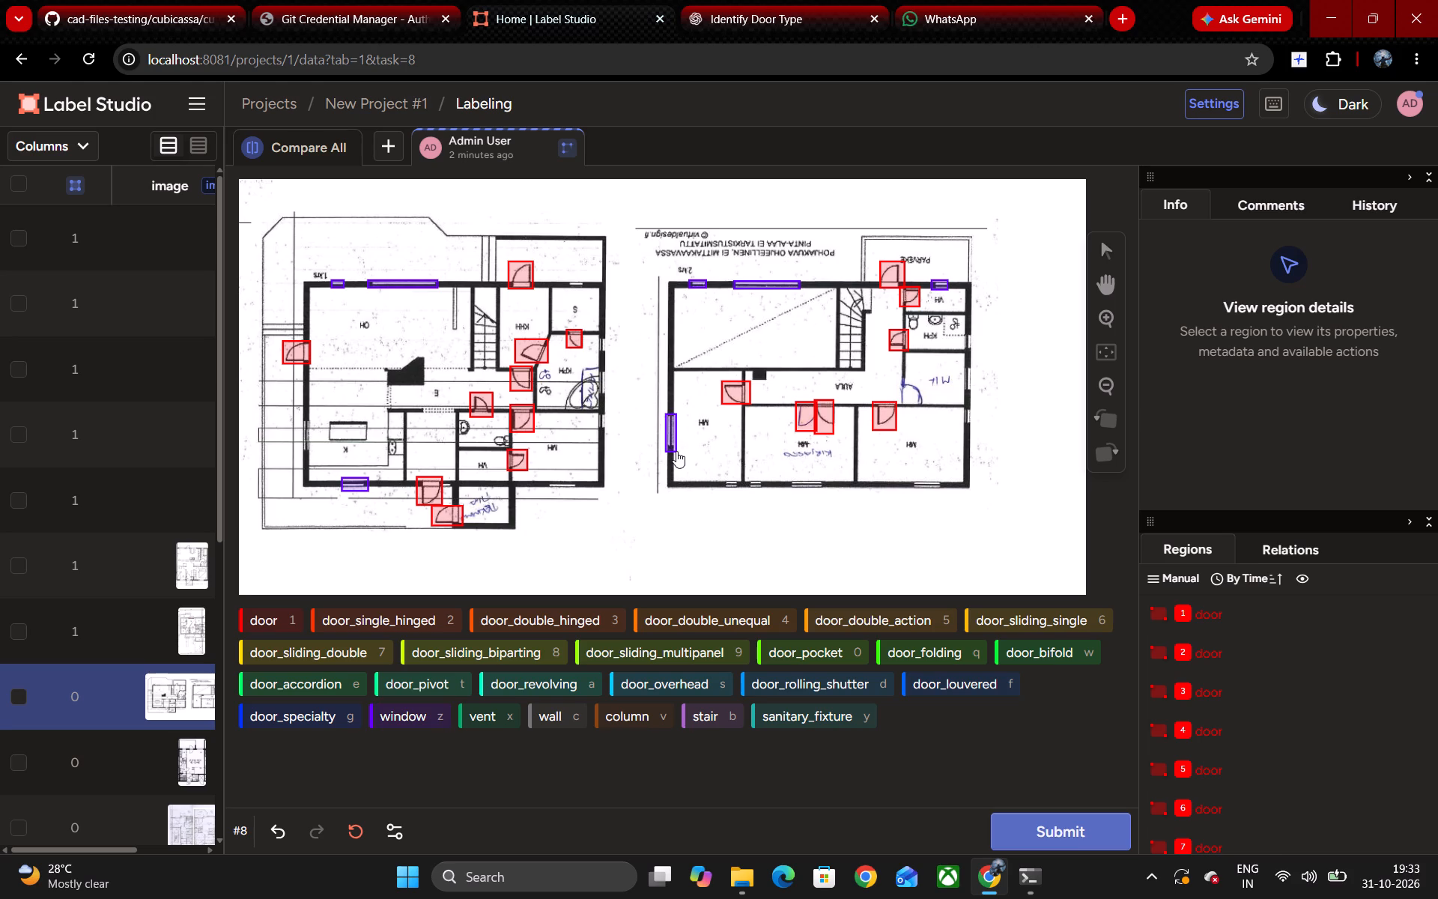
pyautogui.press('z')
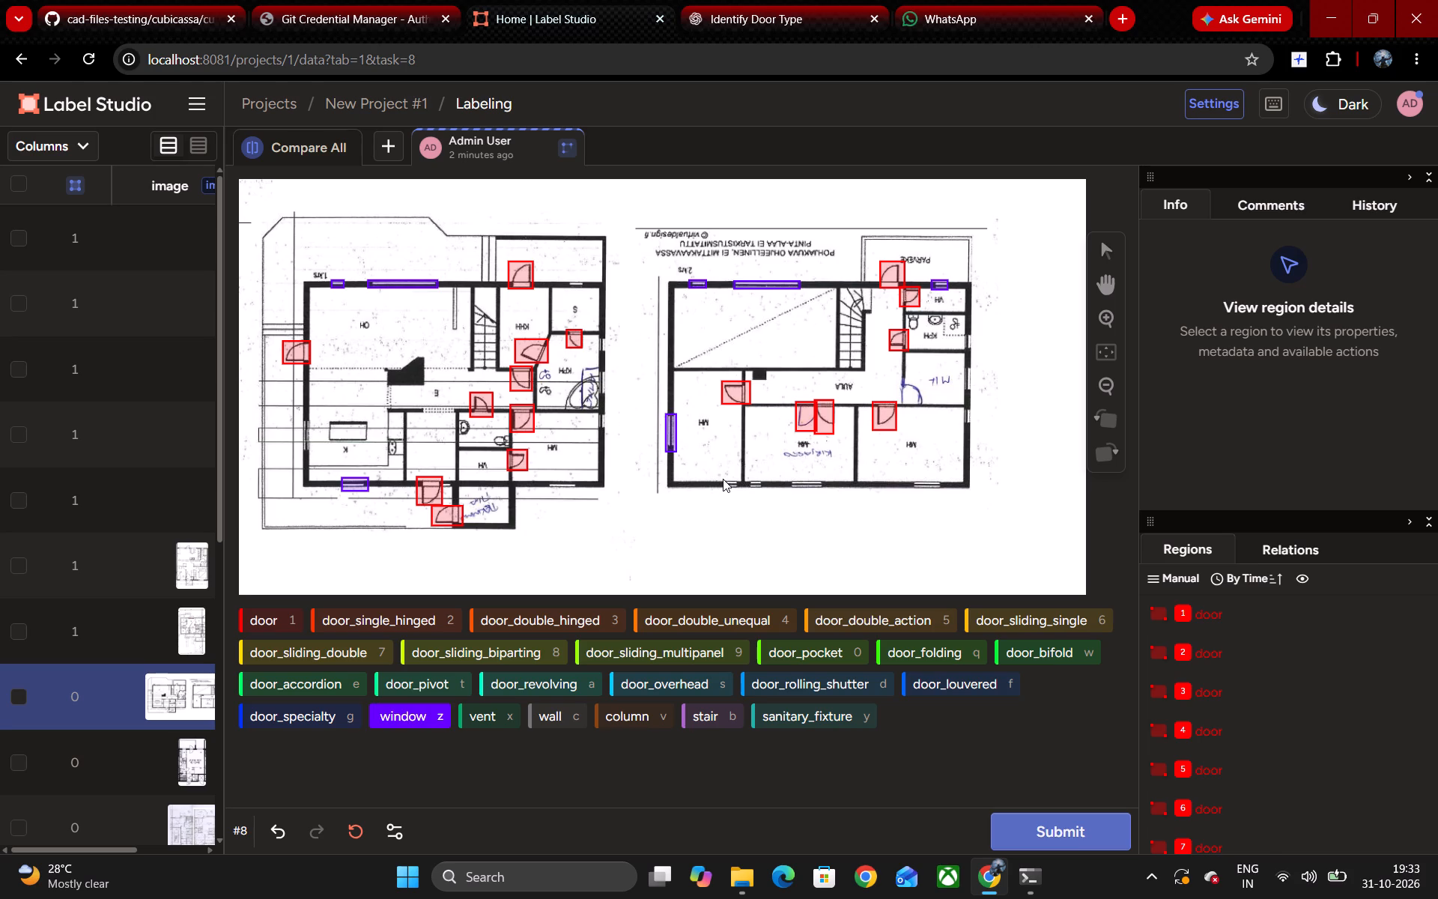
pyautogui.moveTo(723, 479); pyautogui.dragTo(736, 488)
# Box the small and wide windows of the middle MH and the wide window of the far MH on the 2.krs plan with the label window.
pyautogui.press('z')
pyautogui.moveTo(747, 479); pyautogui.dragTo(760, 489)
pyautogui.press('z')
pyautogui.moveTo(790, 477); pyautogui.dragTo(824, 492)
pyautogui.moveTo(824, 492); pyautogui.dragTo(824, 491)
pyautogui.press('z')
pyautogui.moveTo(908, 474); pyautogui.dragTo(910, 475)
pyautogui.moveTo(910, 475); pyautogui.dragTo(946, 491)
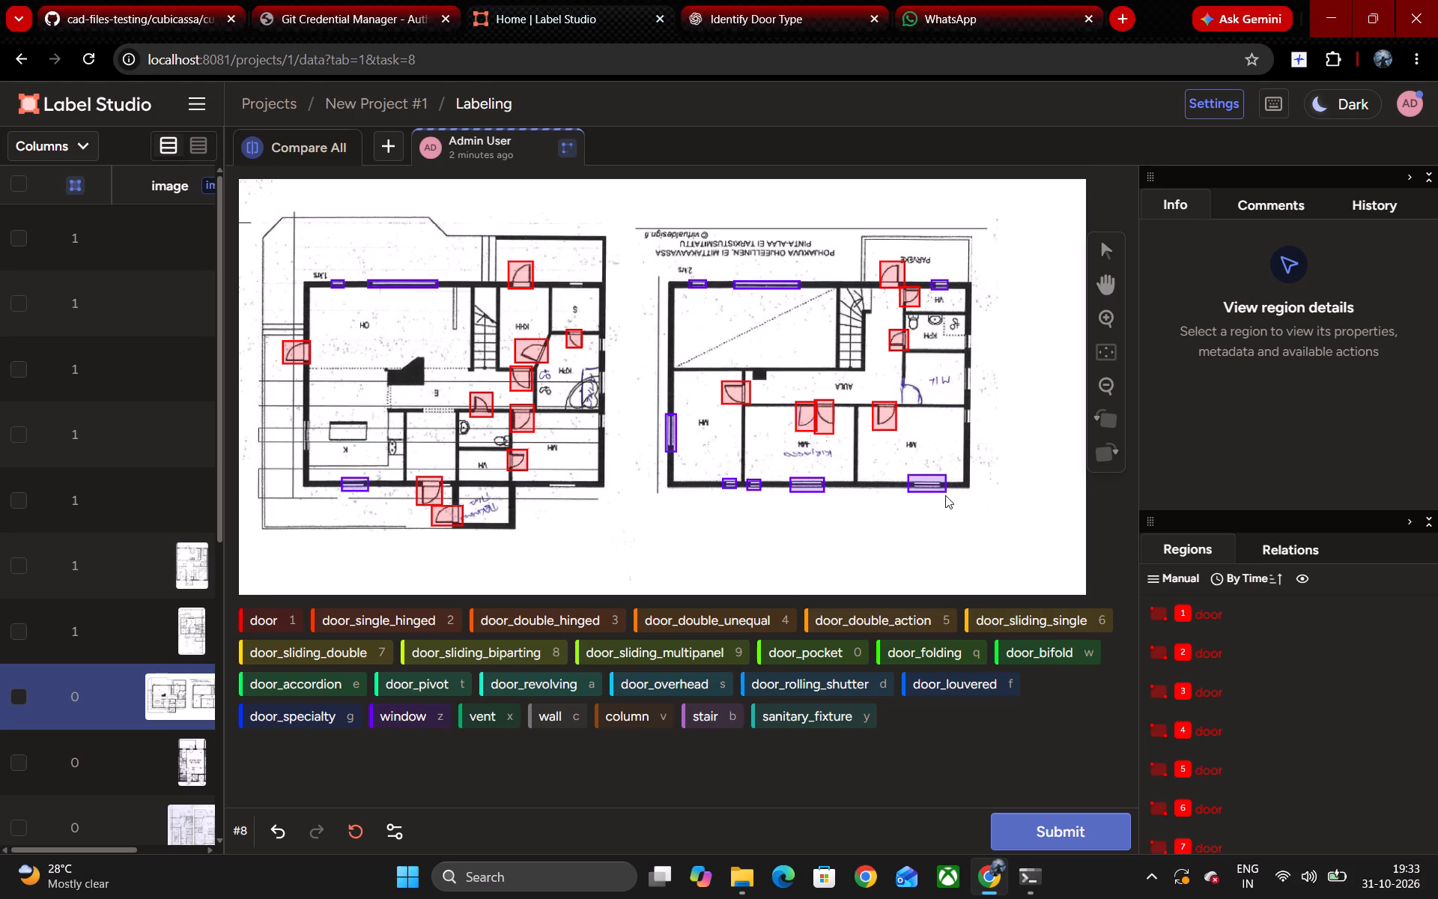
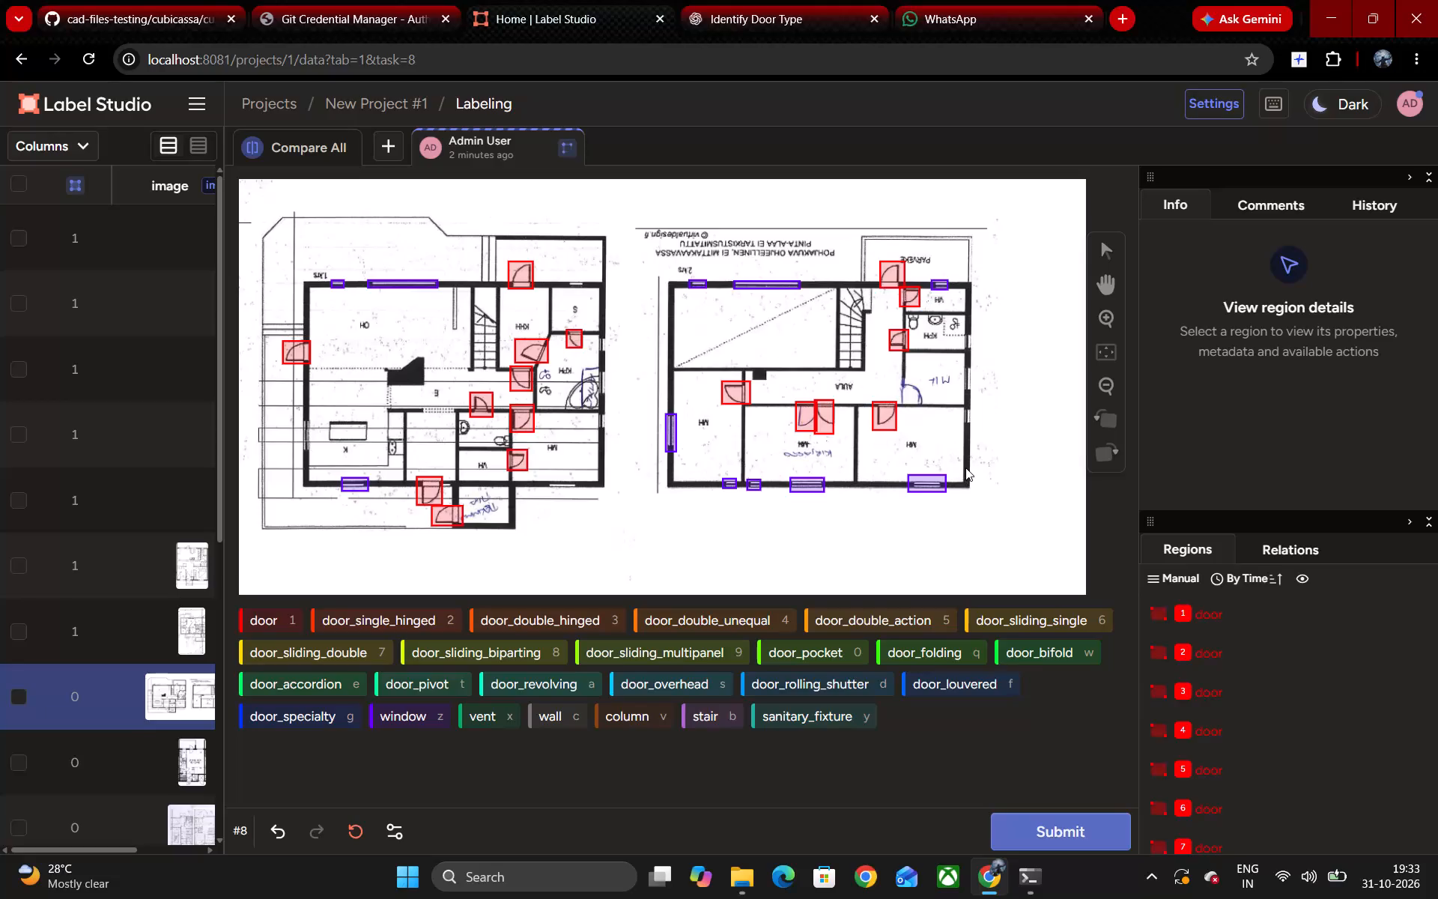
# Box the side-wall windows of the KPH, the handwritten-labelled room beside it and the adjoining MH on the 2.krs plan with the label window.
pyautogui.press('z')
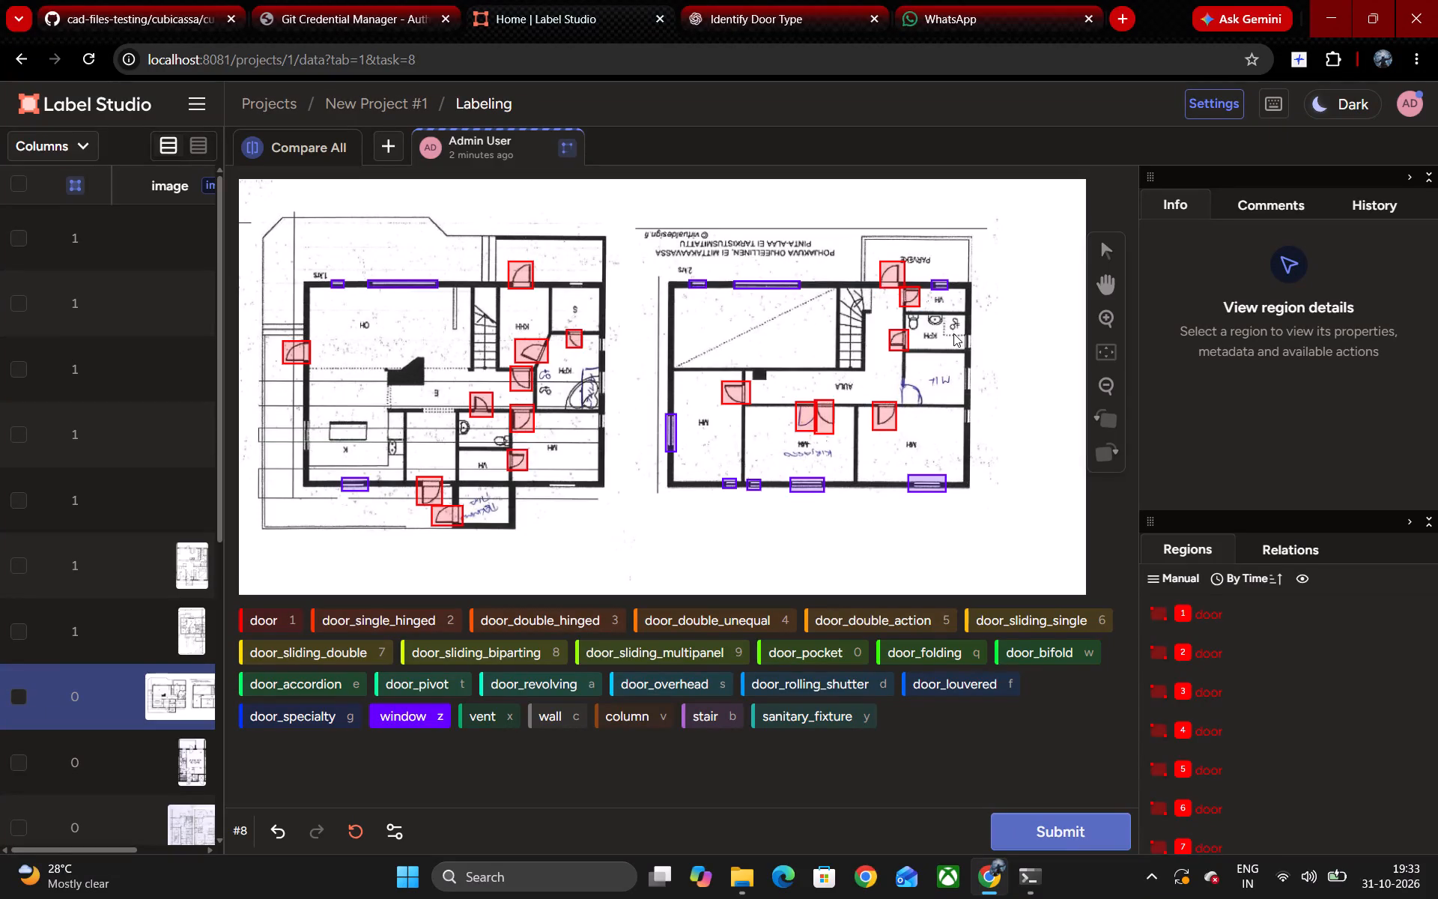
pyautogui.moveTo(965, 333); pyautogui.dragTo(973, 345)
pyautogui.moveTo(973, 345); pyautogui.dragTo(972, 348)
pyautogui.press('z')
pyautogui.moveTo(963, 366); pyautogui.dragTo(968, 371)
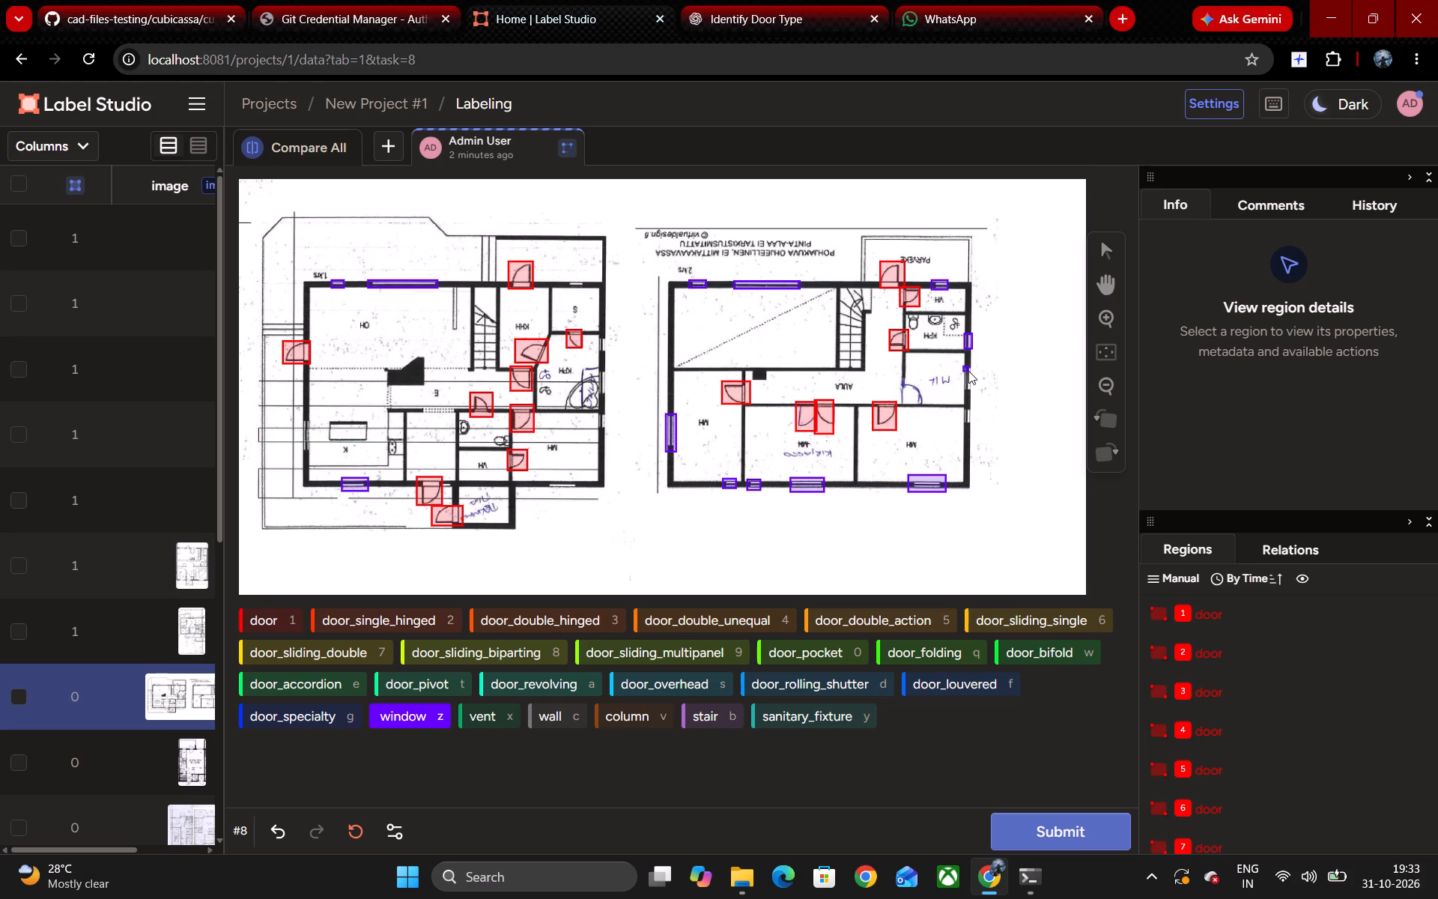
pyautogui.moveTo(968, 371); pyautogui.dragTo(973, 393)
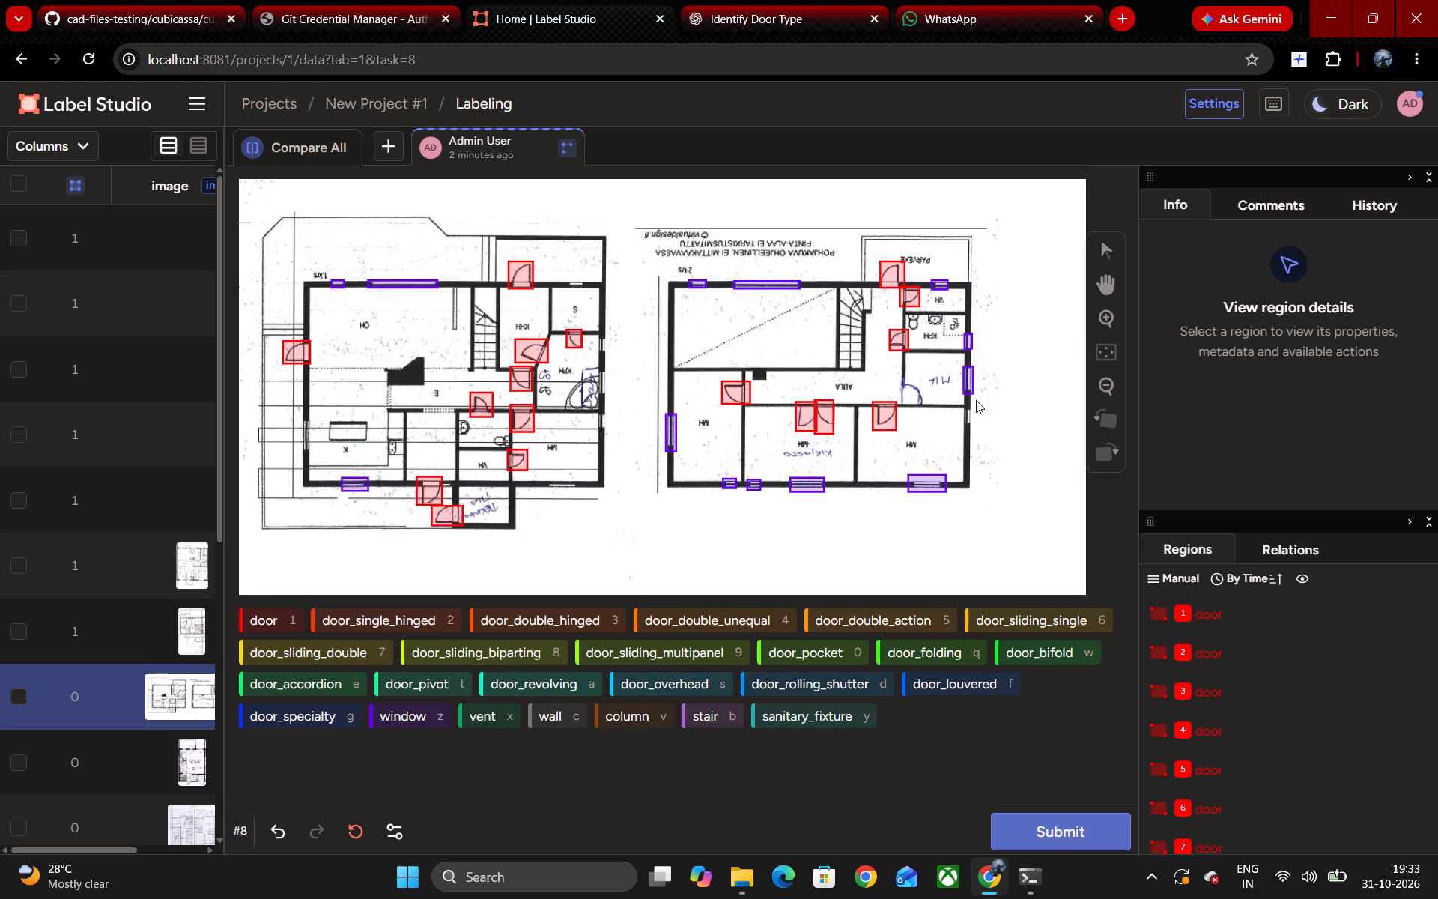
pyautogui.press('z')
pyautogui.moveTo(961, 408); pyautogui.dragTo(966, 416)
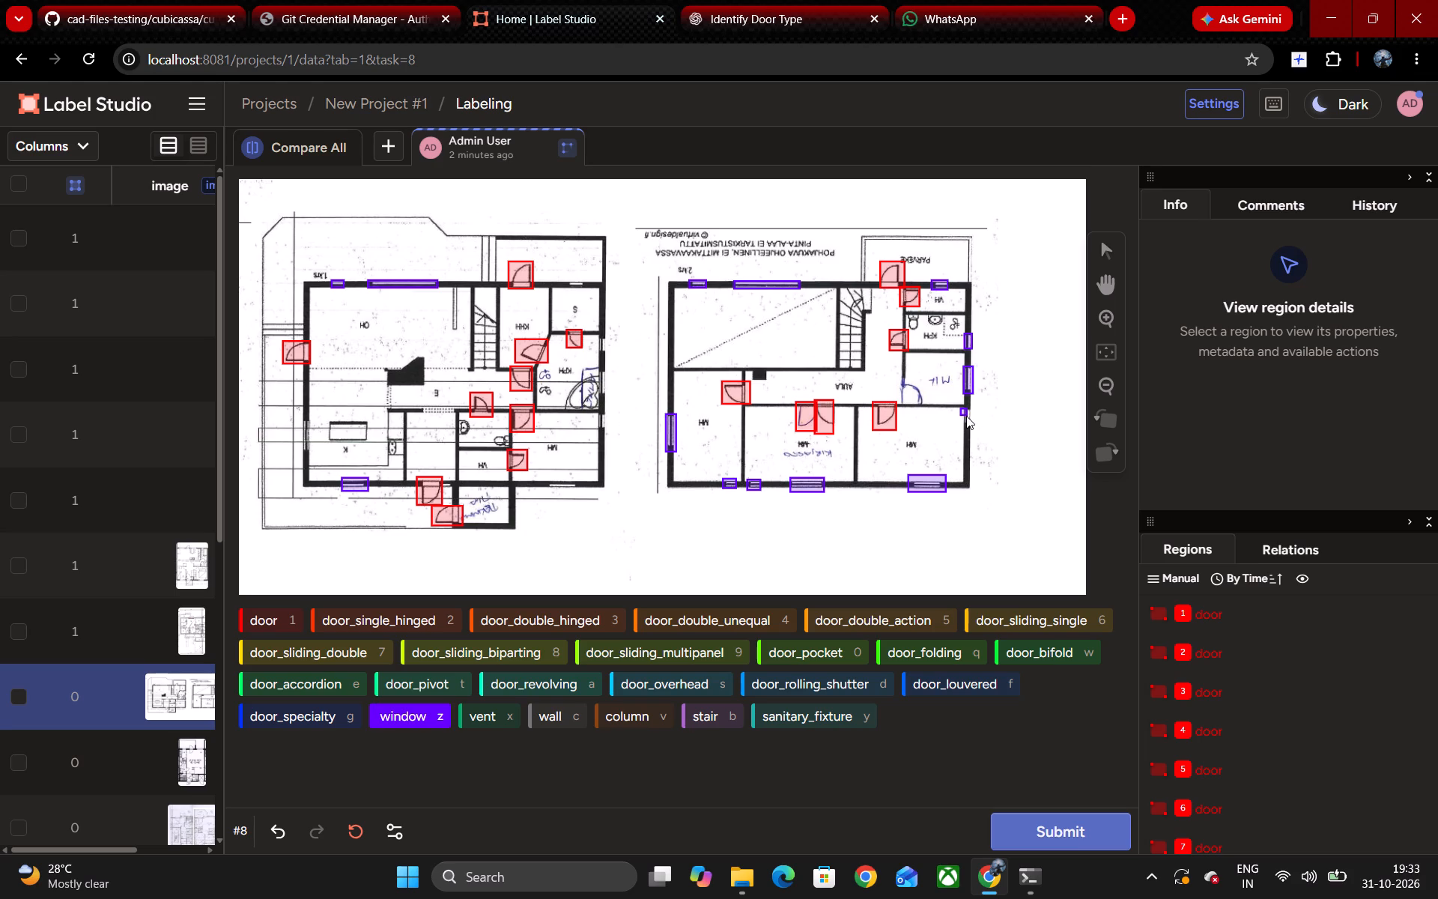
pyautogui.moveTo(966, 416); pyautogui.dragTo(973, 425)
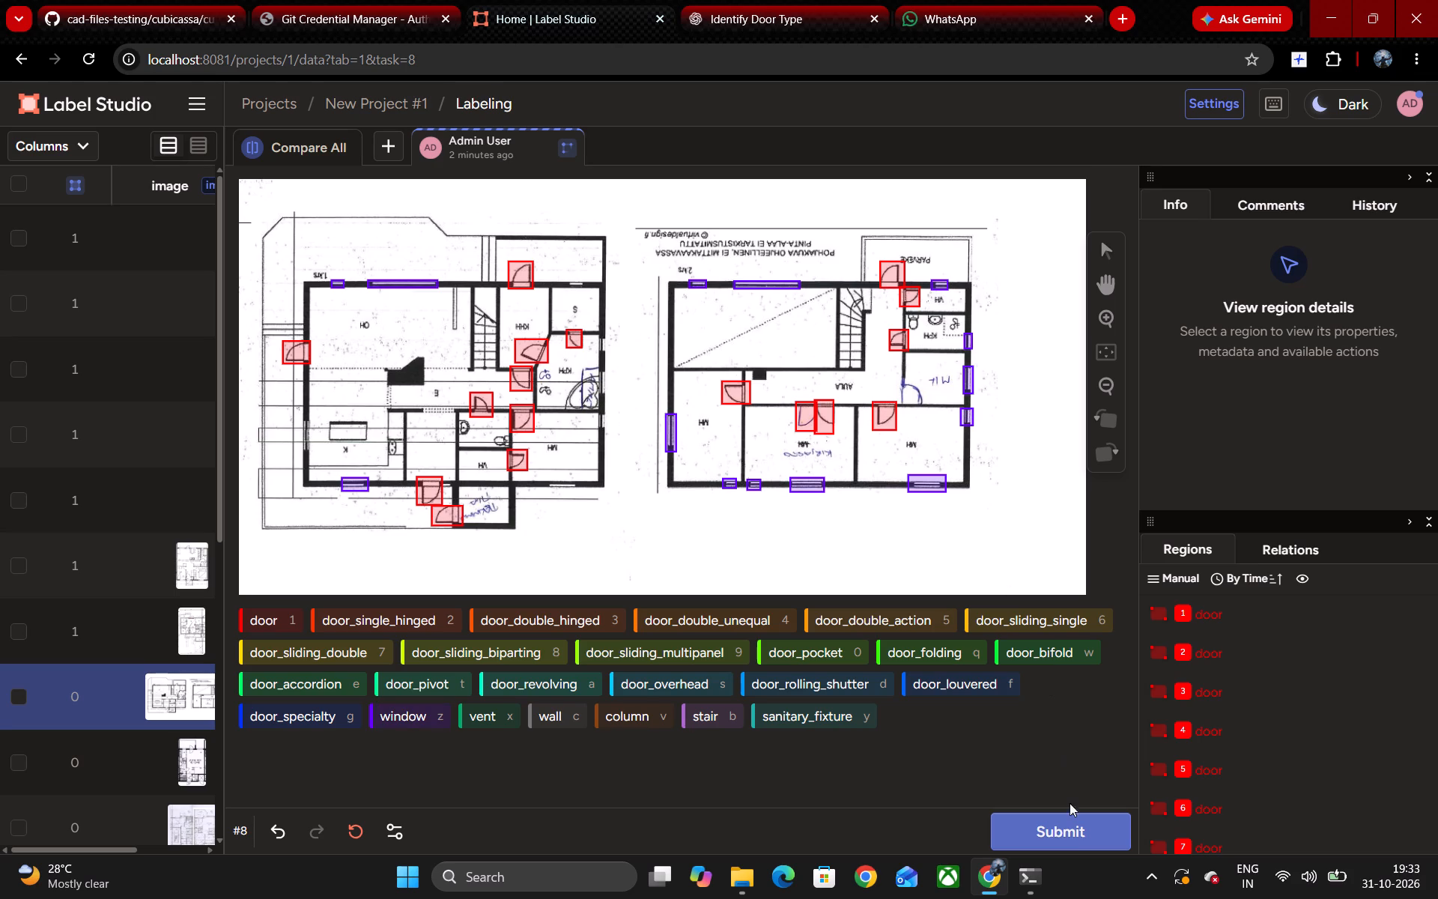
# Submit task 8's annotation and open task 9.
pyautogui.click(1056, 824)
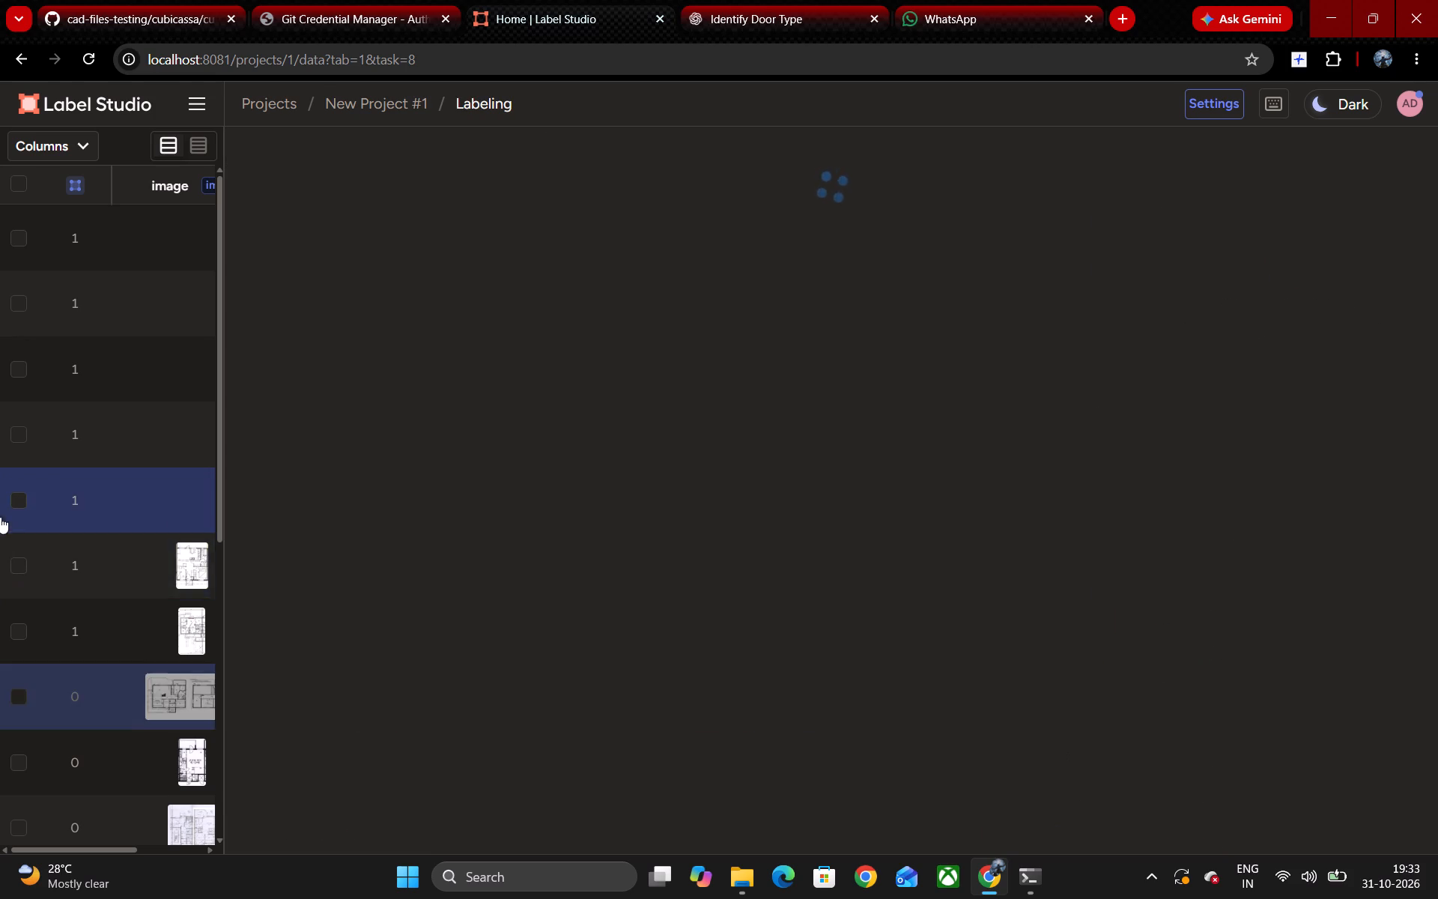
pyautogui.scroll(-4, 46, 565)
pyautogui.scroll(-9, 55, 628)
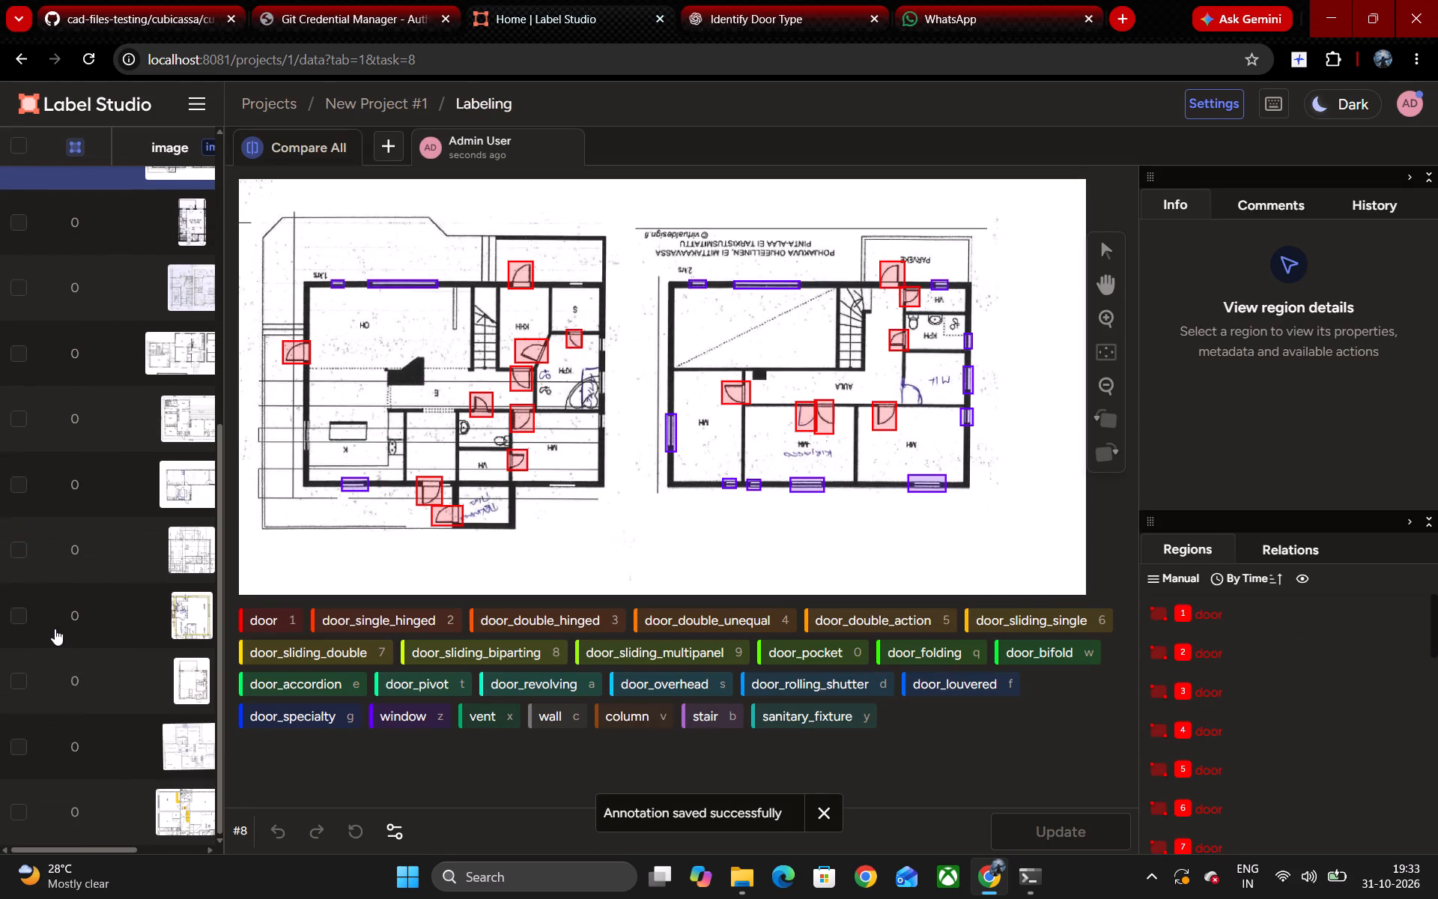
pyautogui.click(106, 221)
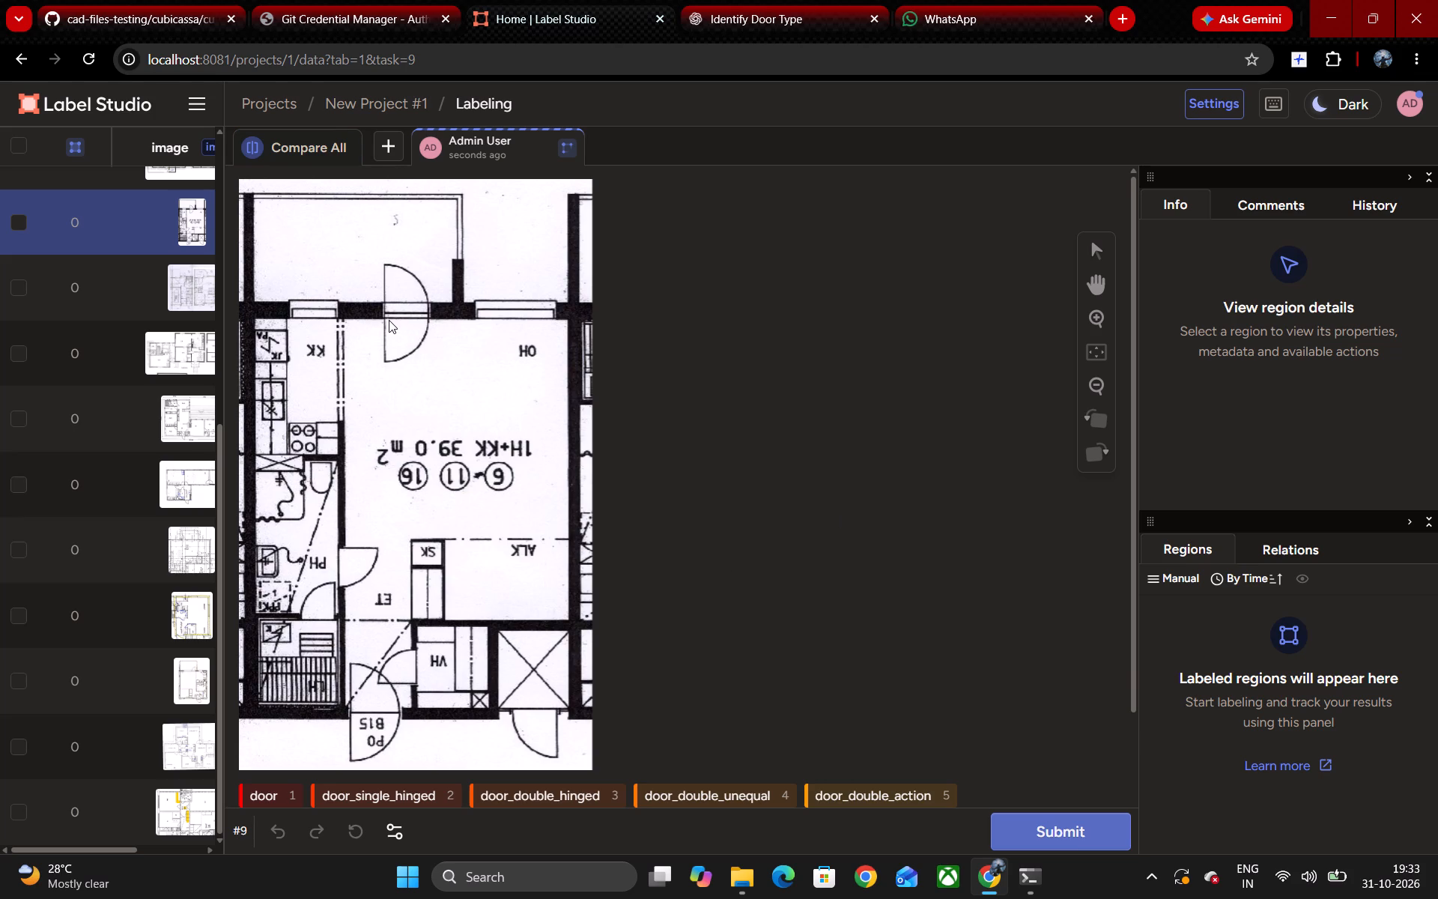
# Box the double-swing door in the exterior wall between the KK and OH windows with the label door_double_hinged.
pyautogui.moveTo(631, 318); pyautogui.dragTo(615, 330, button='middle')
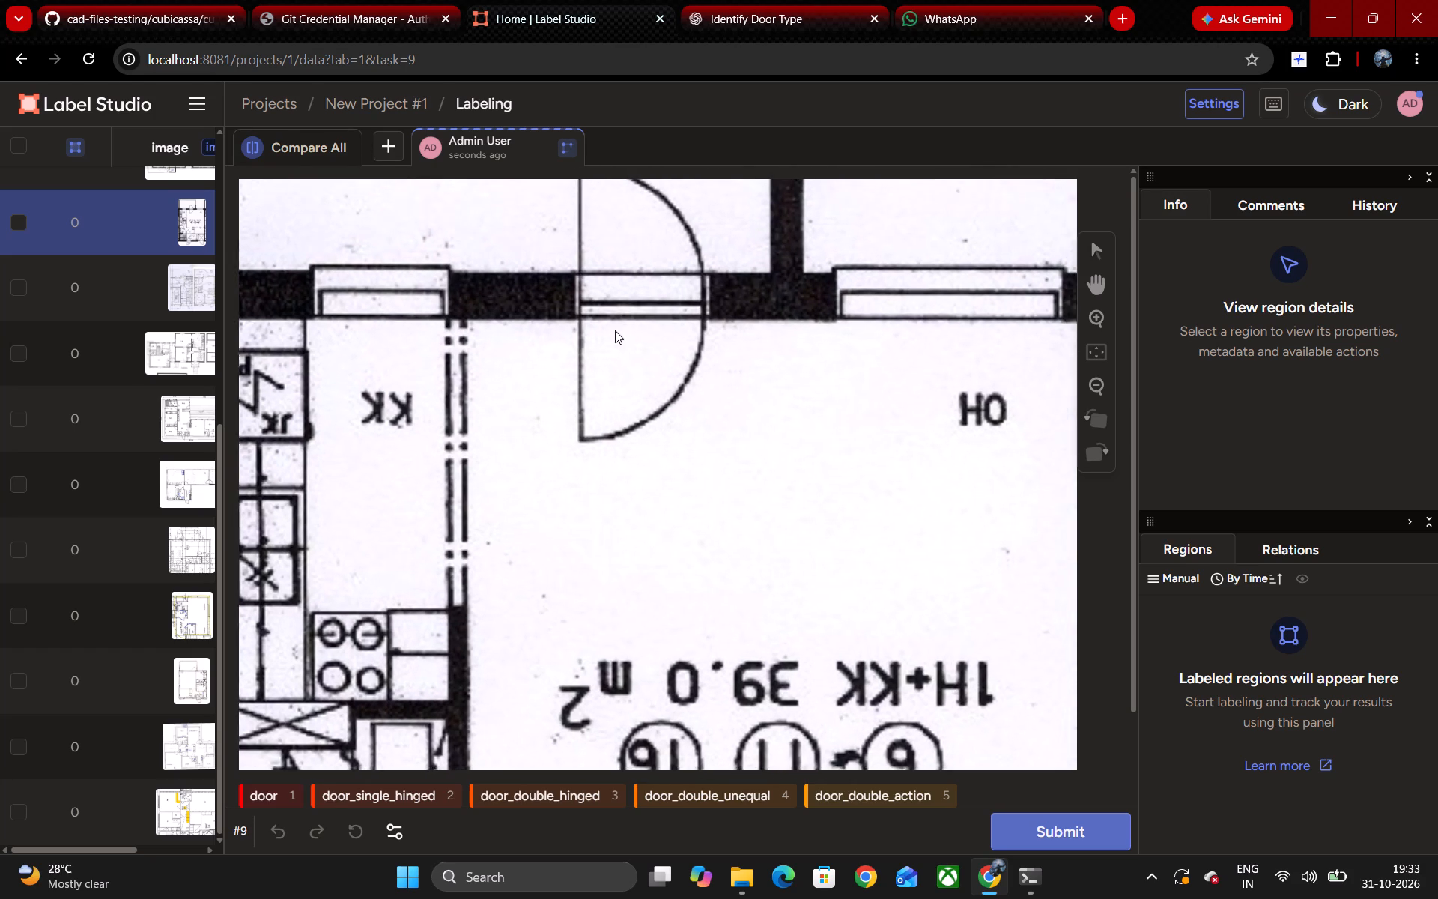
pyautogui.moveTo(615, 330); pyautogui.dragTo(520, 375, button='middle')
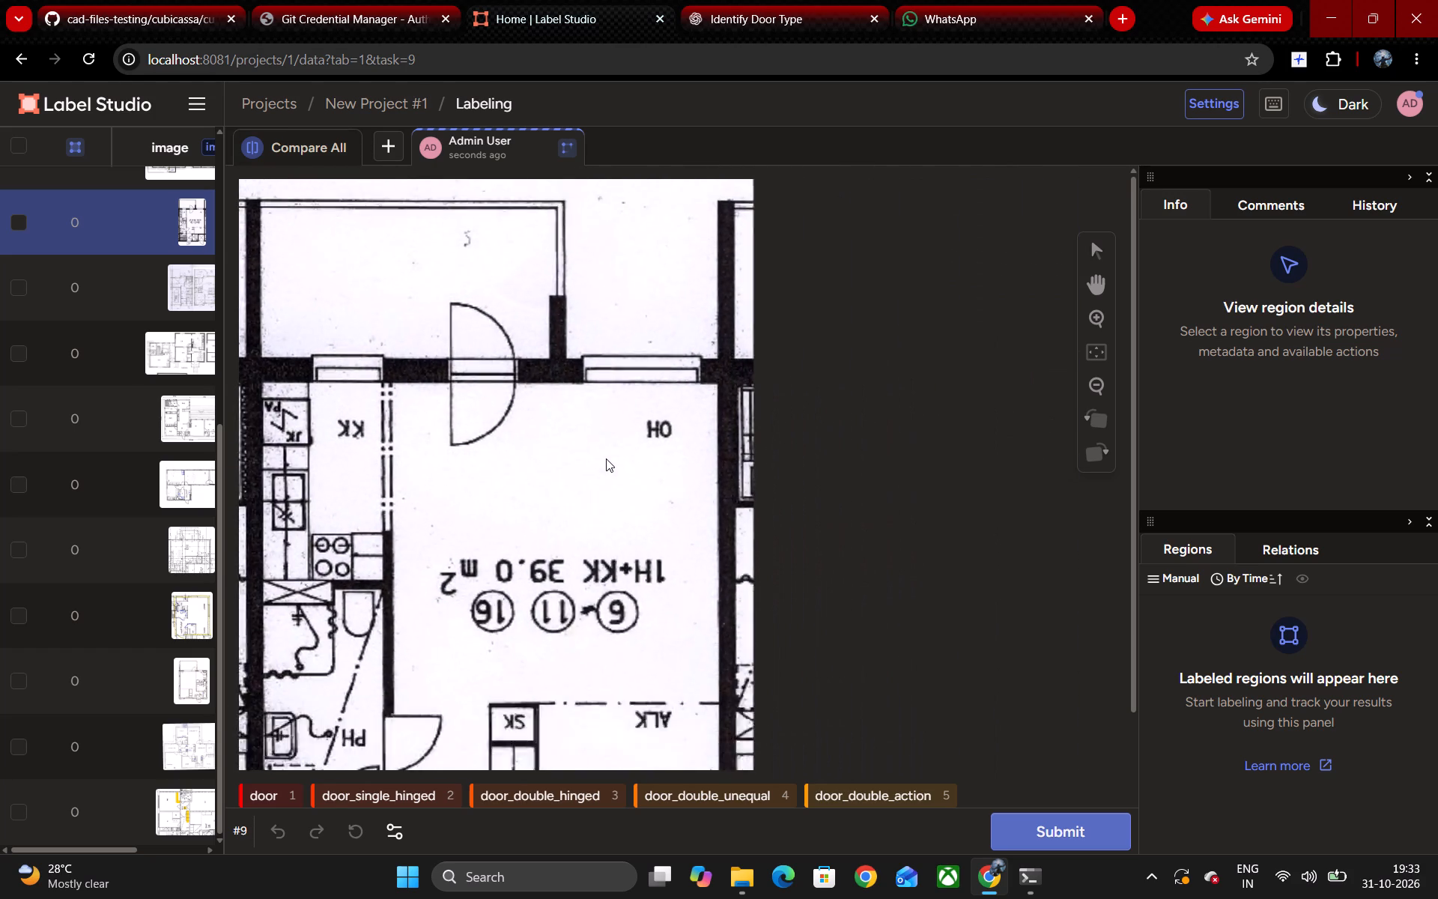
pyautogui.press('2')
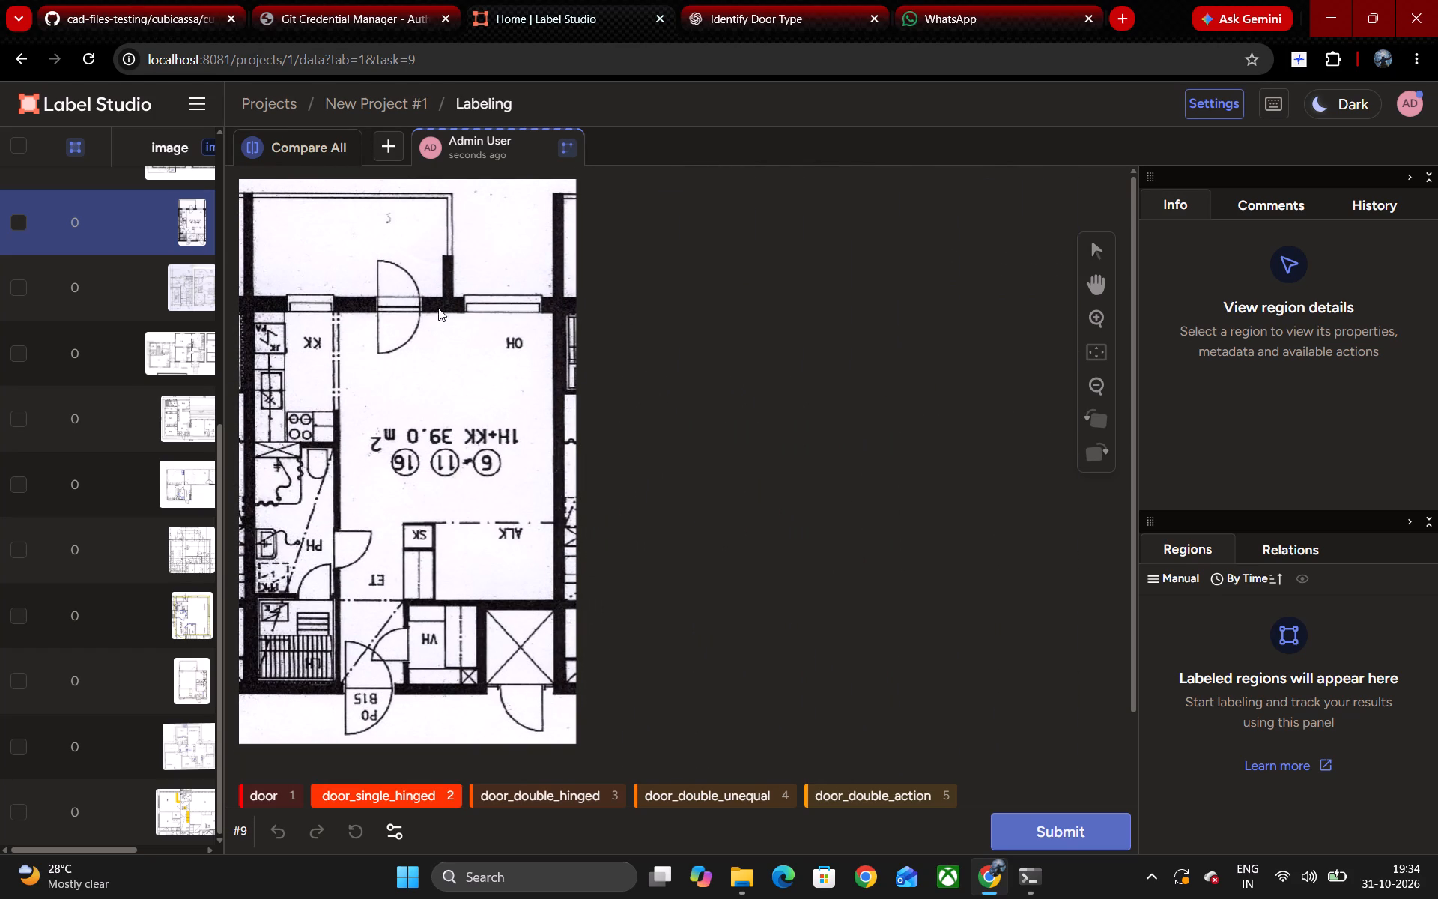
pyautogui.press('3')
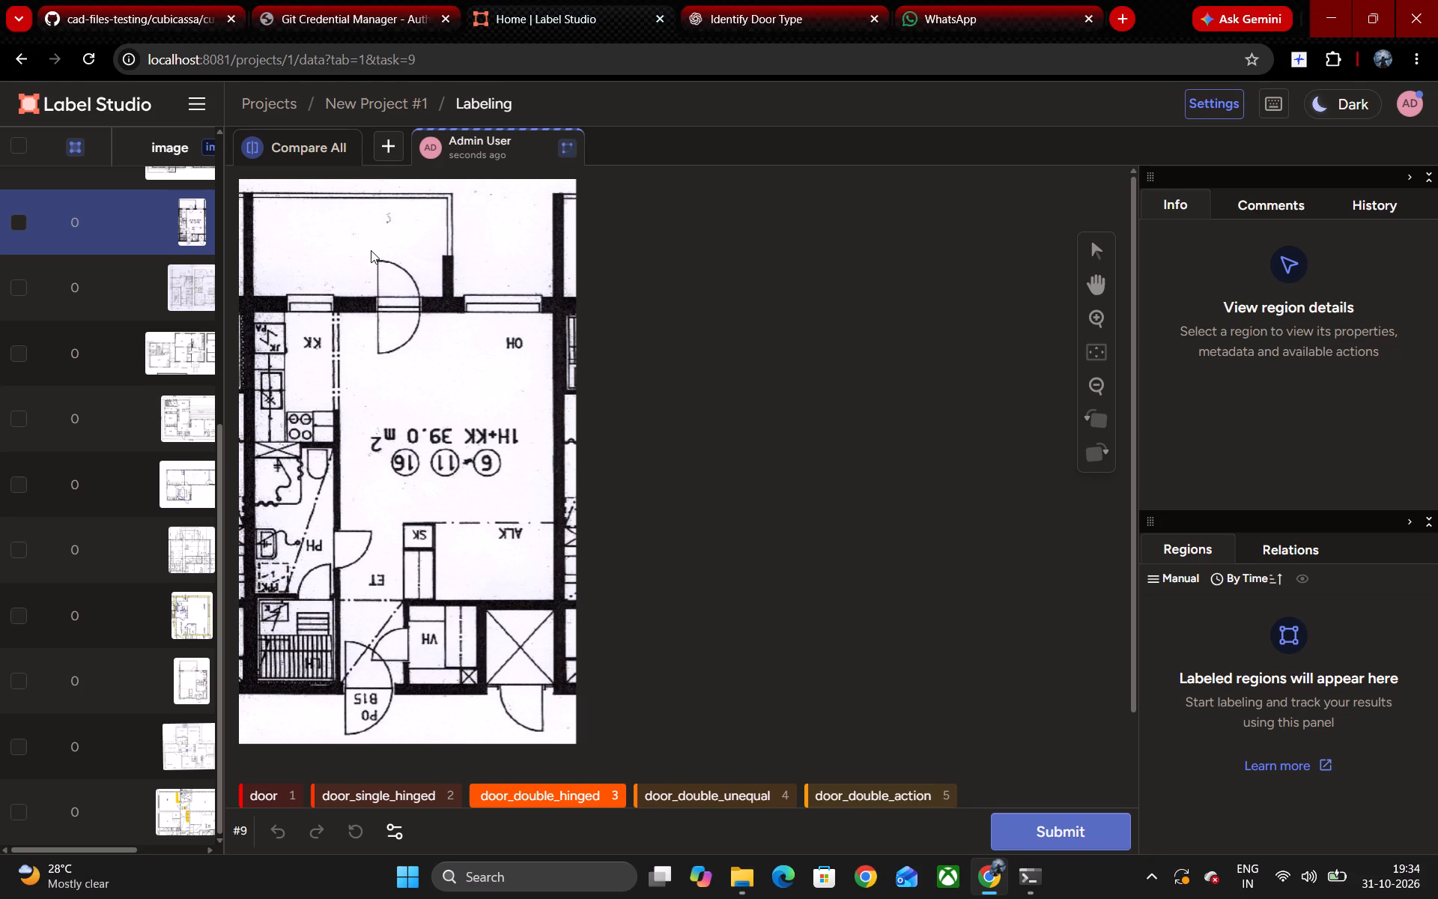
pyautogui.moveTo(368, 252); pyautogui.dragTo(427, 361)
# Box the door between PH and ET and the door between PH and the sauna (LH) with the label door.
pyautogui.press('1')
pyautogui.moveTo(329, 525); pyautogui.dragTo(354, 558)
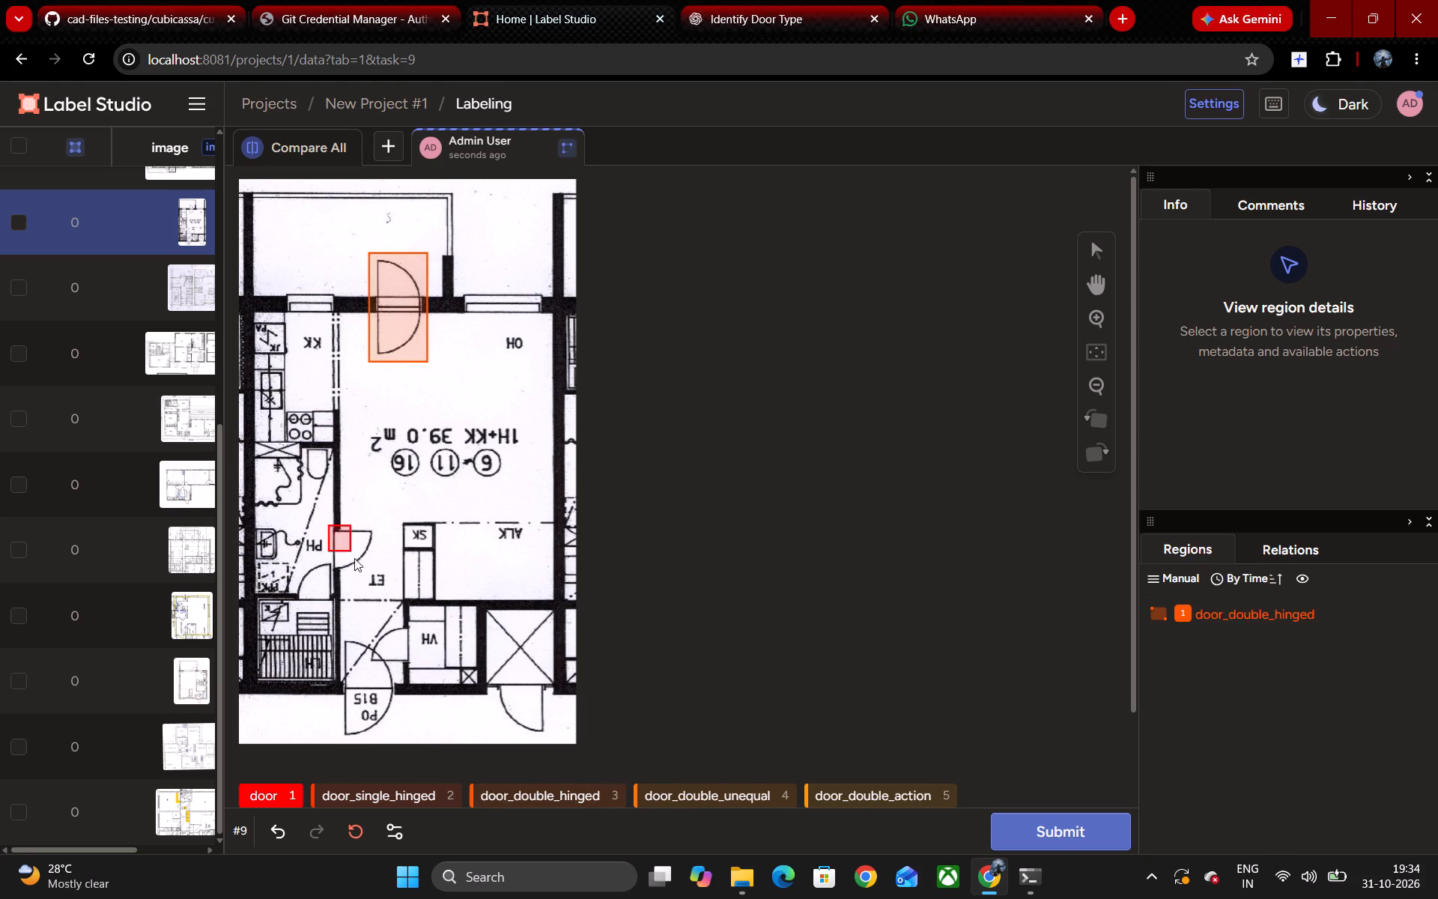
pyautogui.moveTo(354, 558); pyautogui.dragTo(373, 569)
pyautogui.press('1')
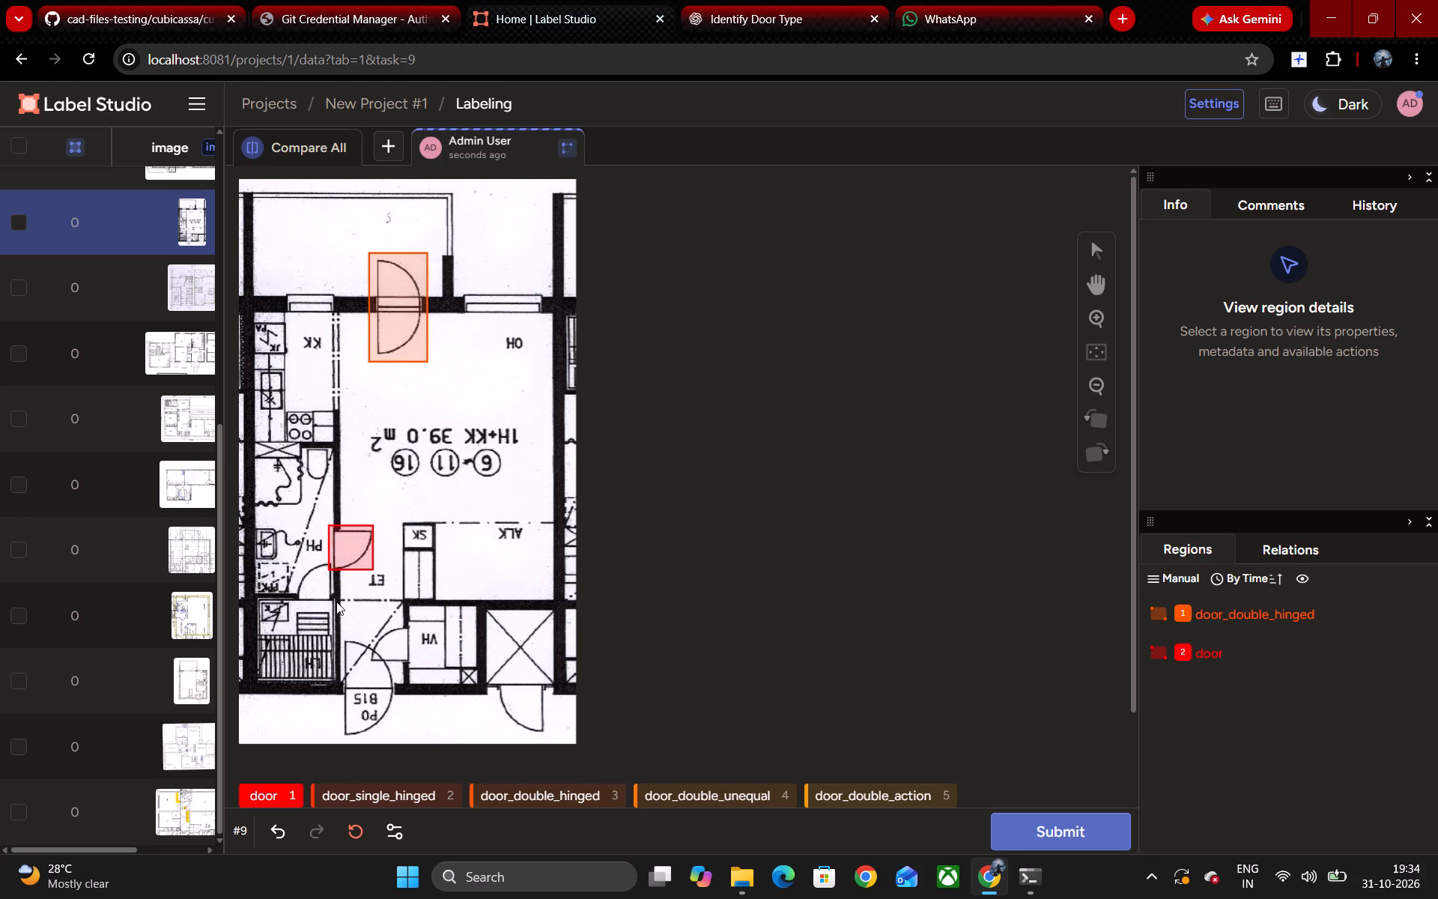
pyautogui.moveTo(336, 600); pyautogui.dragTo(294, 558)
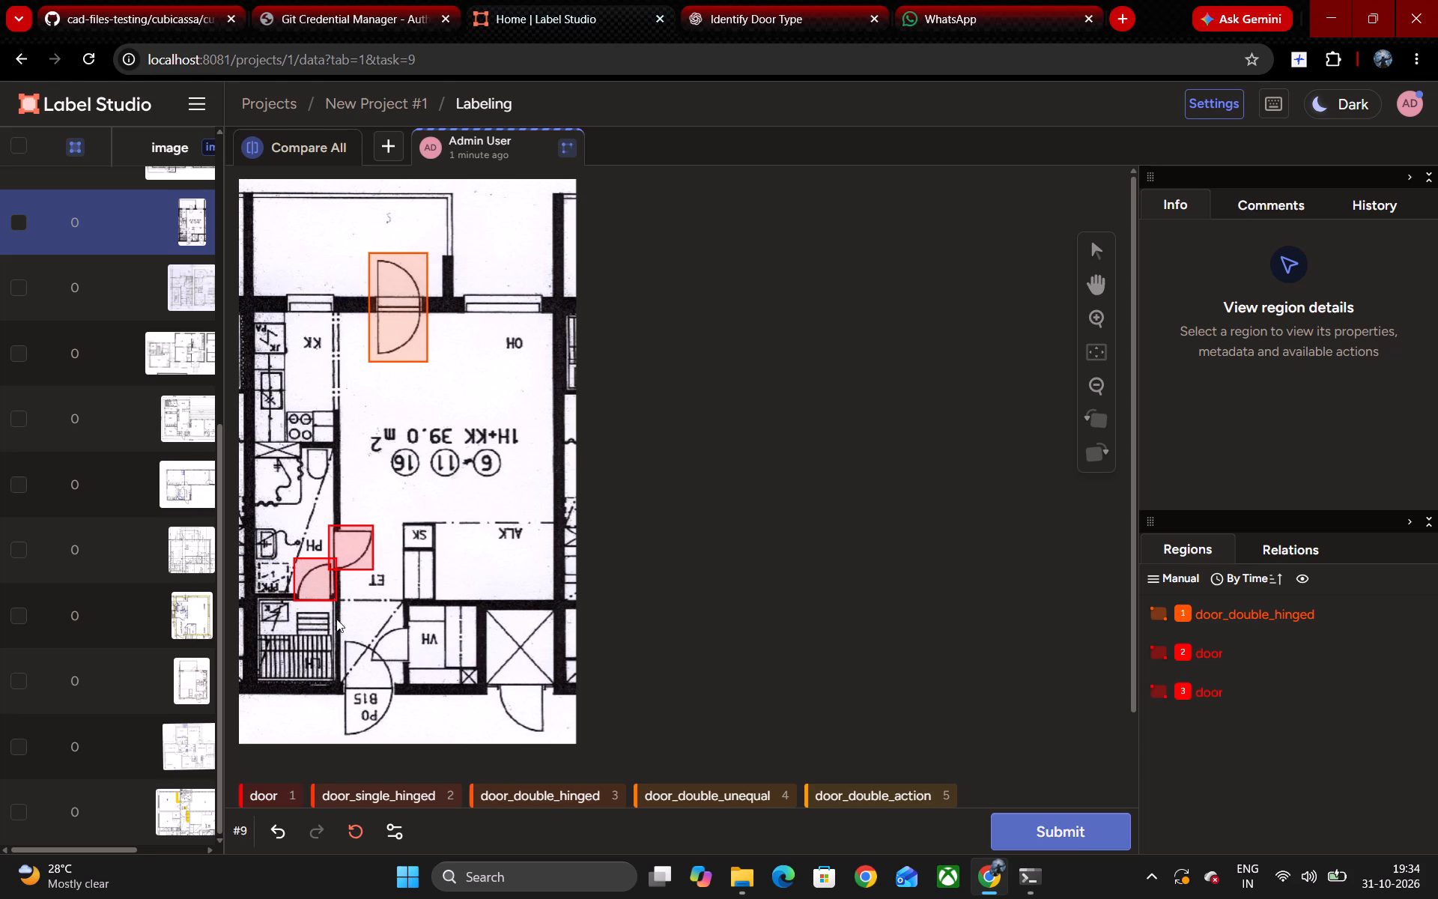
# Box the double-swing entrance door marked PO B15 with the label door_double_hinged.
pyautogui.press('1')
pyautogui.press('3')
pyautogui.write('43')
pyautogui.moveTo(340, 638); pyautogui.dragTo(346, 644)
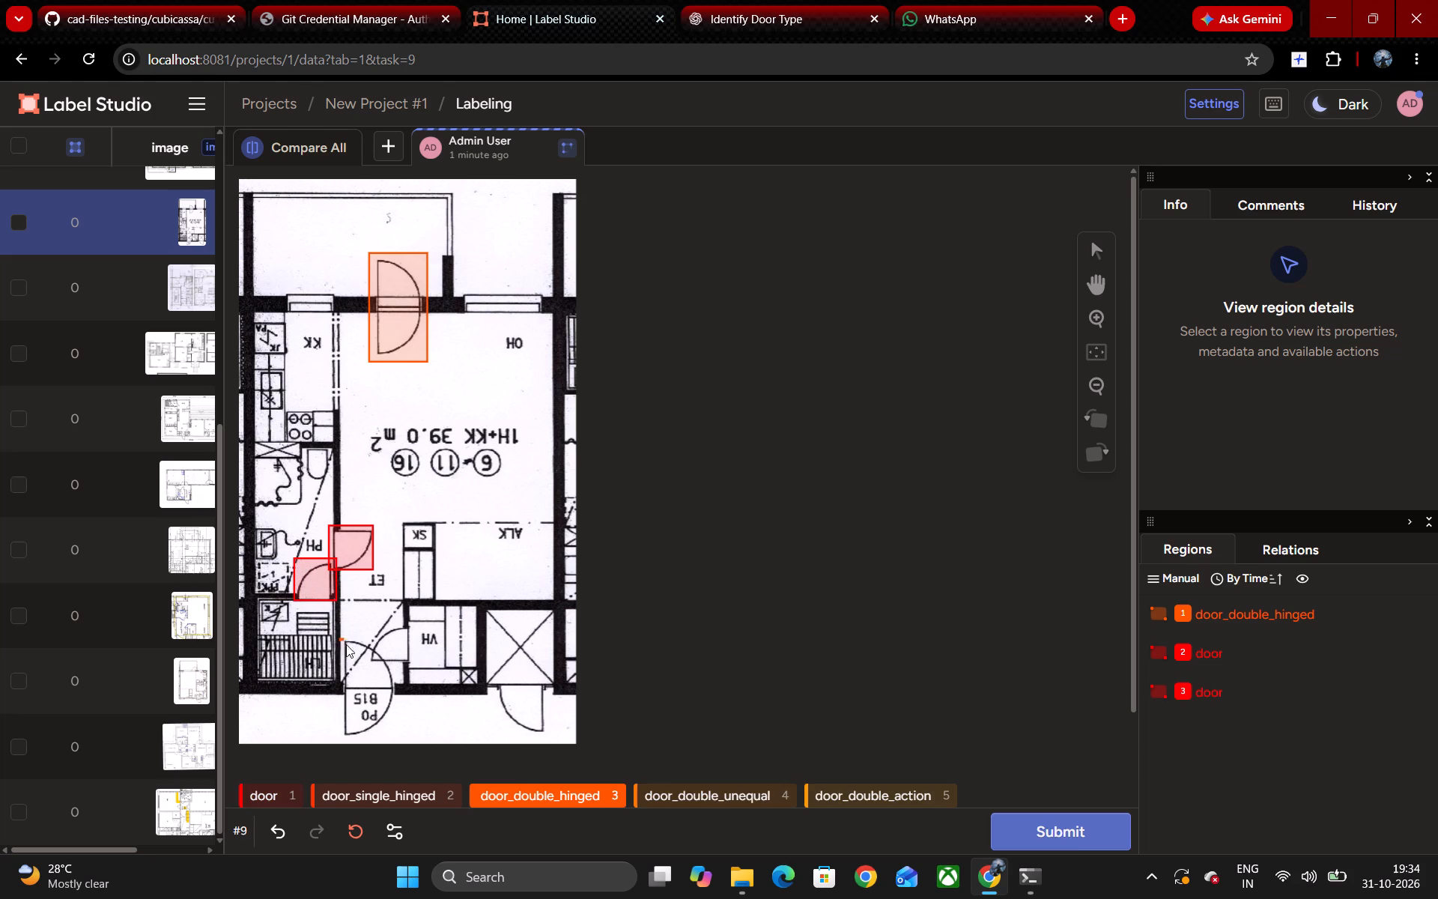
pyautogui.moveTo(346, 644); pyautogui.dragTo(398, 734)
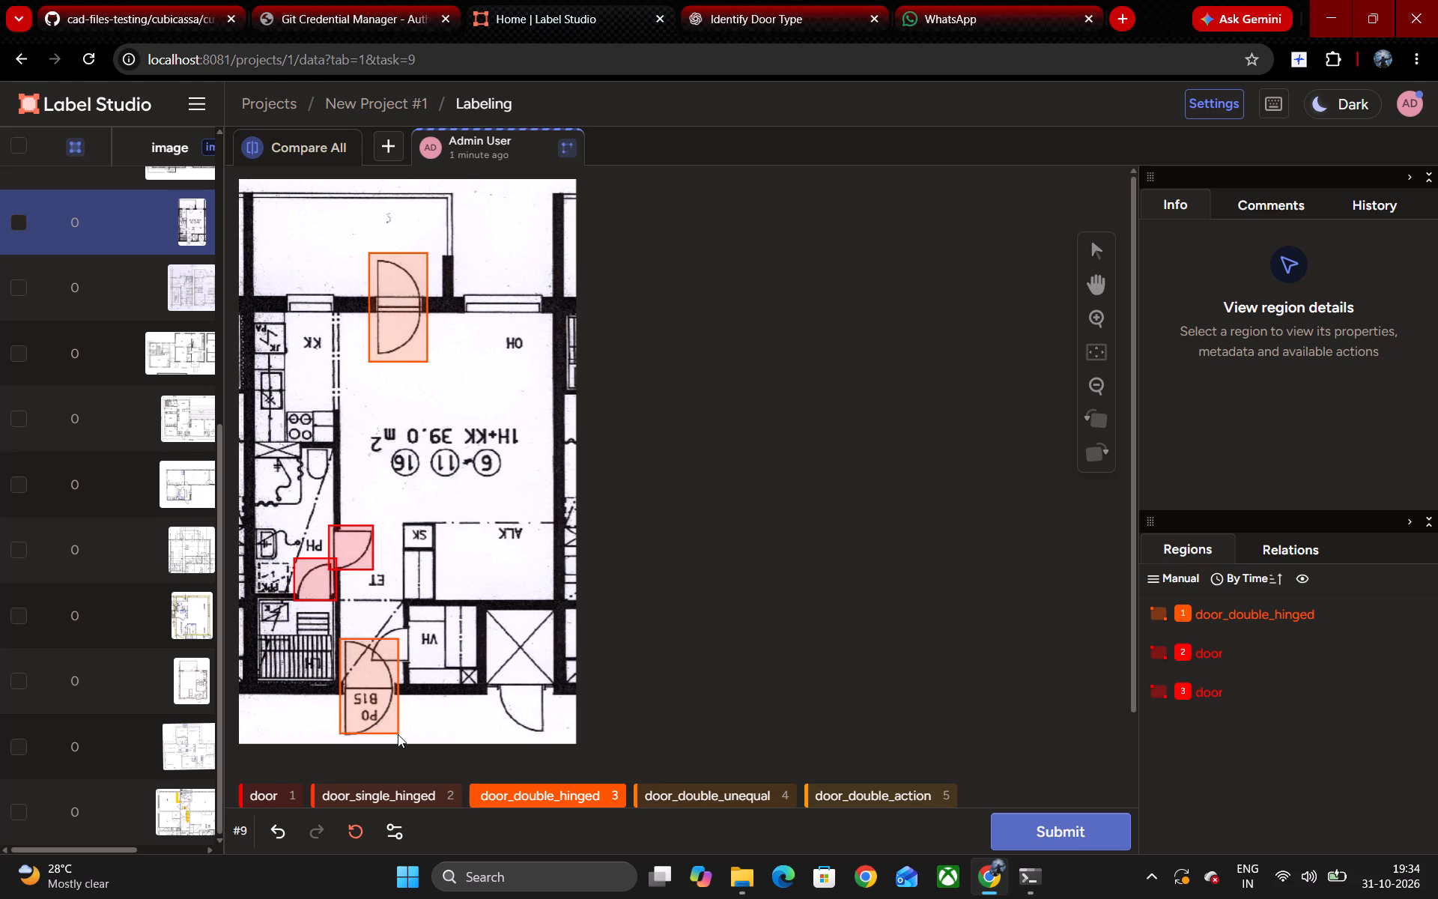
pyautogui.moveTo(398, 734); pyautogui.dragTo(398, 738)
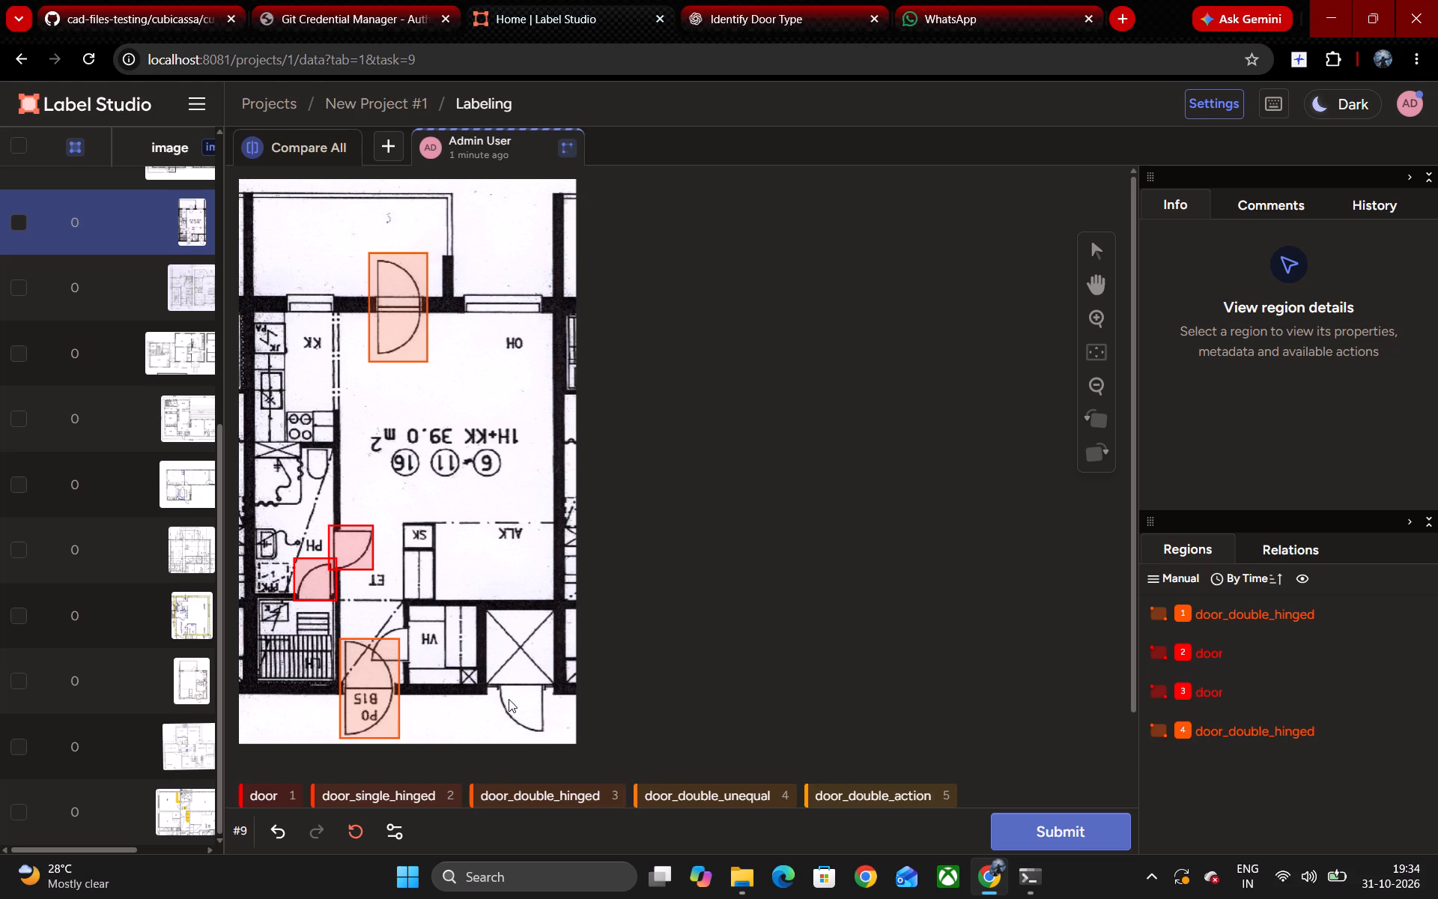
# Box the exterior door of the crossed-out shaft beside VH and the VH door with the label door.
pyautogui.press('1')
pyautogui.moveTo(486, 676); pyautogui.dragTo(538, 735)
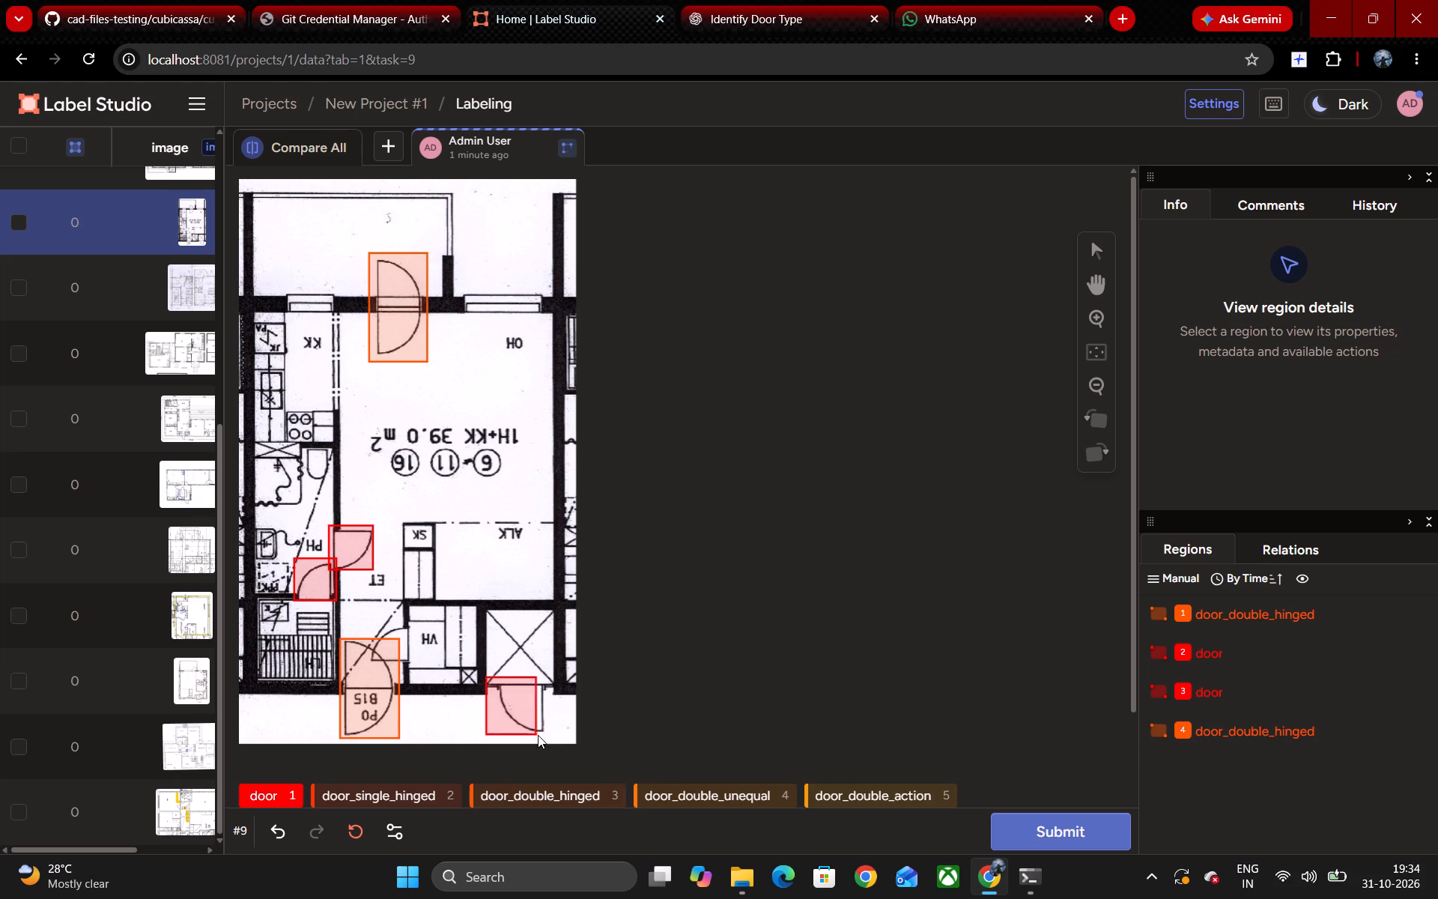
pyautogui.moveTo(538, 735); pyautogui.dragTo(548, 740)
pyautogui.press('1')
pyautogui.moveTo(412, 665); pyautogui.dragTo(410, 665)
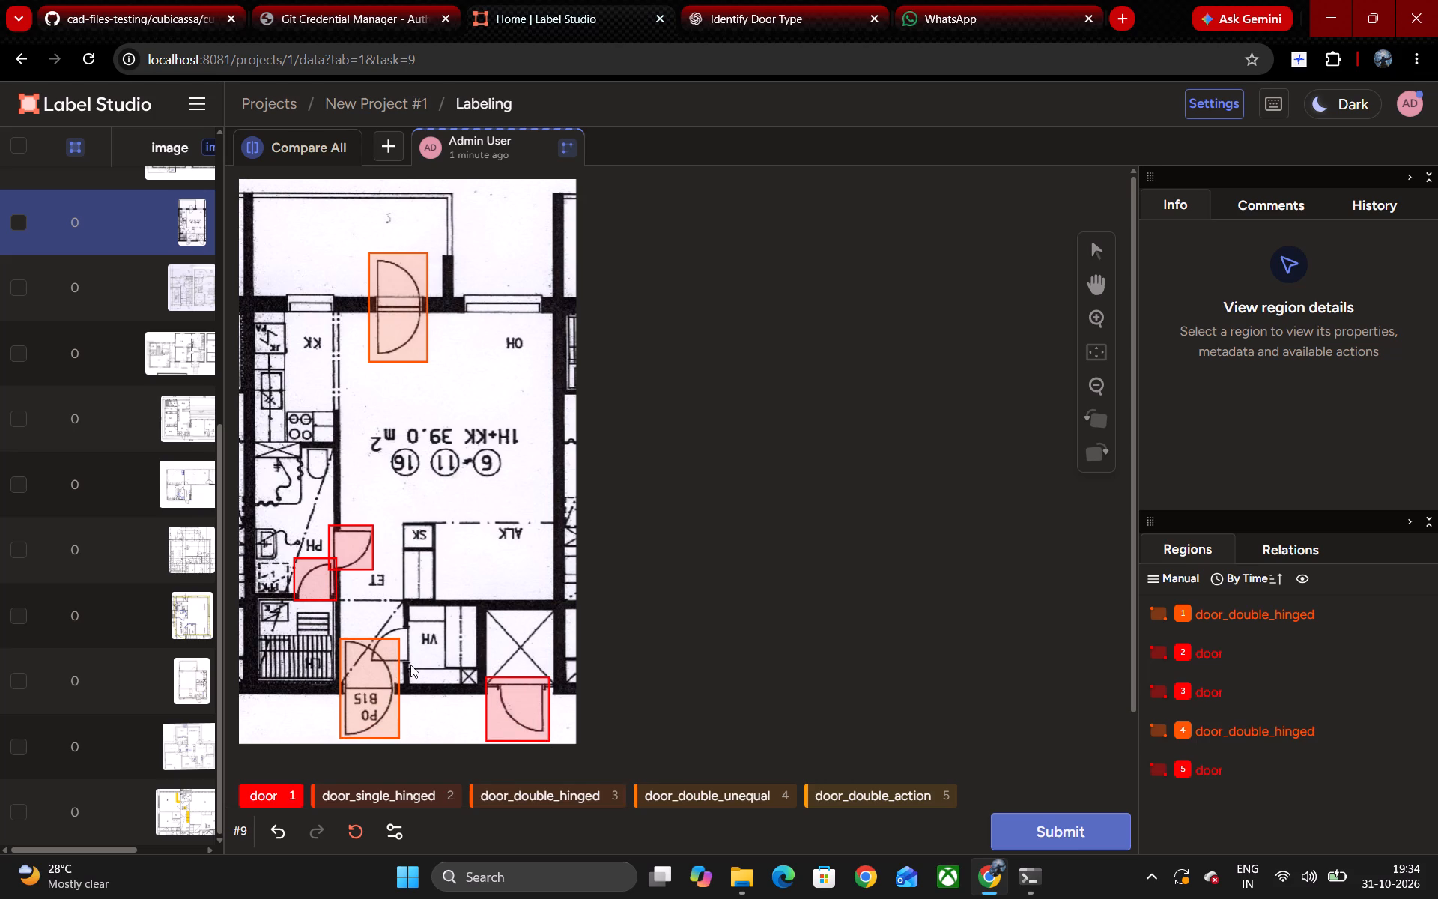
pyautogui.moveTo(410, 665); pyautogui.dragTo(372, 623)
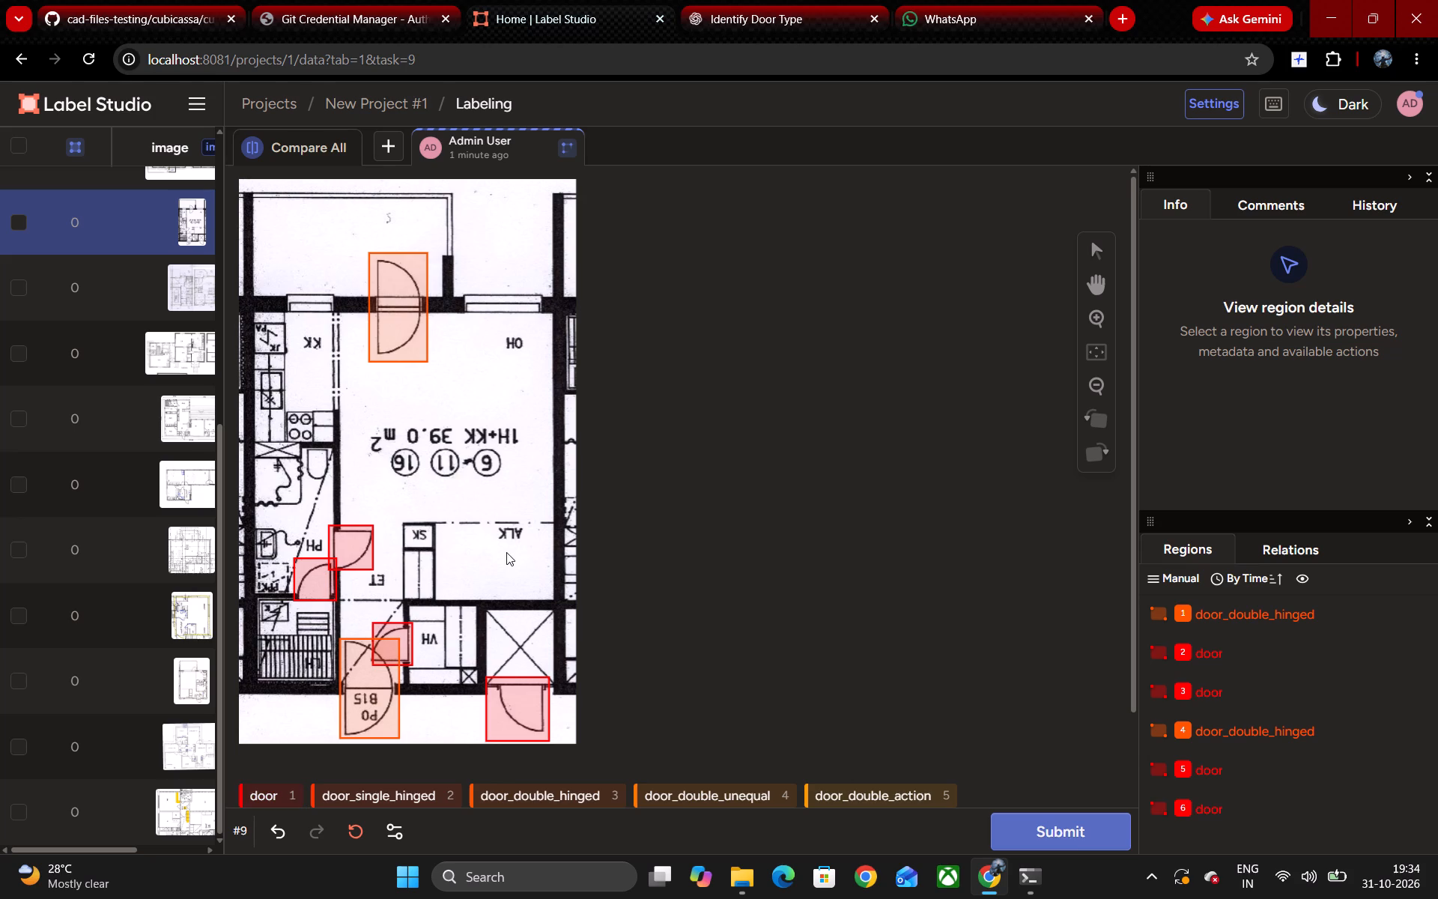
# Box the KK window and the OH window in the exterior wall with the label window.
pyautogui.moveTo(512, 542); pyautogui.dragTo(419, 529, button='middle')
pyautogui.press('z')
pyautogui.moveTo(282, 286); pyautogui.dragTo(312, 320)
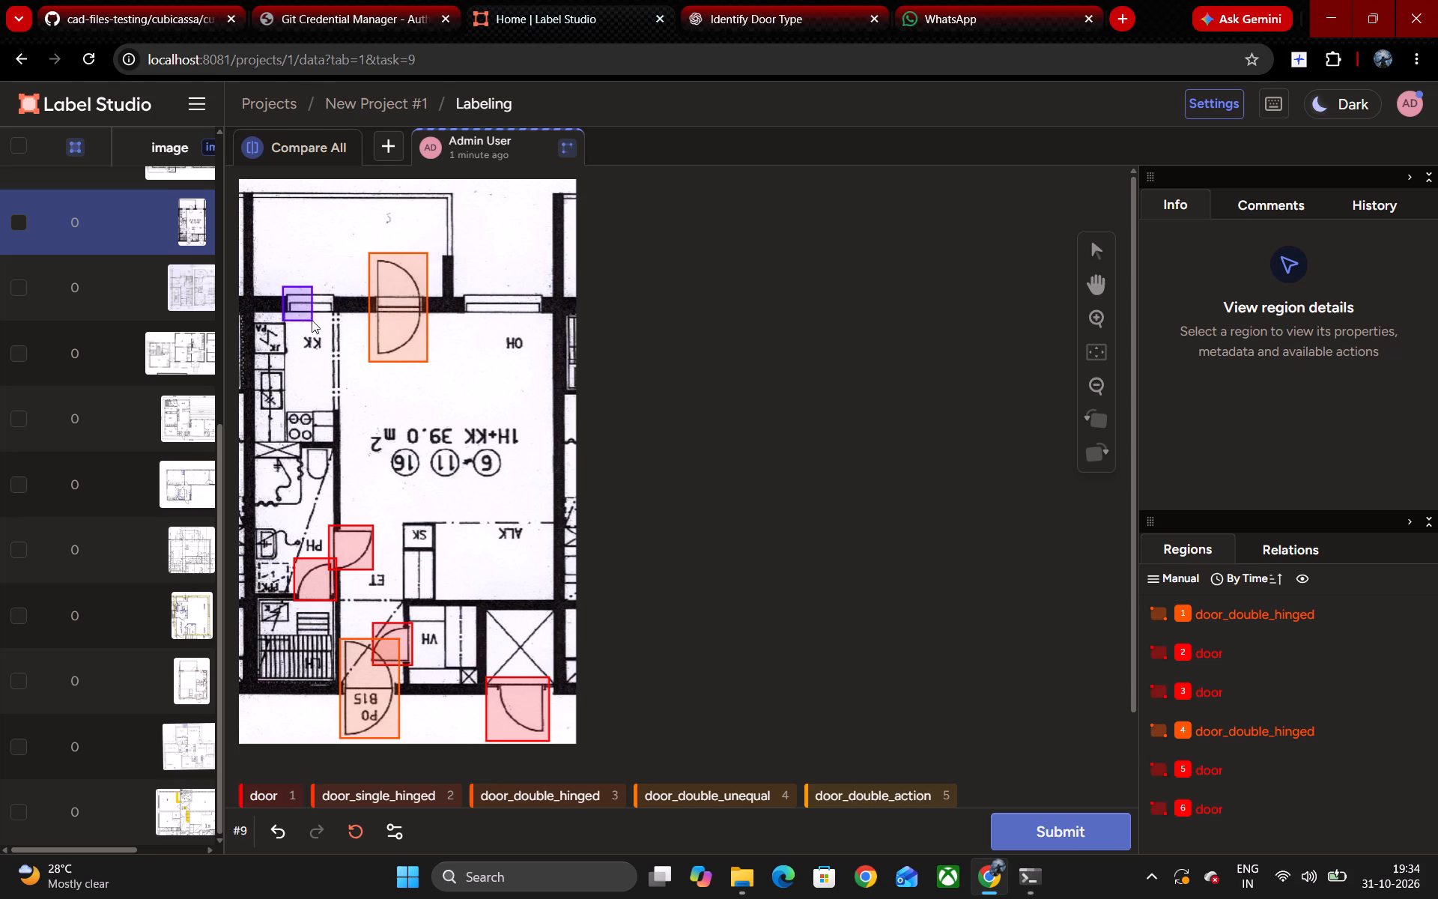
pyautogui.moveTo(312, 320); pyautogui.dragTo(336, 318)
pyautogui.press('z')
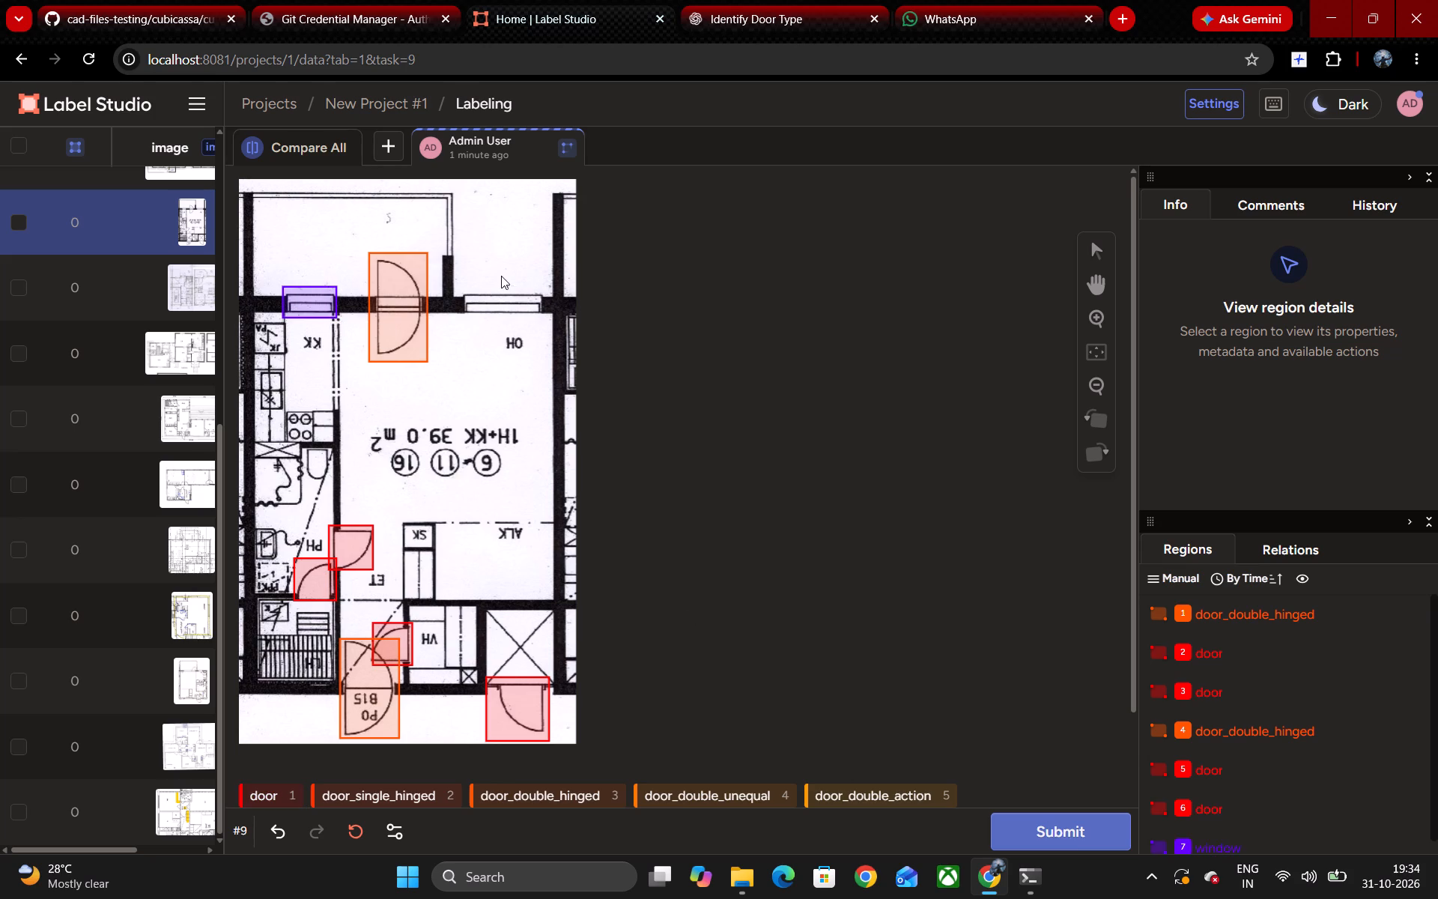
pyautogui.moveTo(460, 291); pyautogui.dragTo(493, 311)
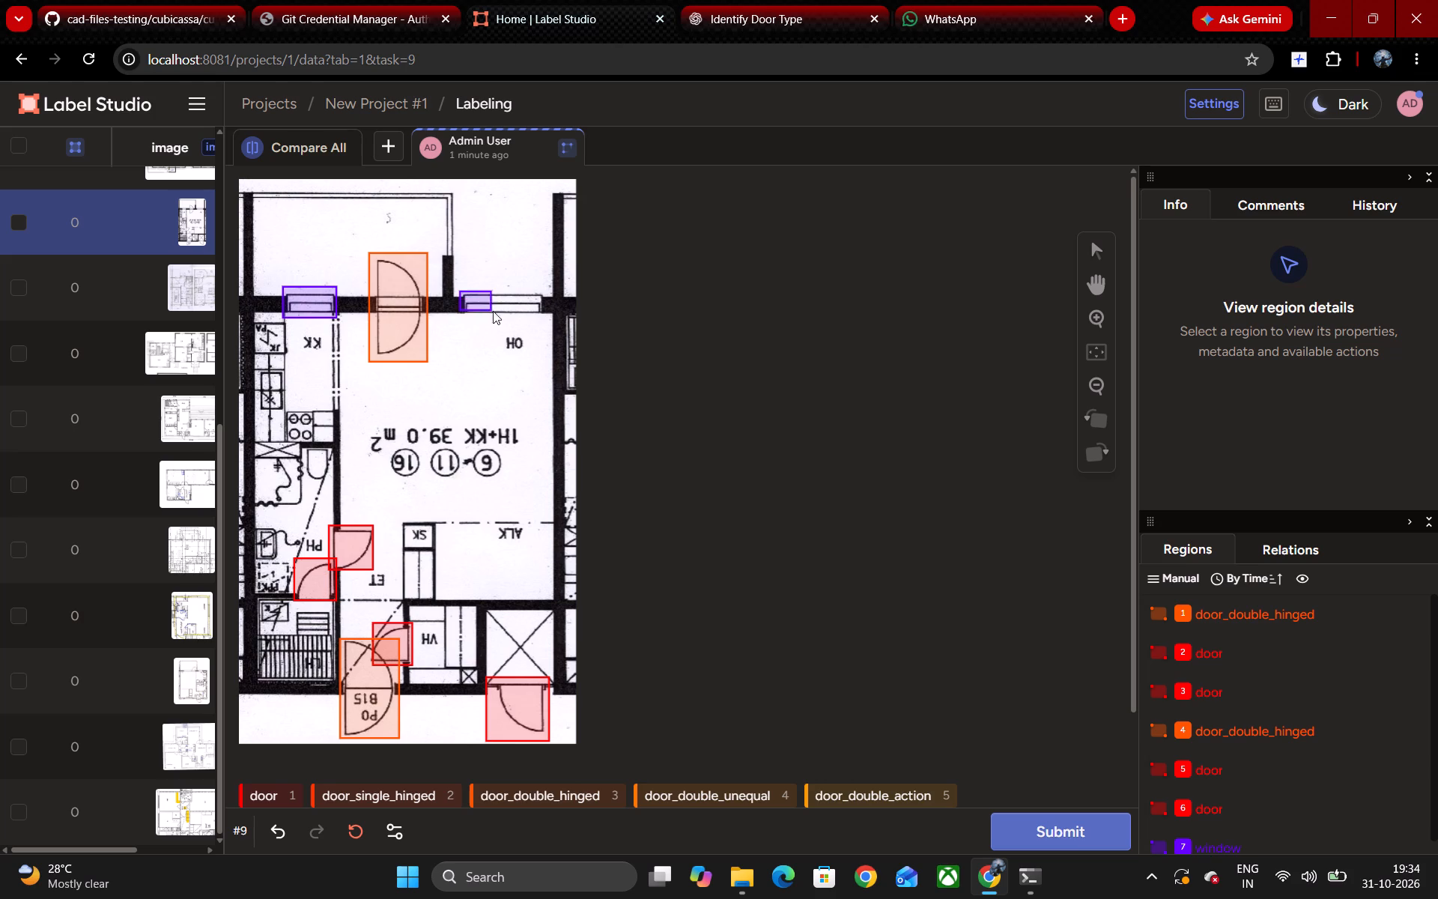
pyautogui.moveTo(493, 311); pyautogui.dragTo(544, 316)
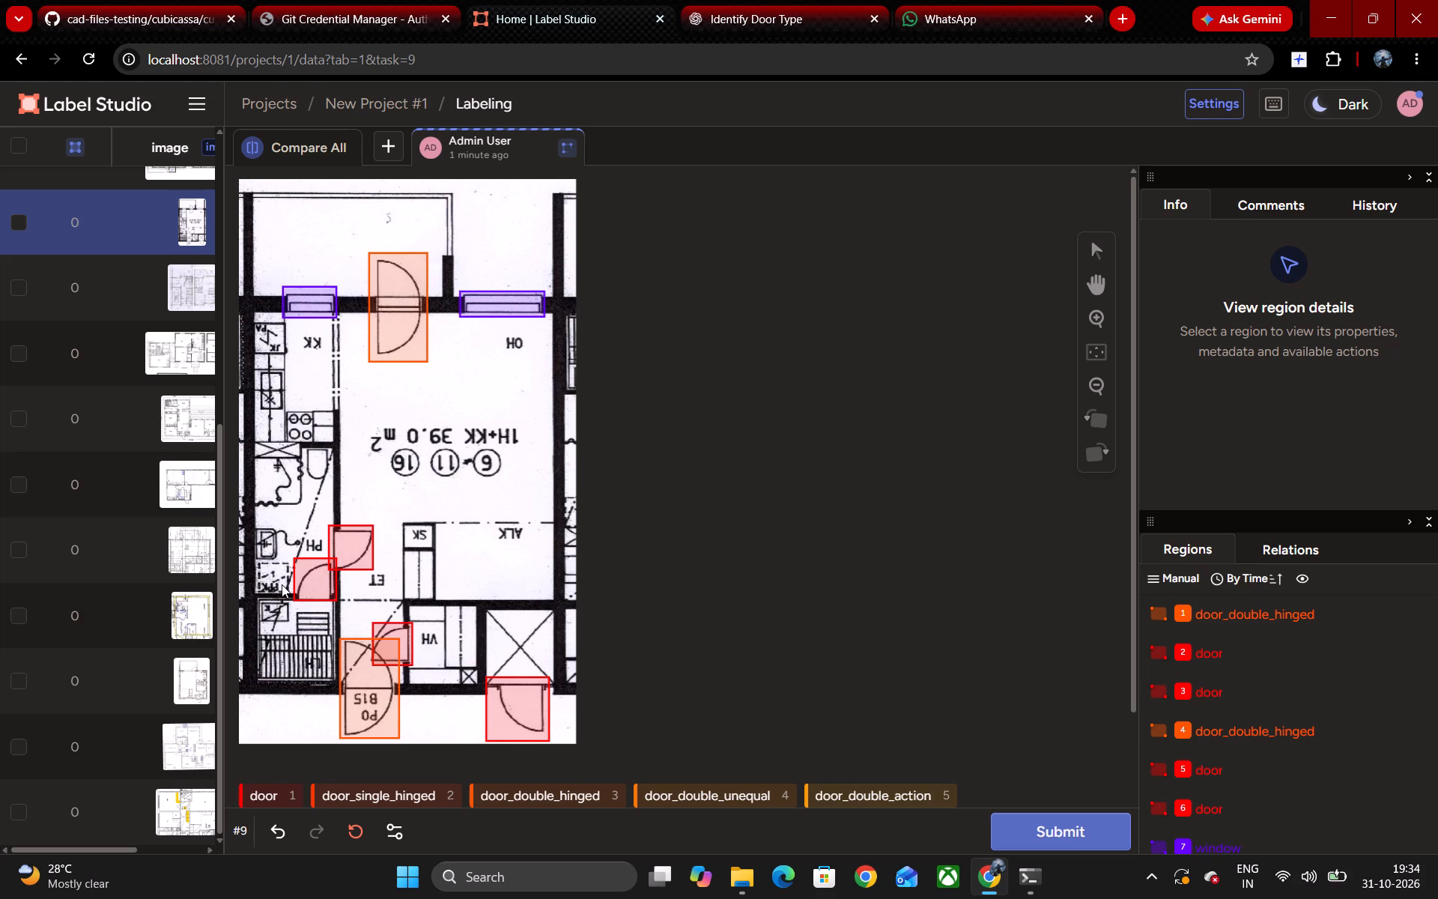
# Submit task 9's annotation and open task 10.
pyautogui.click(1061, 832)
pyautogui.click(89, 297)
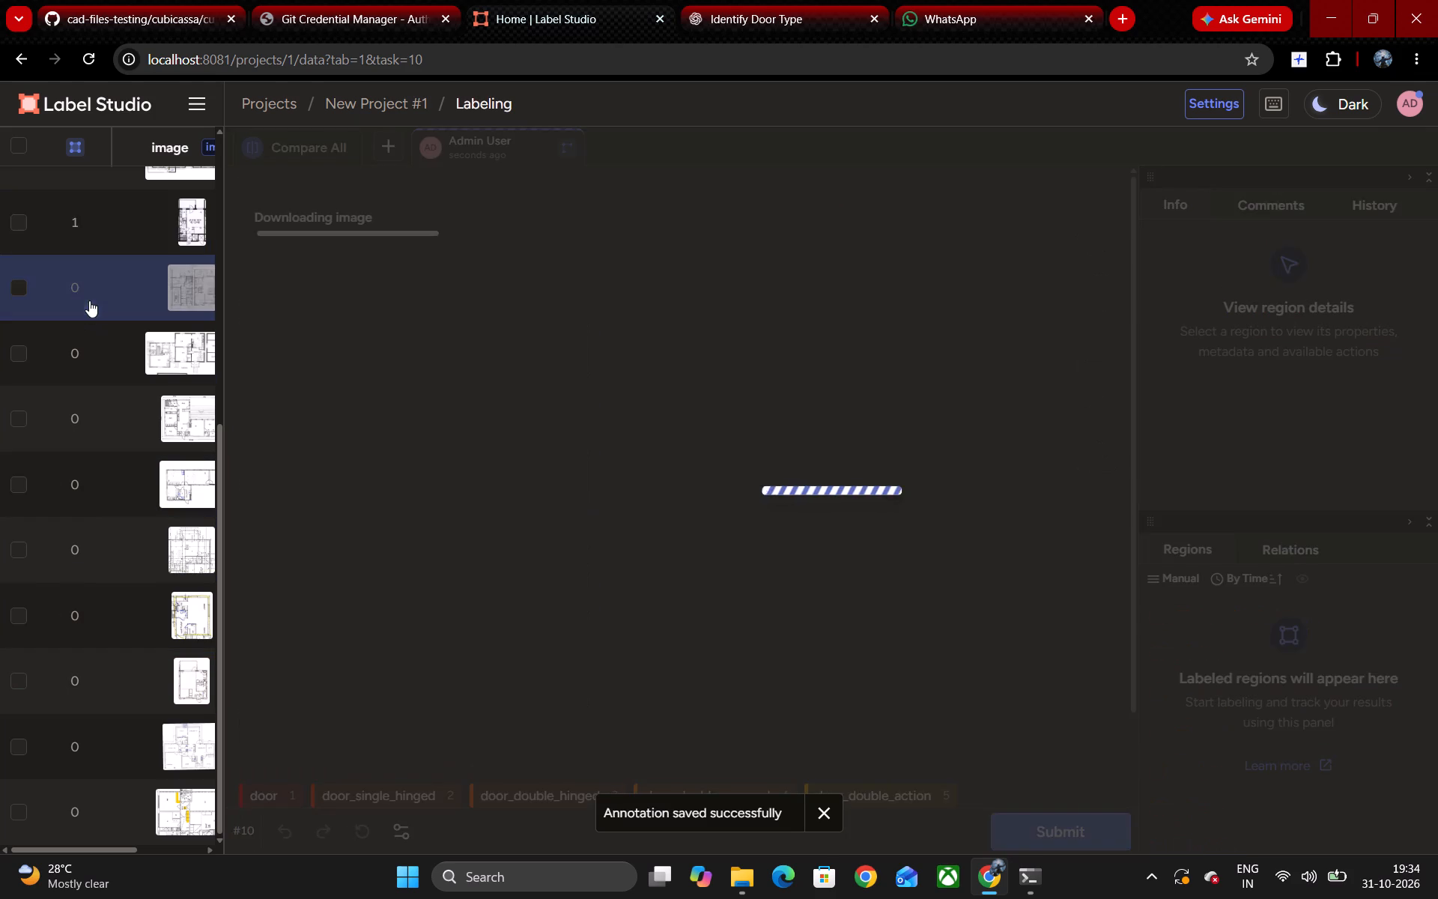
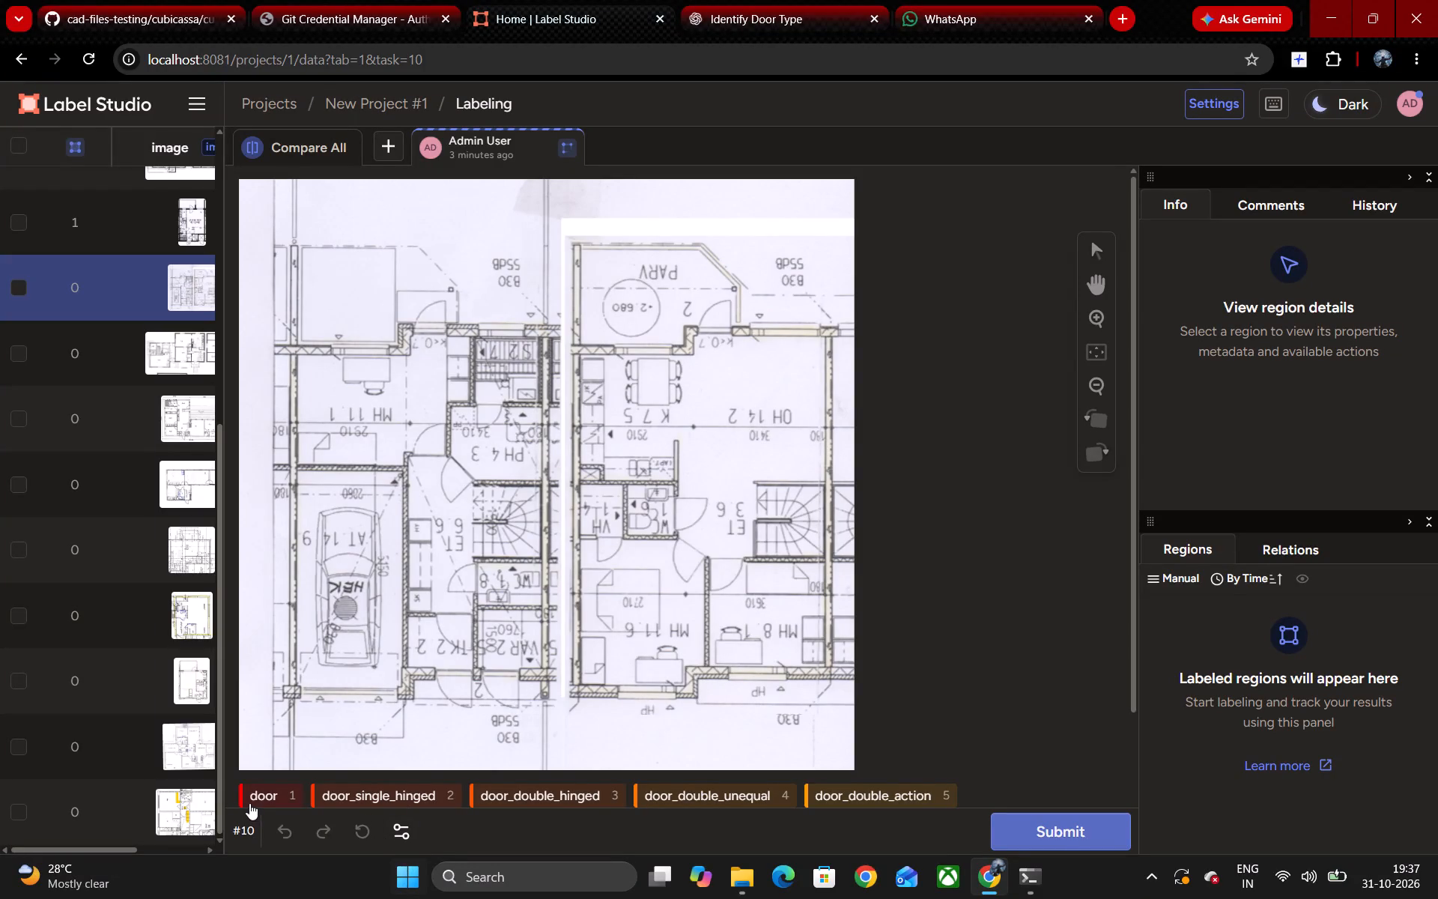
# Box the garage plan's exterior door beside MH 11.1 and the small door inside PH 4 with the label door.
pyautogui.press('1')
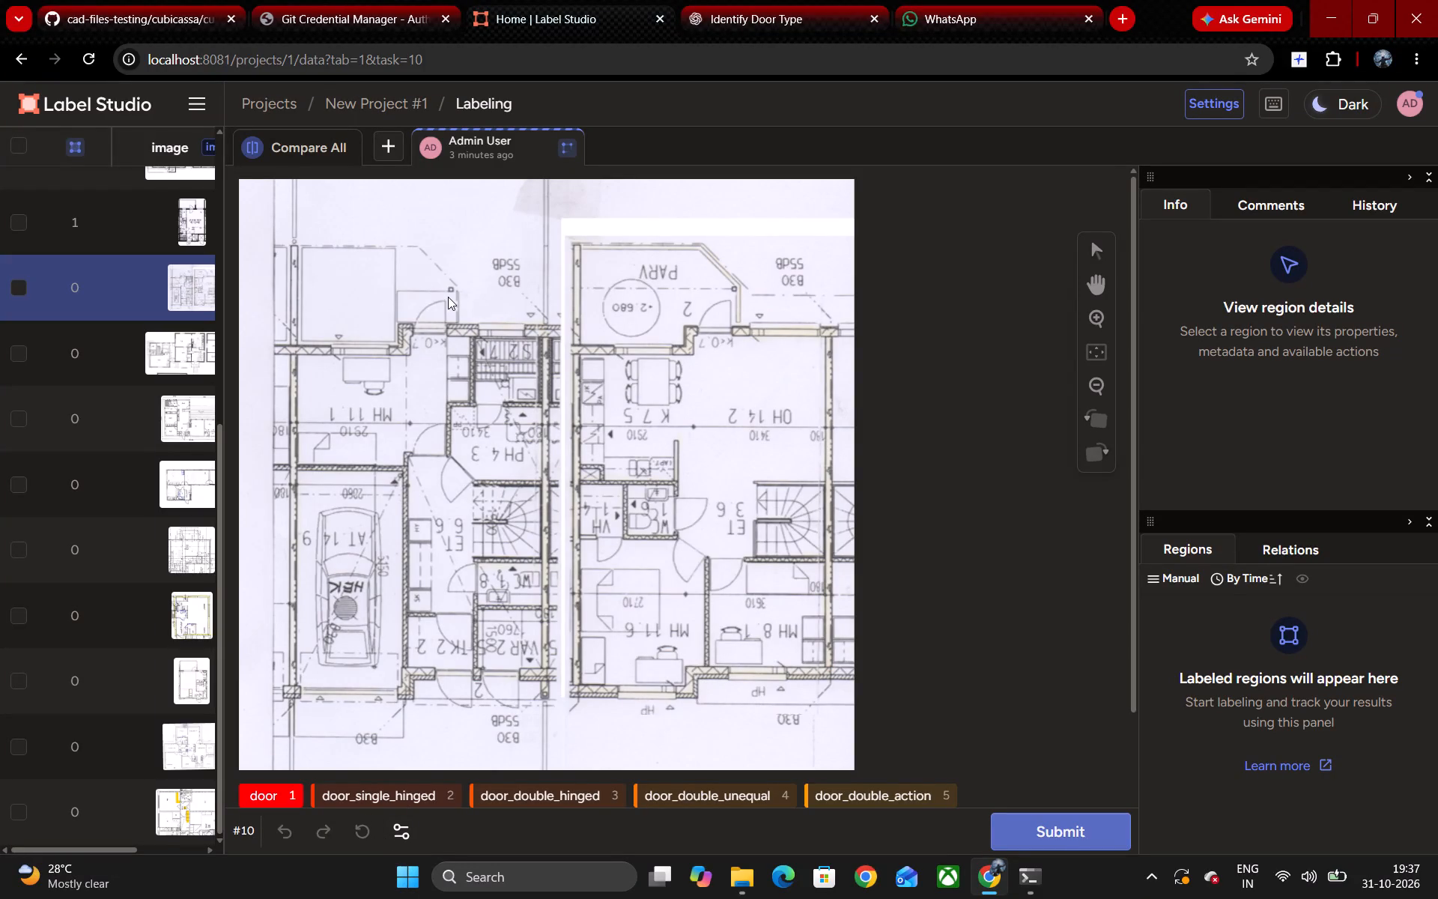
pyautogui.moveTo(448, 297); pyautogui.dragTo(410, 332)
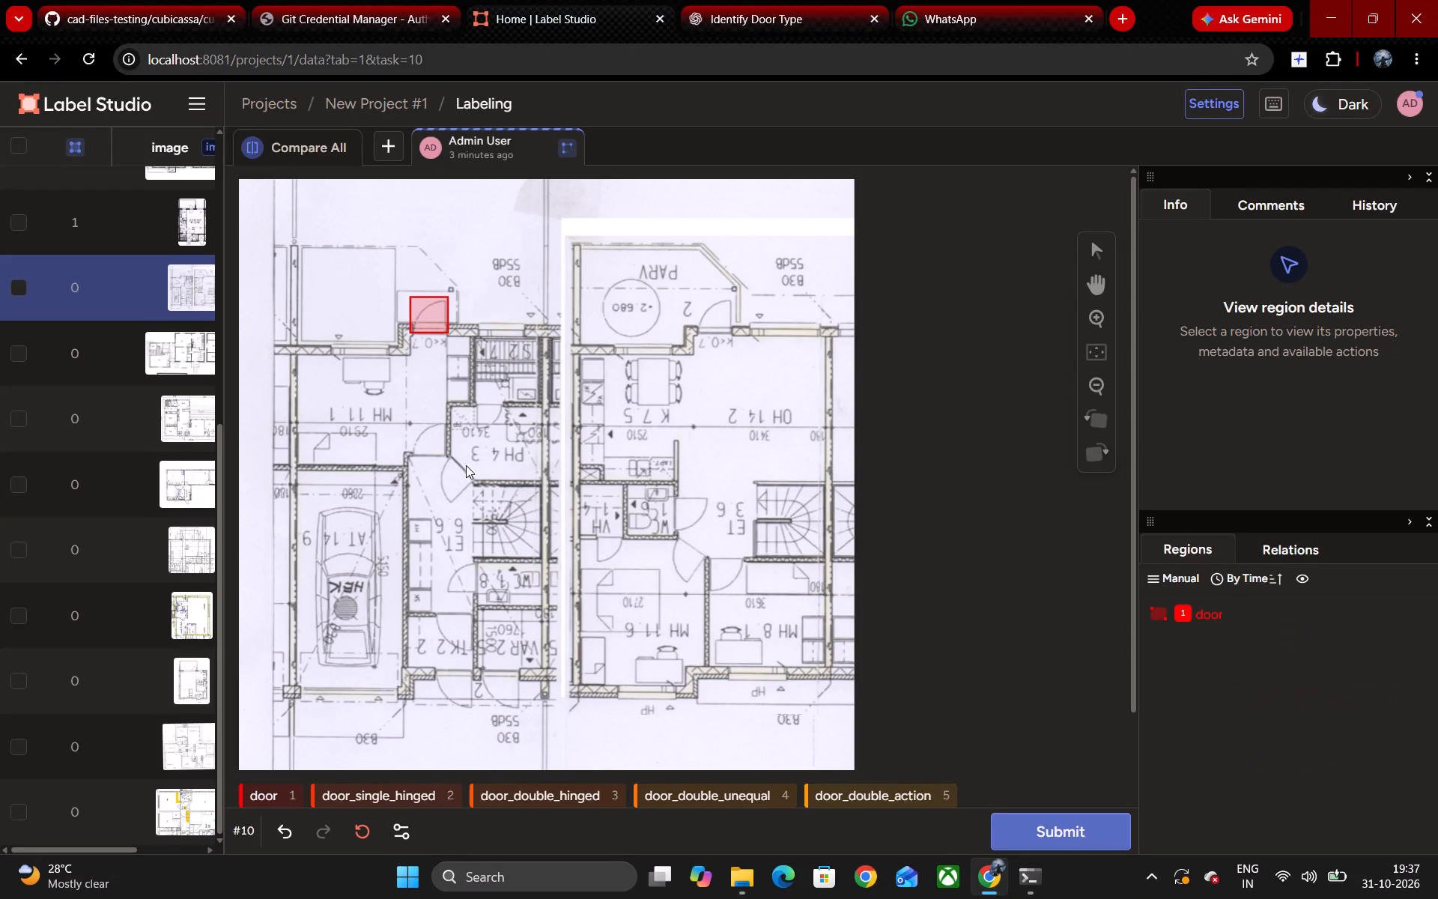
pyautogui.press('1')
pyautogui.moveTo(473, 399); pyautogui.dragTo(494, 429)
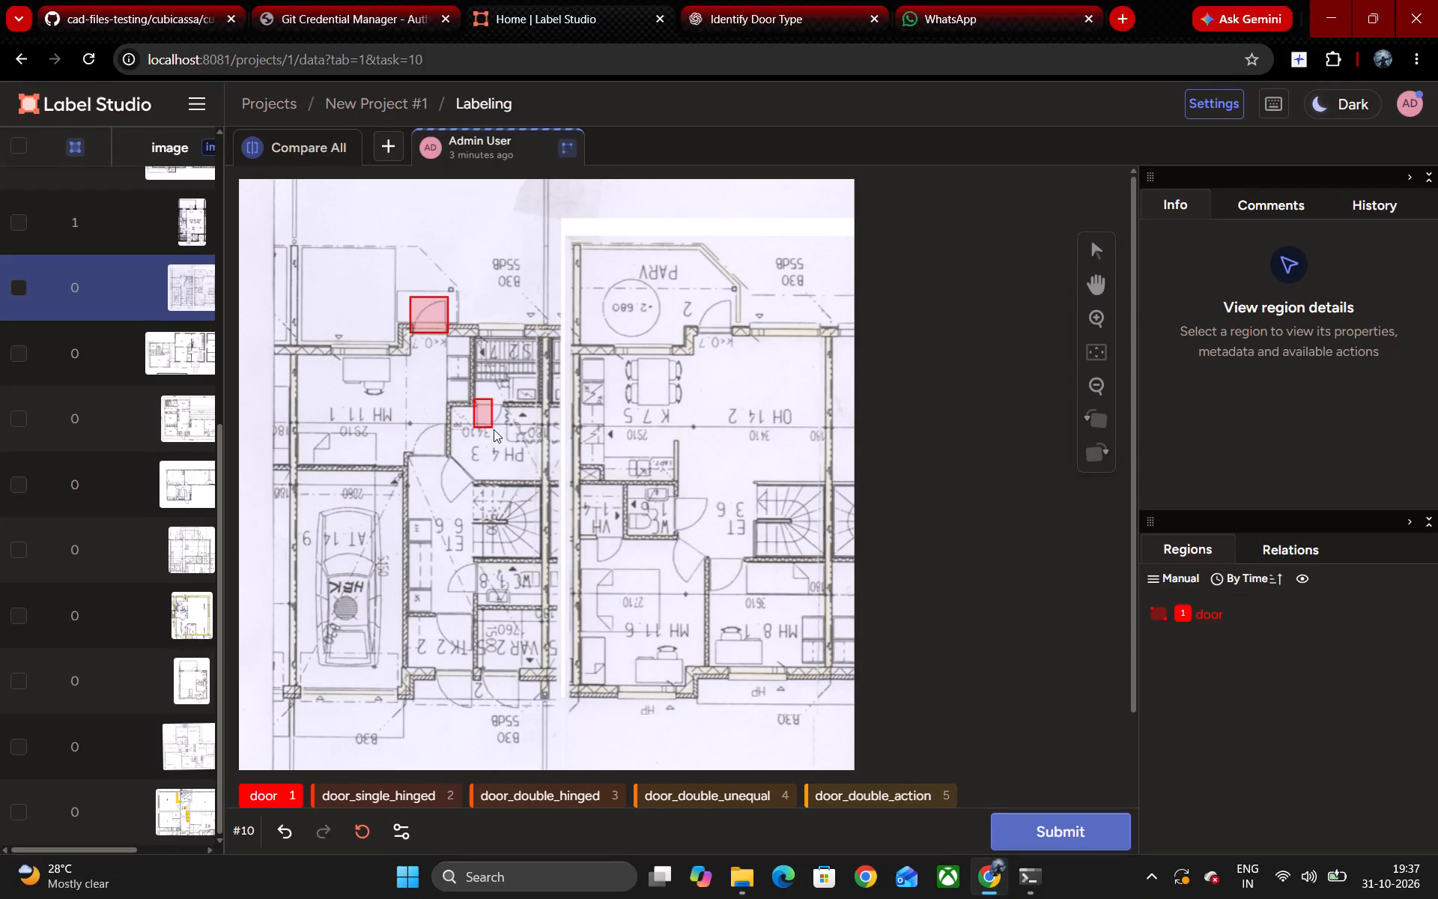
pyautogui.moveTo(494, 429); pyautogui.dragTo(503, 433)
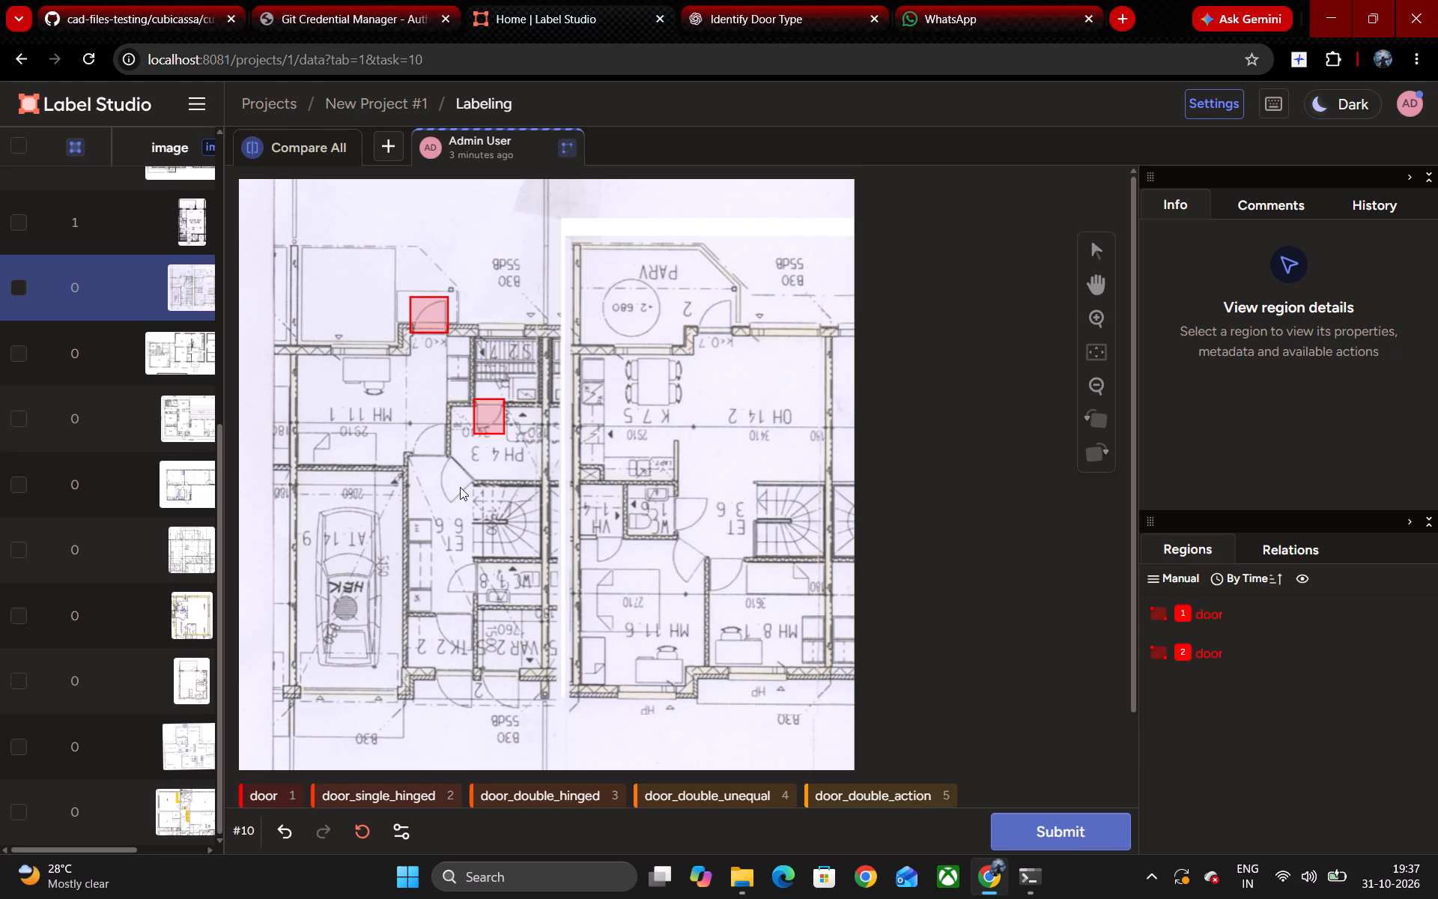
# Box the door in the angled wall between PH 4 and ET with the label door, fitting the box over its swing.
pyautogui.press('1')
pyautogui.moveTo(485, 479); pyautogui.dragTo(446, 446)
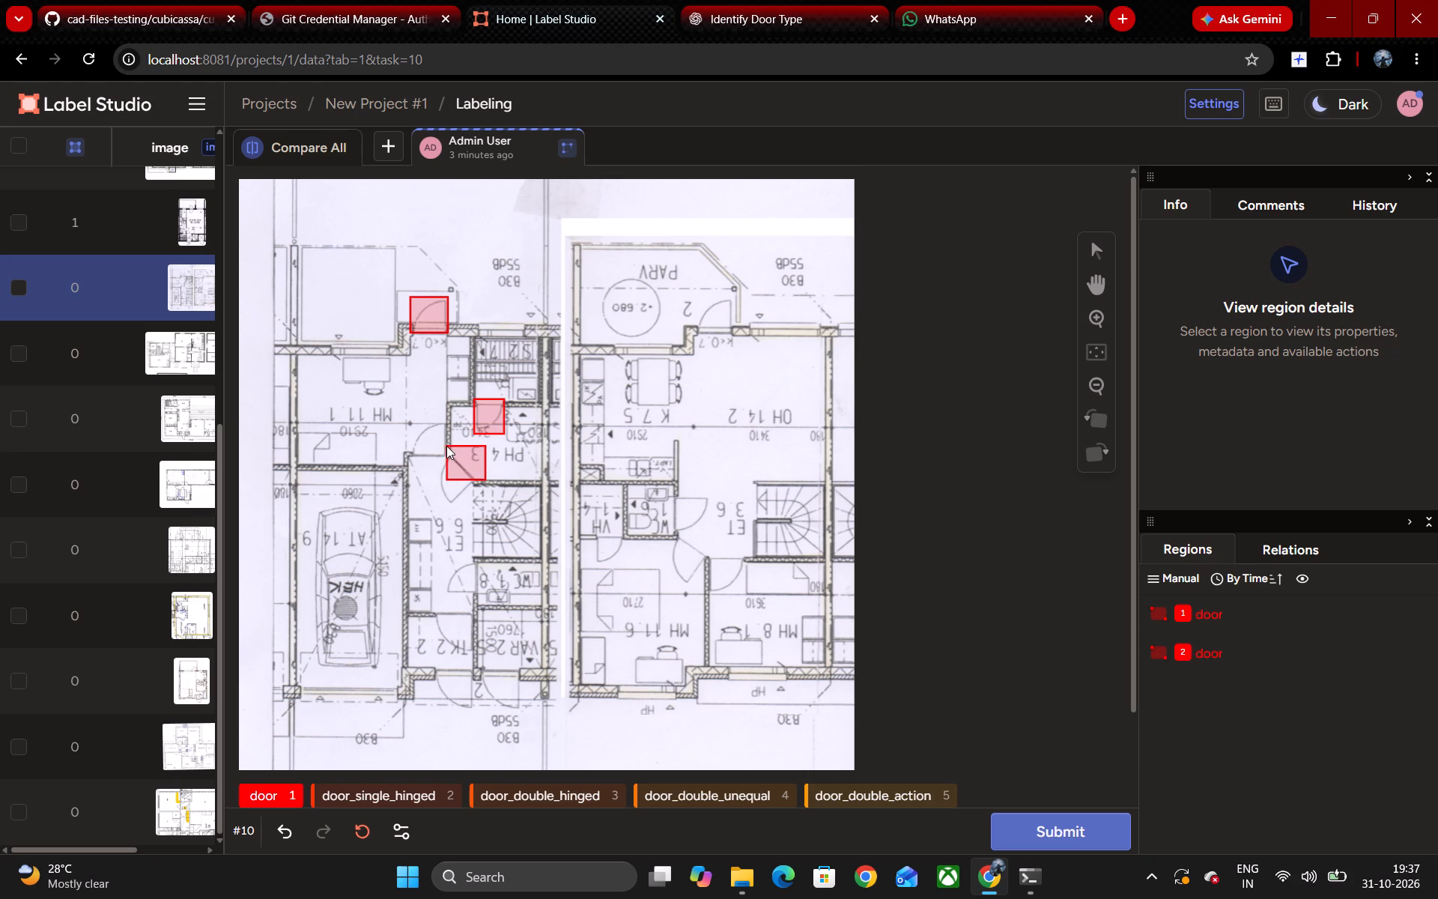
pyautogui.moveTo(446, 446); pyautogui.dragTo(445, 437)
pyautogui.moveTo(452, 444); pyautogui.dragTo(450, 452)
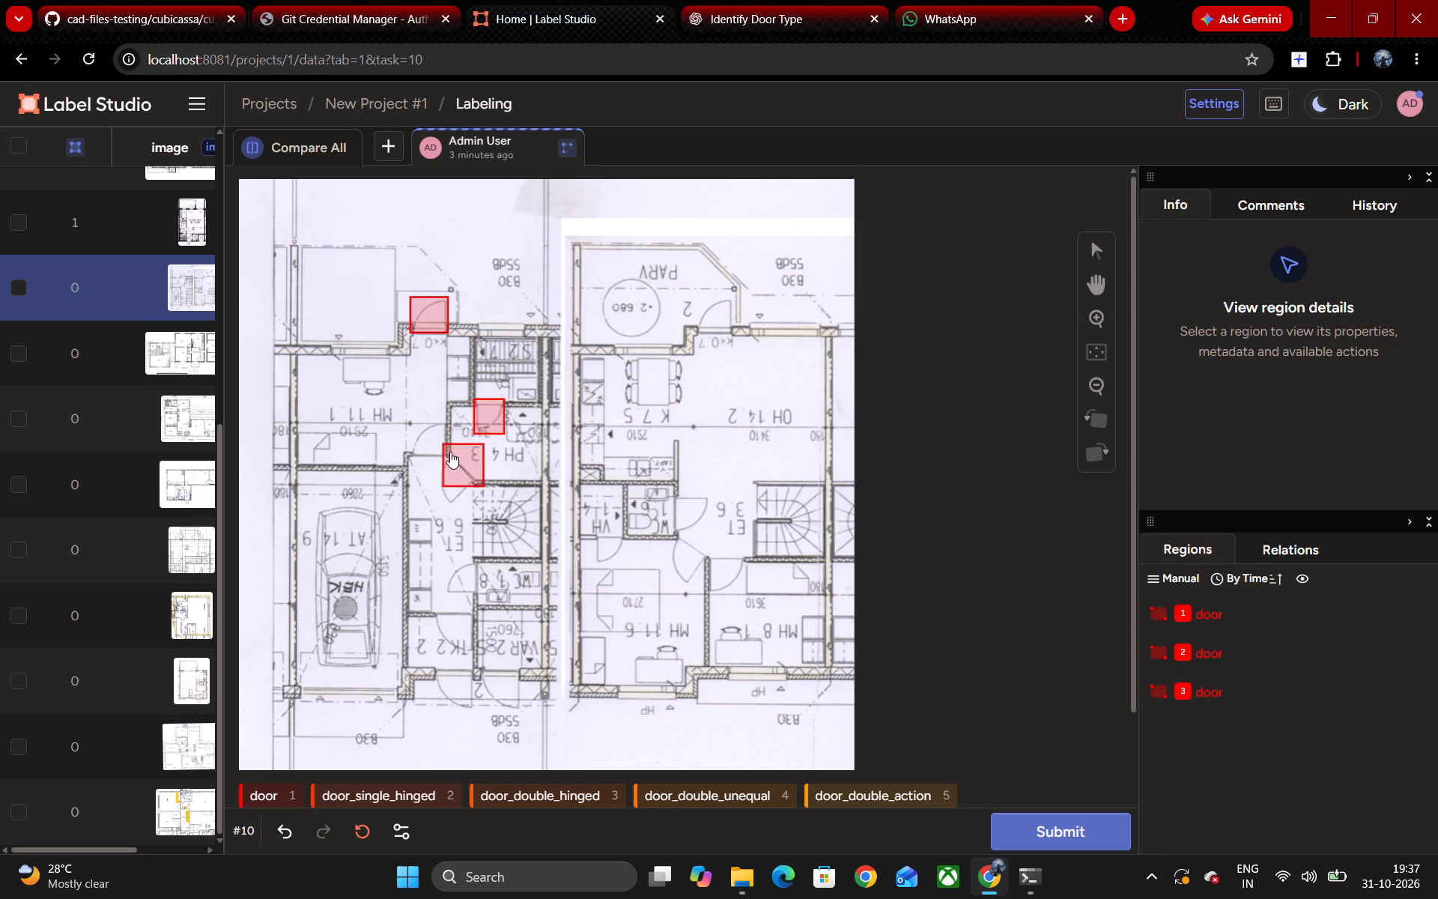
pyautogui.moveTo(450, 452); pyautogui.dragTo(441, 469)
pyautogui.click(441, 469)
# Box the WC door and the inner door between ET and TK 2 in the garage plan with the label door.
pyautogui.press('1')
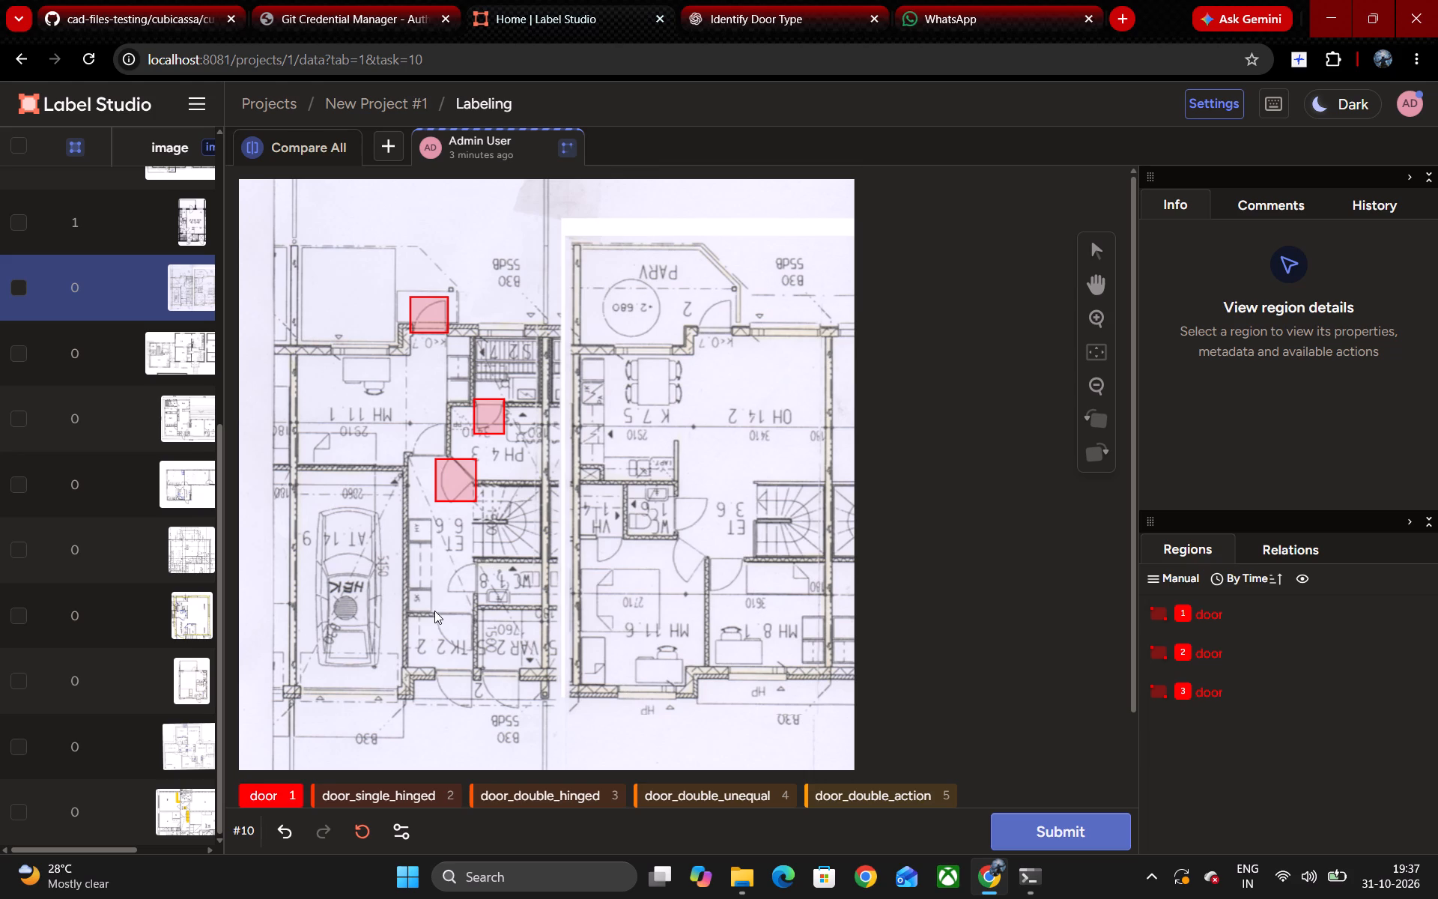
pyautogui.moveTo(443, 595); pyautogui.dragTo(481, 565)
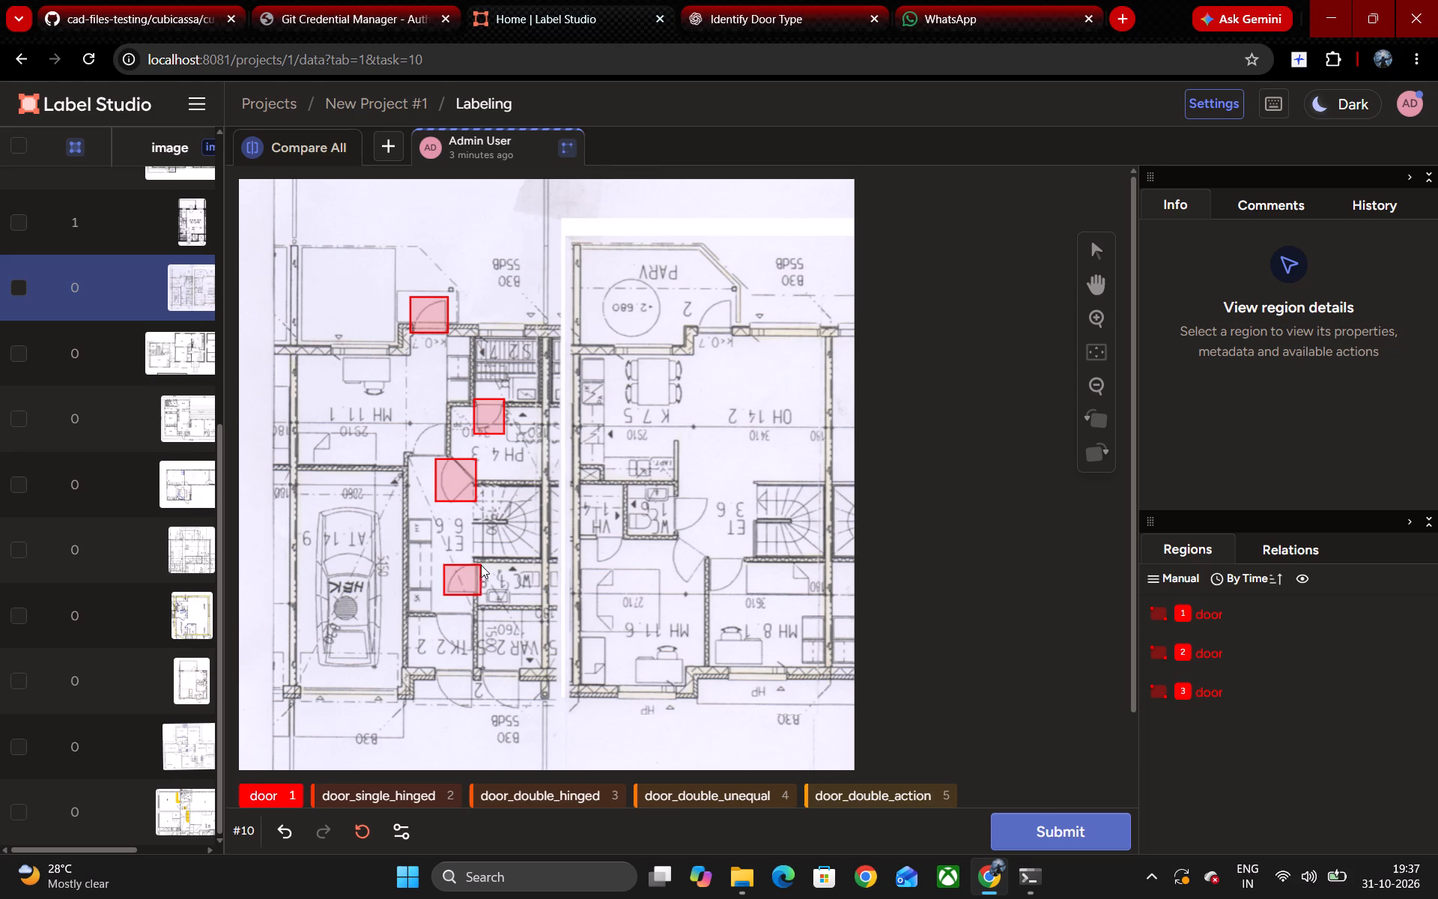
pyautogui.moveTo(481, 565); pyautogui.dragTo(483, 560)
pyautogui.press('1')
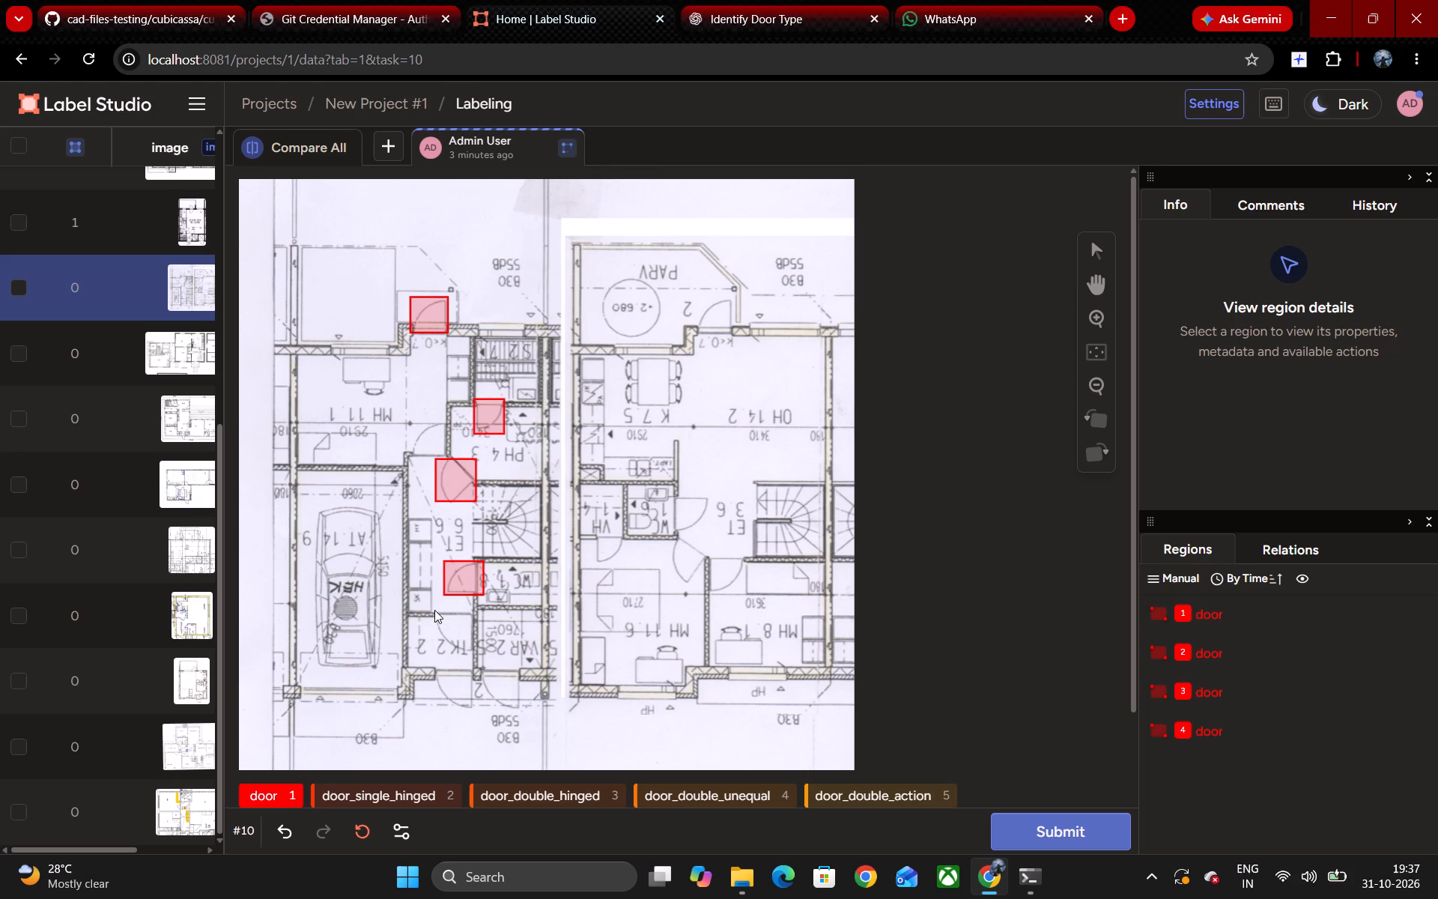
pyautogui.moveTo(434, 610); pyautogui.dragTo(476, 654)
# Box the two adjacent exterior doors of TK 2 and VAR with the label door.
pyautogui.press('1')
pyautogui.moveTo(429, 666); pyautogui.dragTo(473, 708)
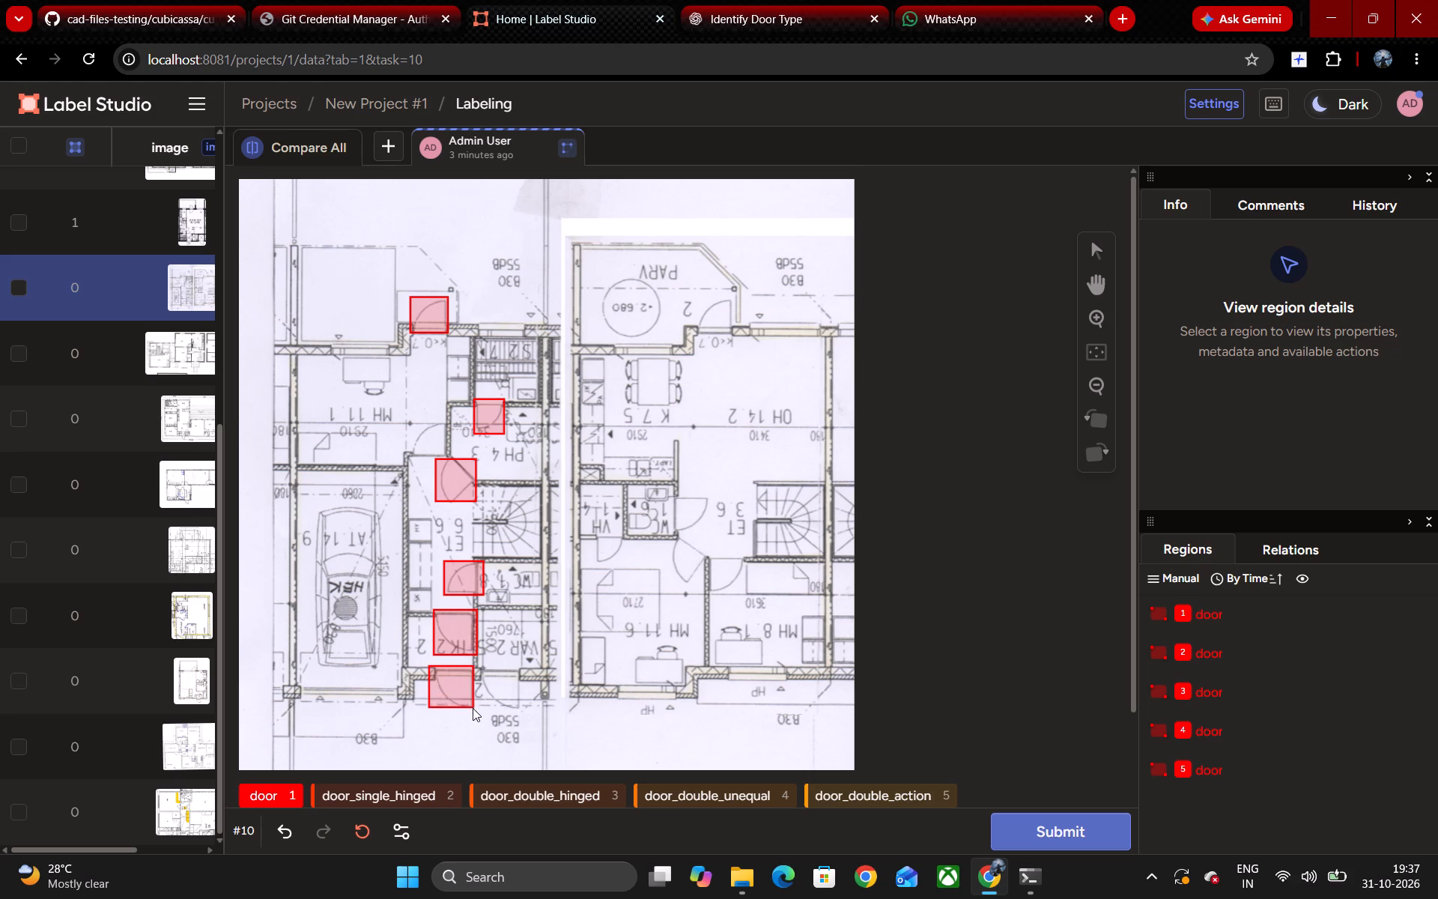
pyautogui.moveTo(473, 708); pyautogui.dragTo(473, 708)
pyautogui.press('1')
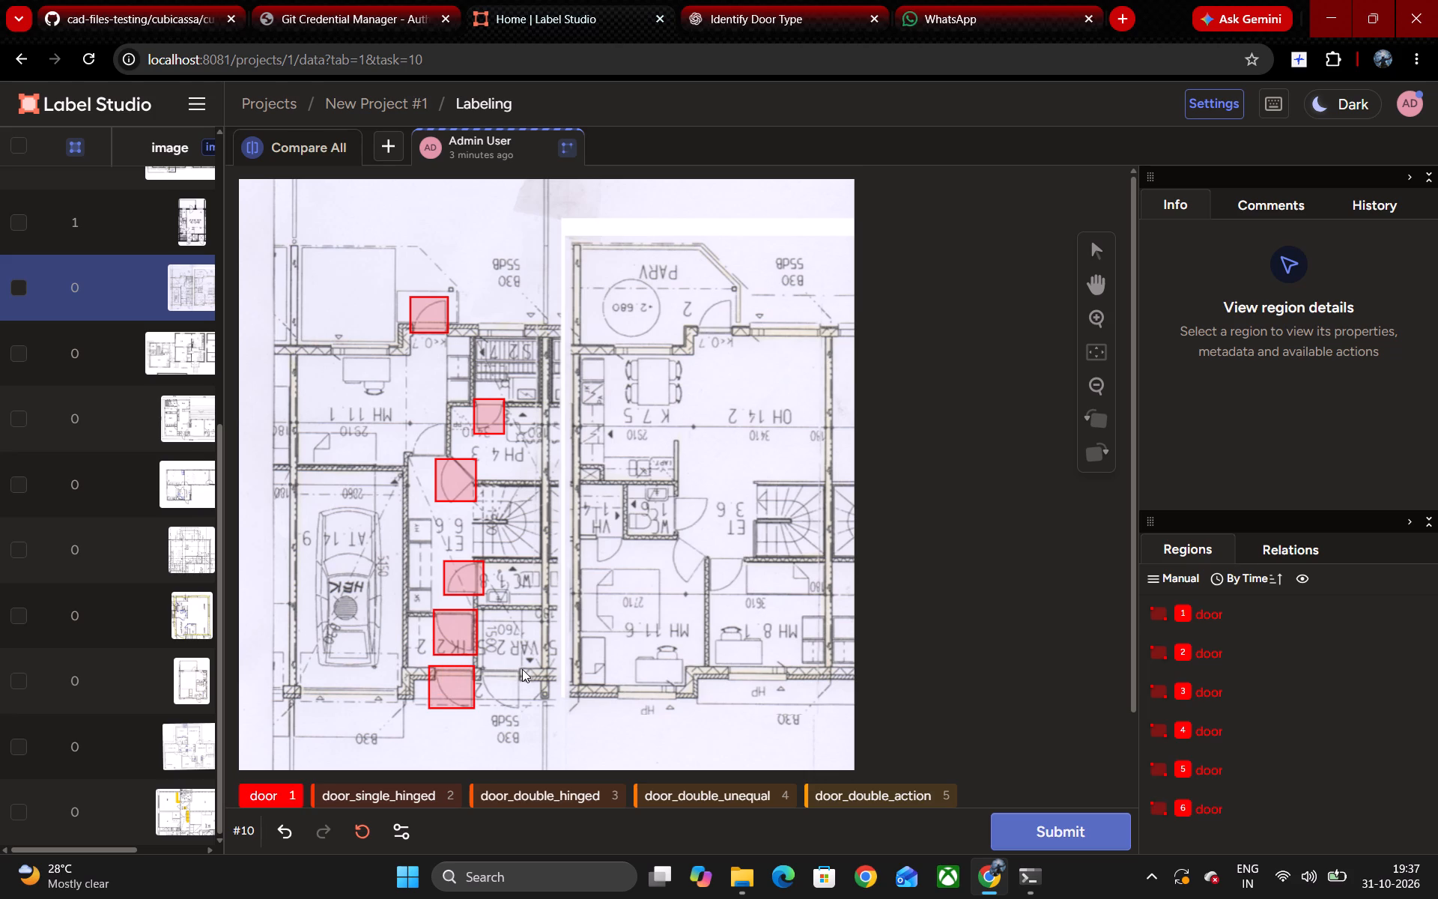
pyautogui.moveTo(522, 669); pyautogui.dragTo(473, 709)
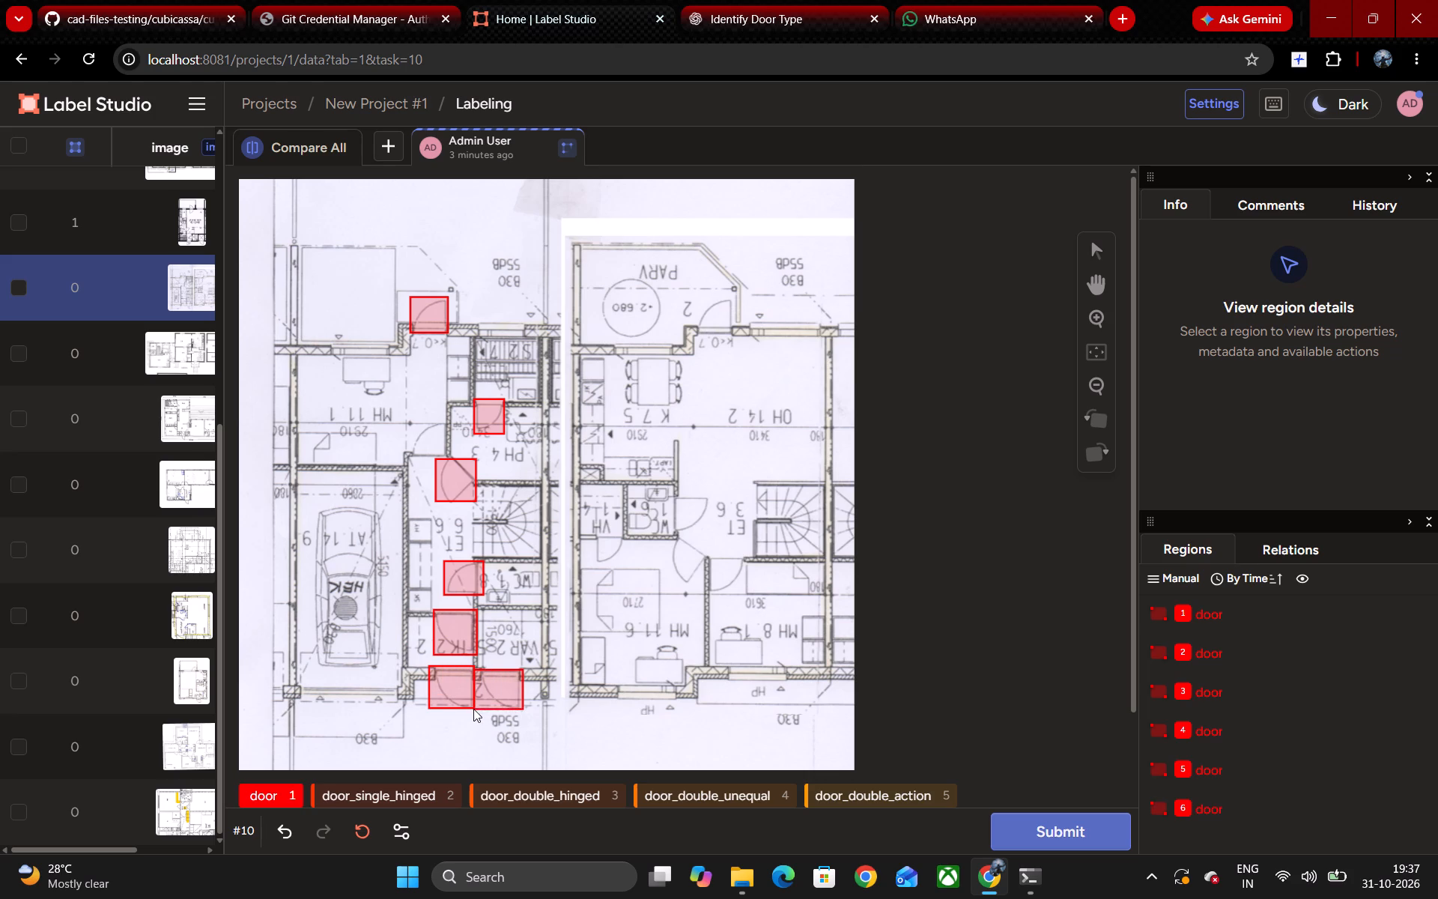
pyautogui.moveTo(473, 709); pyautogui.dragTo(473, 712)
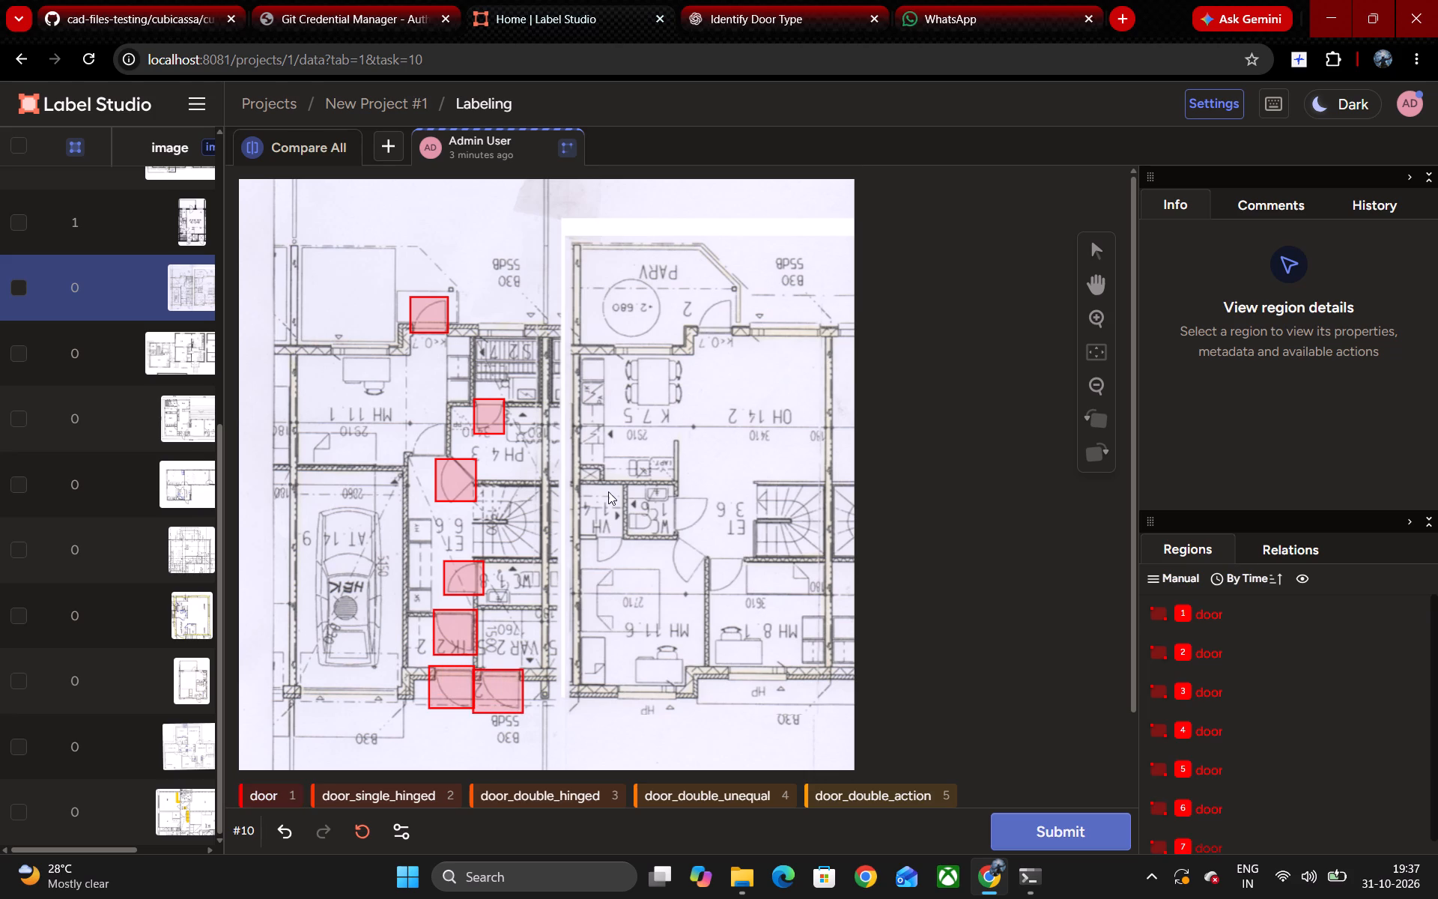
# Box the VH door and the WC door in the plan with OH 14 with the label door.
pyautogui.press('1')
pyautogui.moveTo(592, 532); pyautogui.dragTo(622, 565)
pyautogui.press('1')
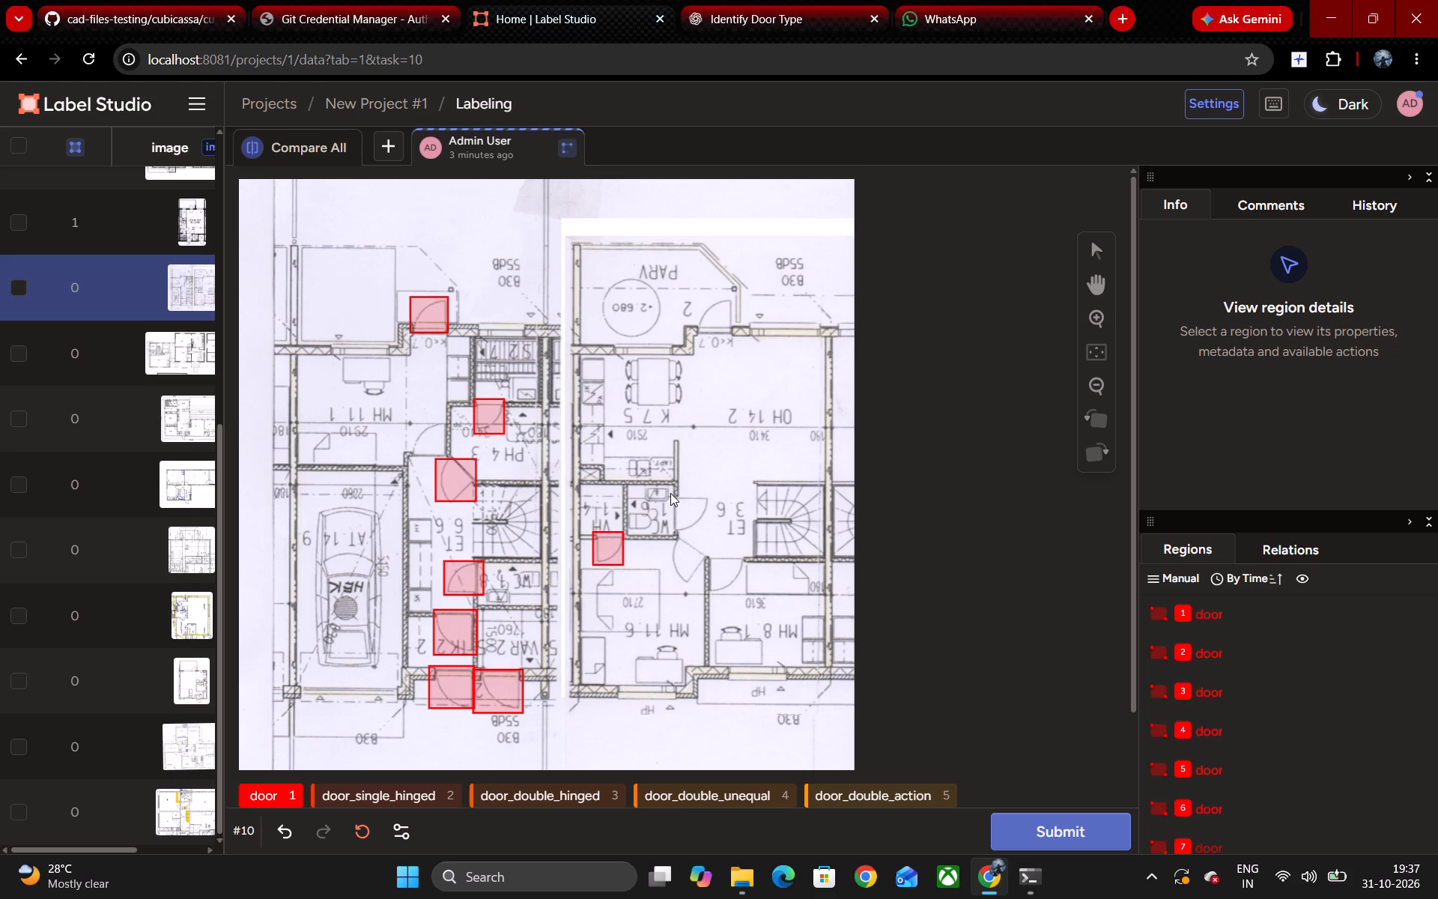
pyautogui.moveTo(670, 493); pyautogui.dragTo(712, 534)
pyautogui.moveTo(712, 534); pyautogui.dragTo(711, 534)
# Box the MH 11.6 and MH 8 doors with the label door, adjusting the MH 11.6 box to cover its swing.
pyautogui.press('1')
pyautogui.moveTo(679, 536); pyautogui.dragTo(714, 579)
pyautogui.moveTo(714, 579); pyautogui.dragTo(715, 569)
pyautogui.moveTo(699, 557); pyautogui.dragTo(688, 565)
pyautogui.click(688, 565)
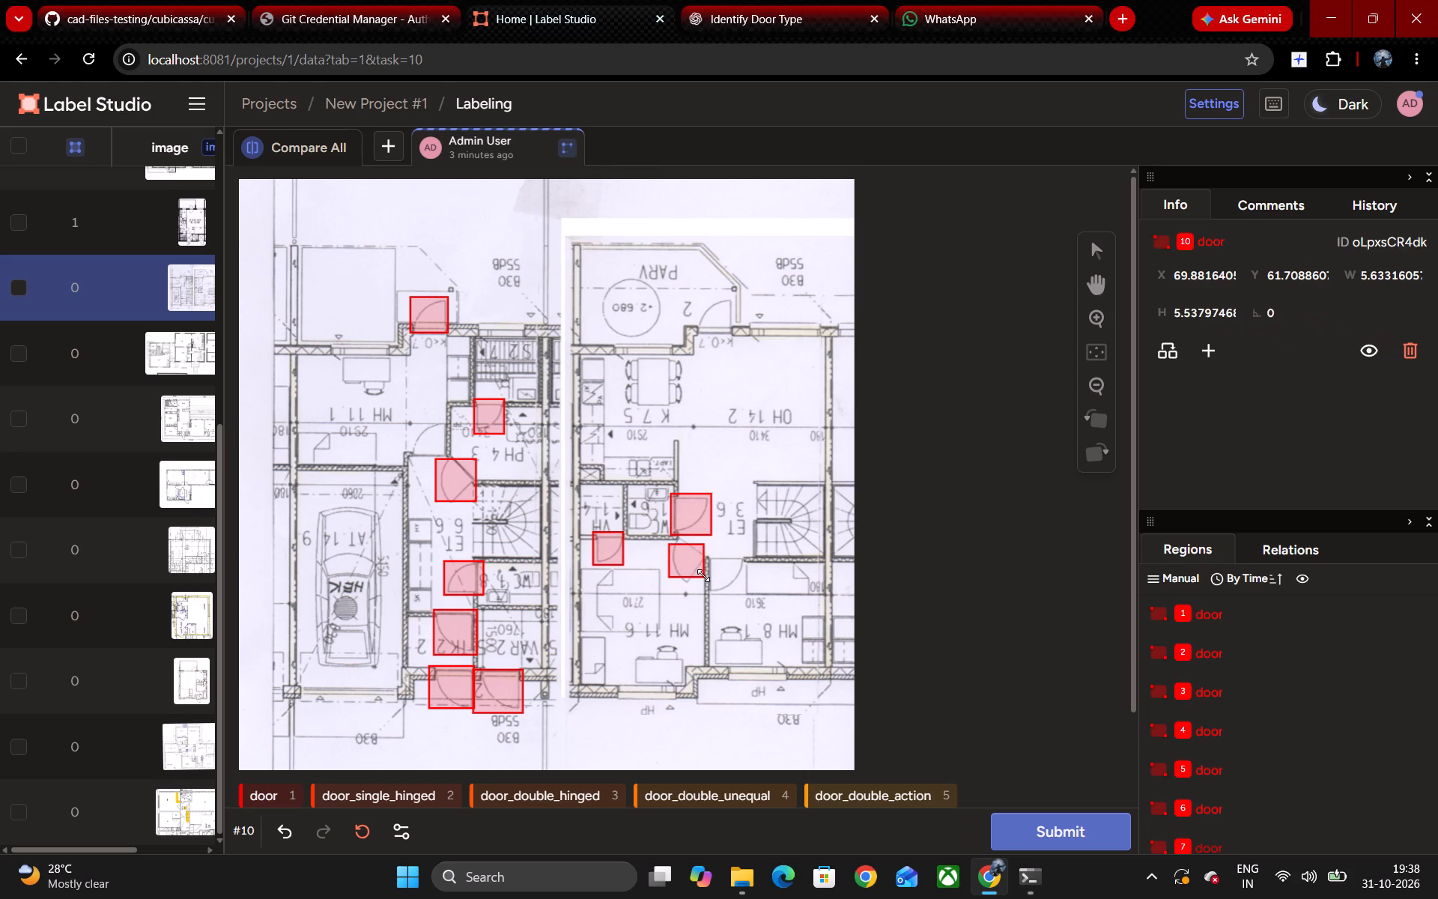
pyautogui.click(703, 575)
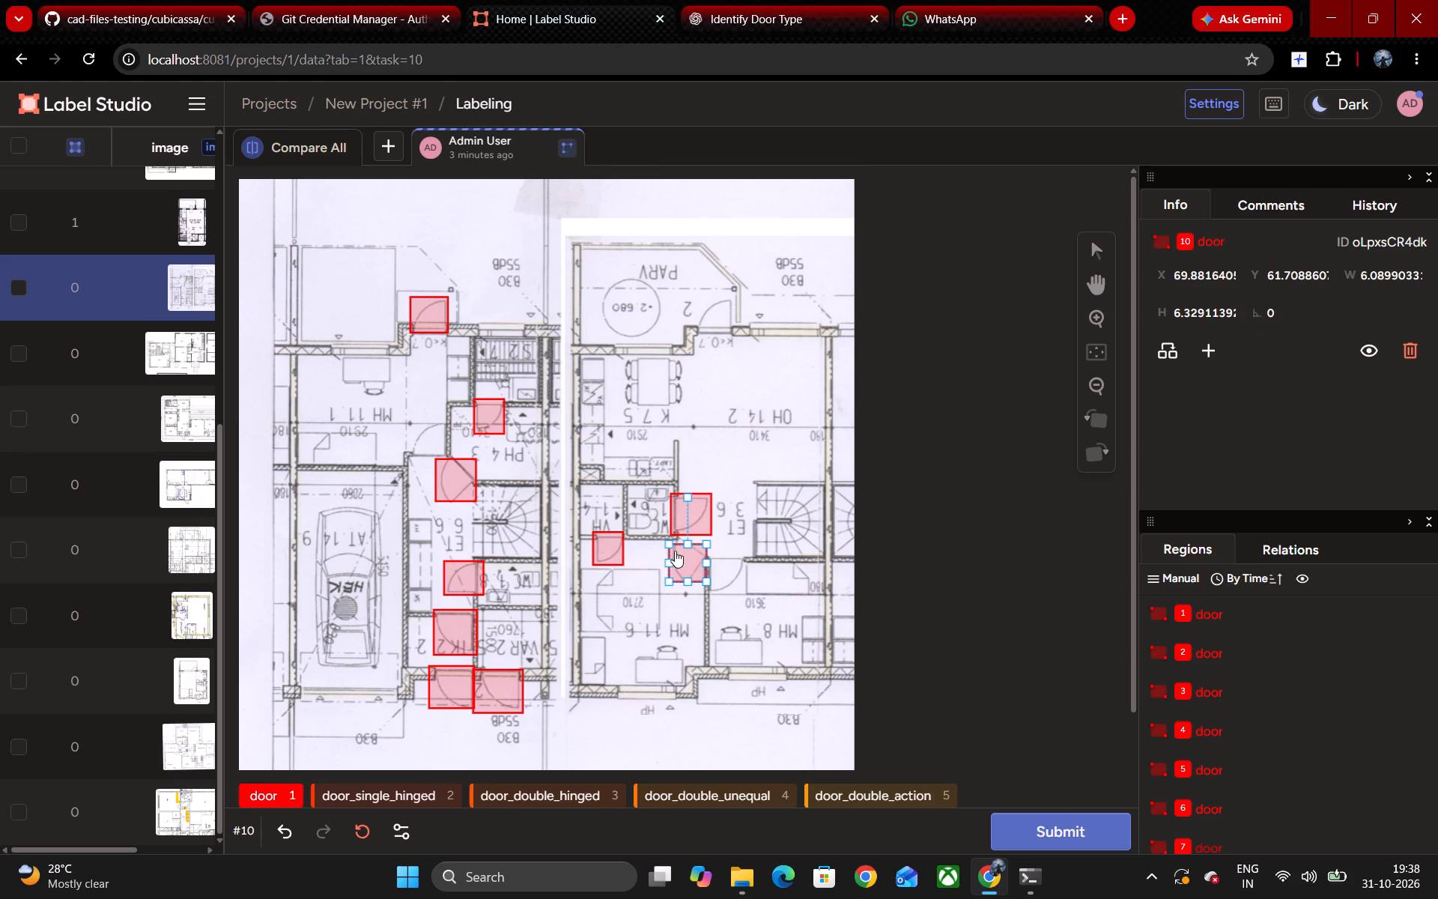
pyautogui.moveTo(669, 542); pyautogui.dragTo(667, 534)
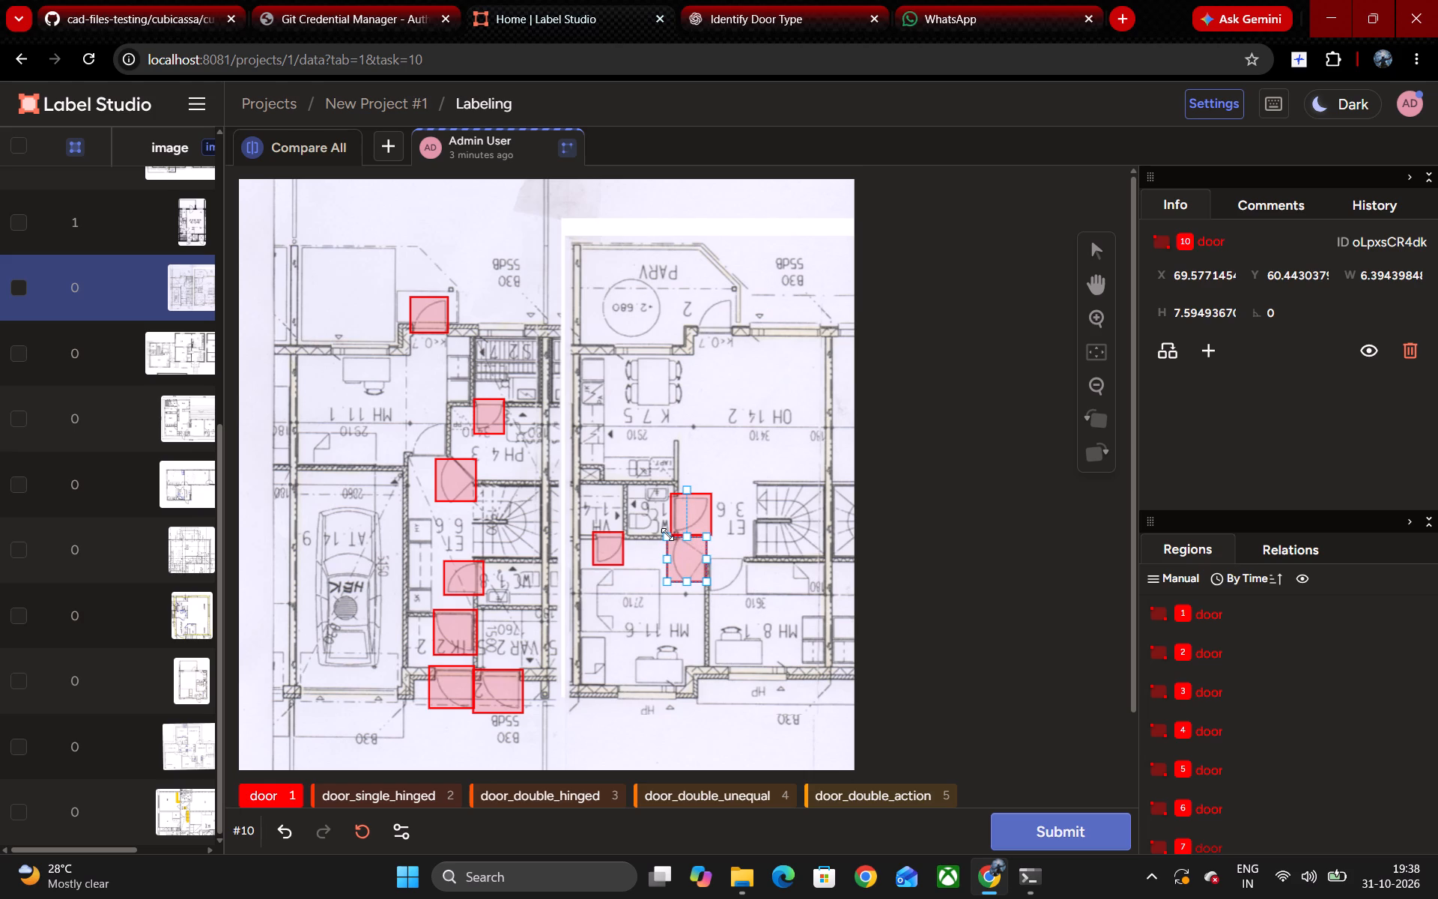
pyautogui.moveTo(747, 555); pyautogui.dragTo(739, 564)
pyautogui.moveTo(739, 564); pyautogui.dragTo(704, 596)
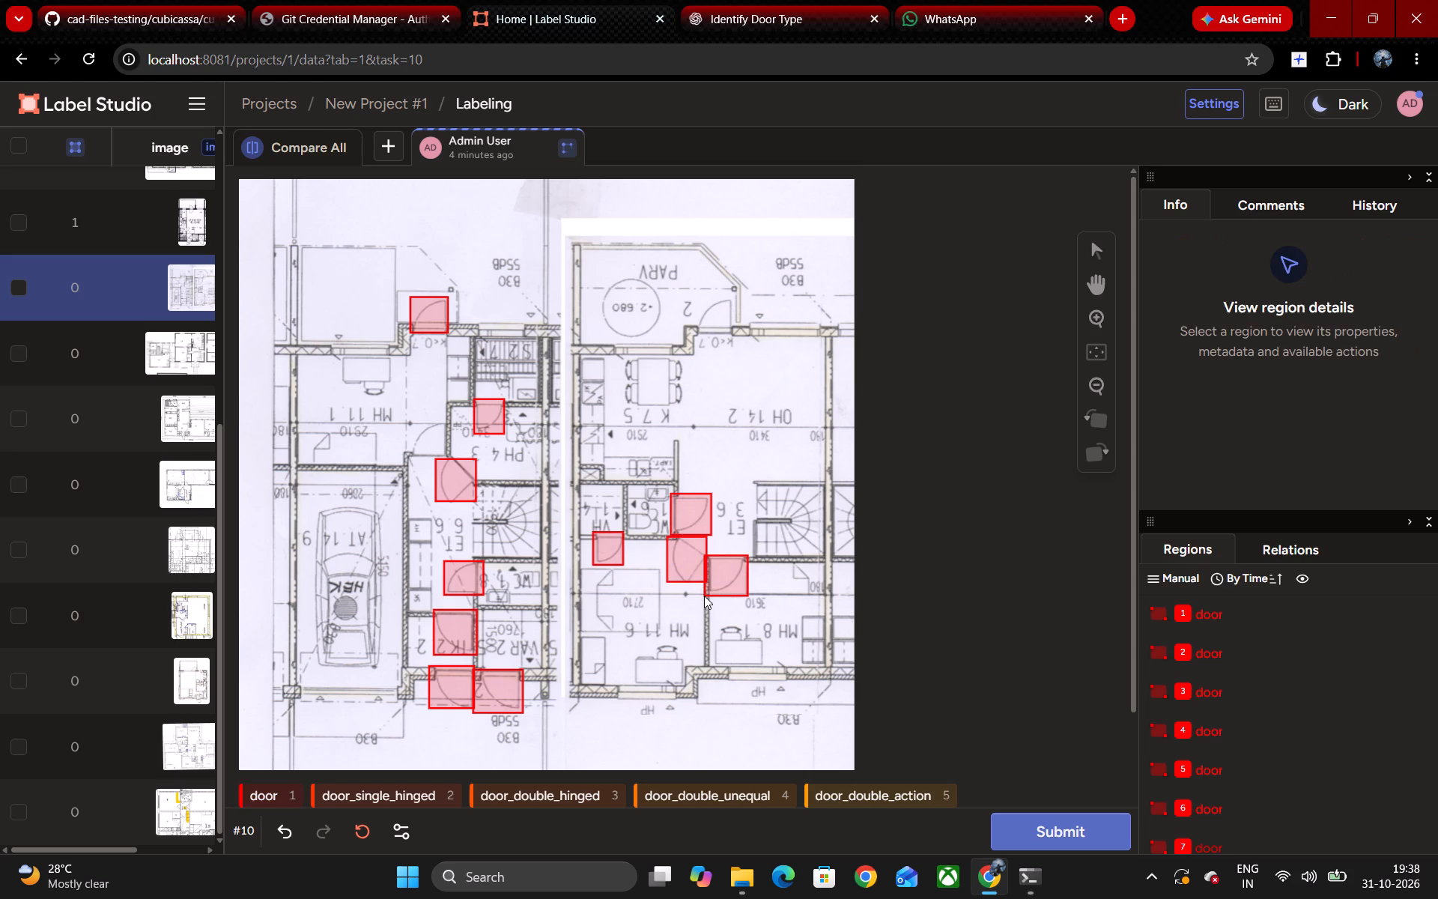
# Box the exterior balcony door beside PARV and the MH 11.1 room door with the label door.
pyautogui.press('1')
pyautogui.moveTo(733, 299); pyautogui.dragTo(693, 333)
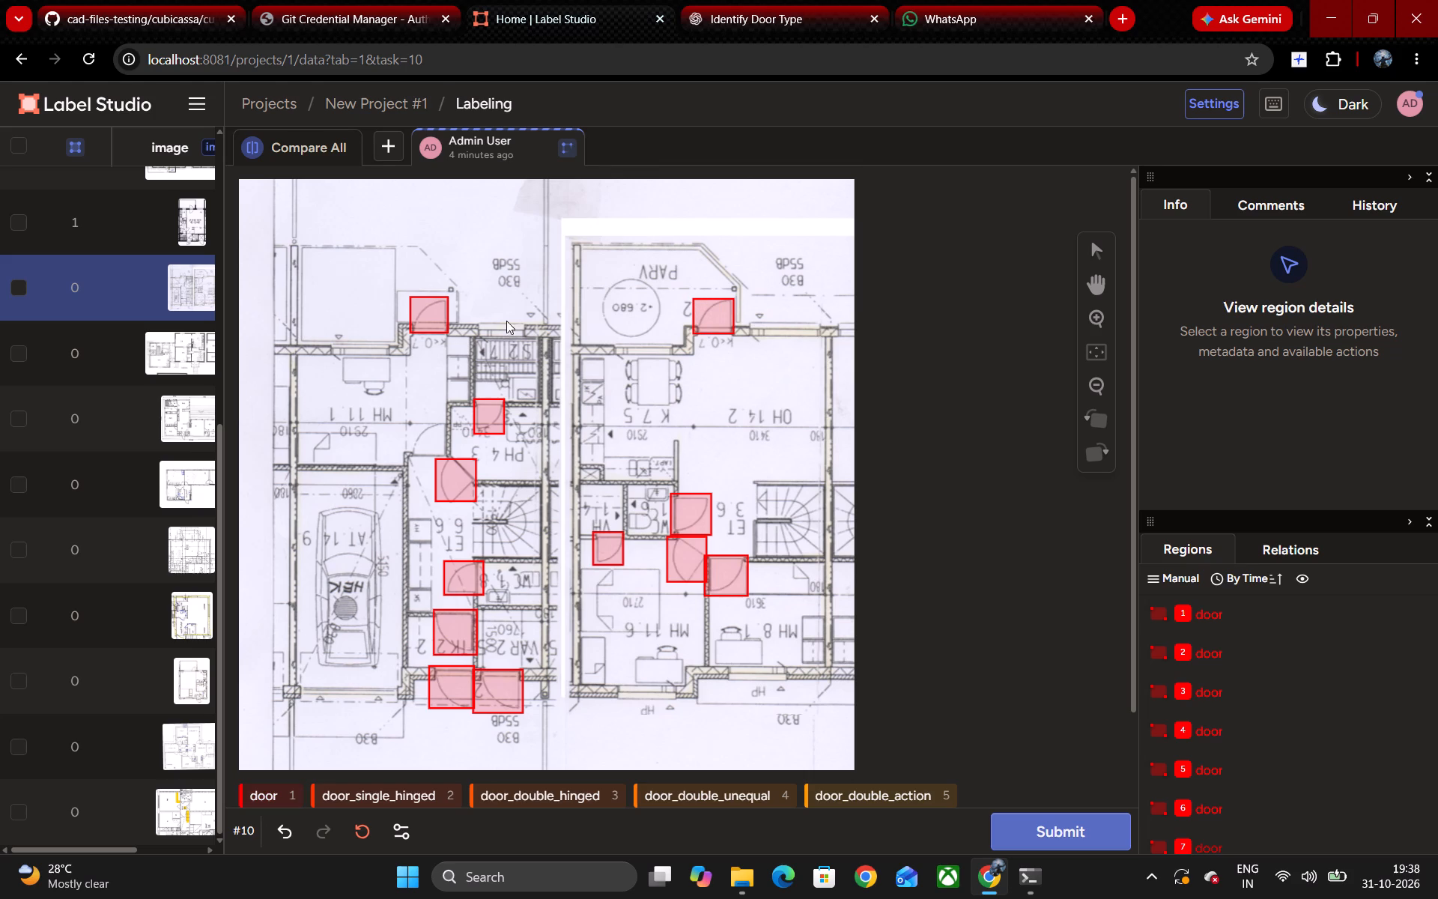
pyautogui.press('1')
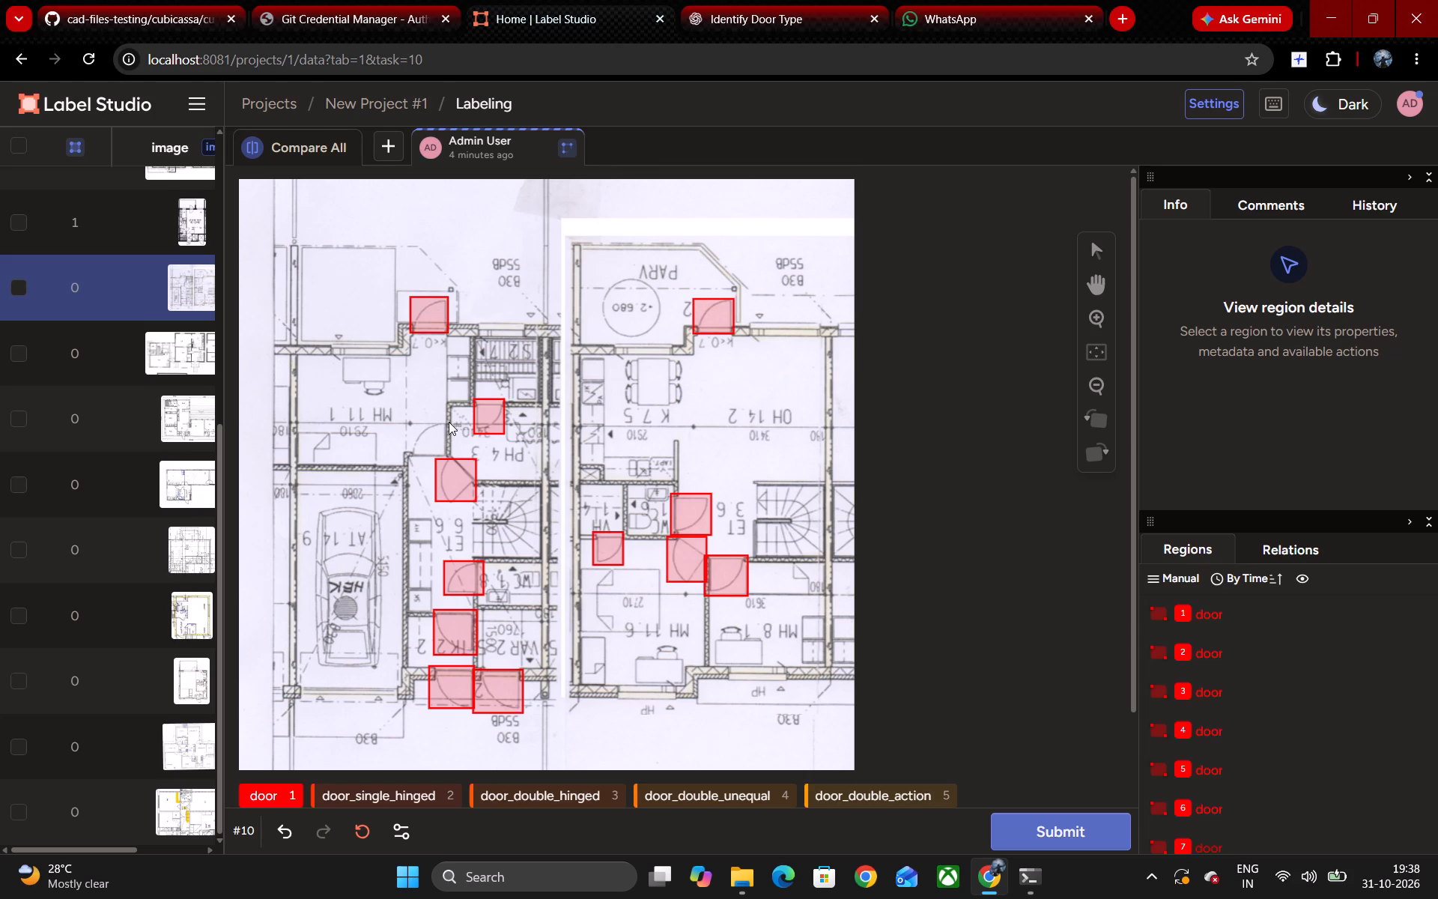
pyautogui.moveTo(449, 422); pyautogui.dragTo(410, 461)
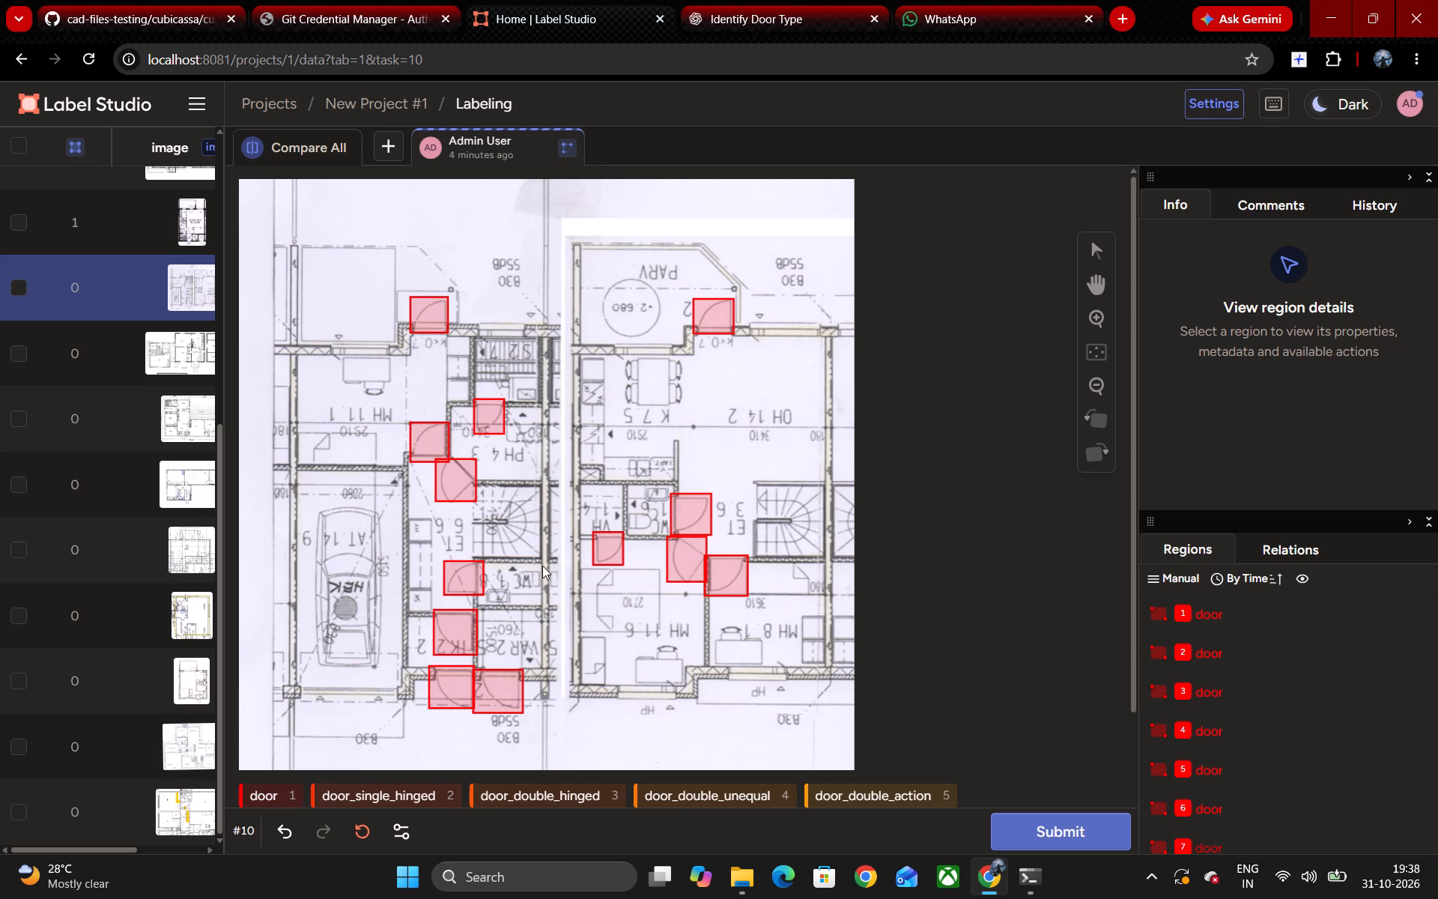
# Box the MH 11.6 window and the MH 8 window in the exterior wall with the label window.
pyautogui.press('z')
pyautogui.moveTo(616, 679); pyautogui.dragTo(637, 703)
pyautogui.moveTo(637, 703); pyautogui.dragTo(672, 703)
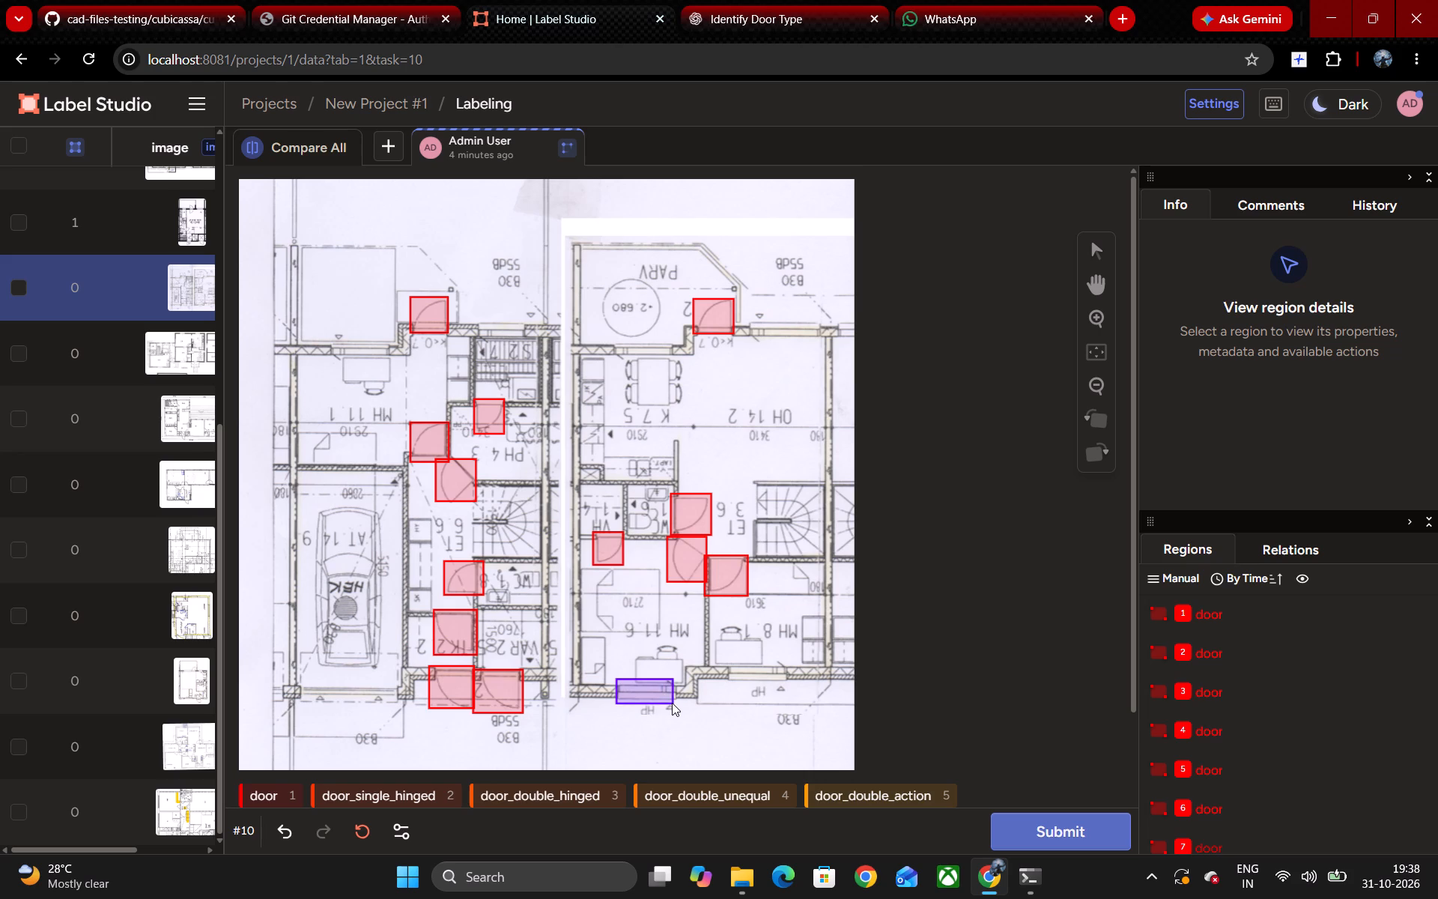
pyautogui.moveTo(672, 703); pyautogui.dragTo(673, 703)
pyautogui.press('z')
pyautogui.moveTo(724, 665); pyautogui.dragTo(783, 682)
pyautogui.moveTo(783, 682); pyautogui.dragTo(785, 685)
# Box the OH 14 window in the exterior wall beside the balcony door with the label window.
pyautogui.press('z')
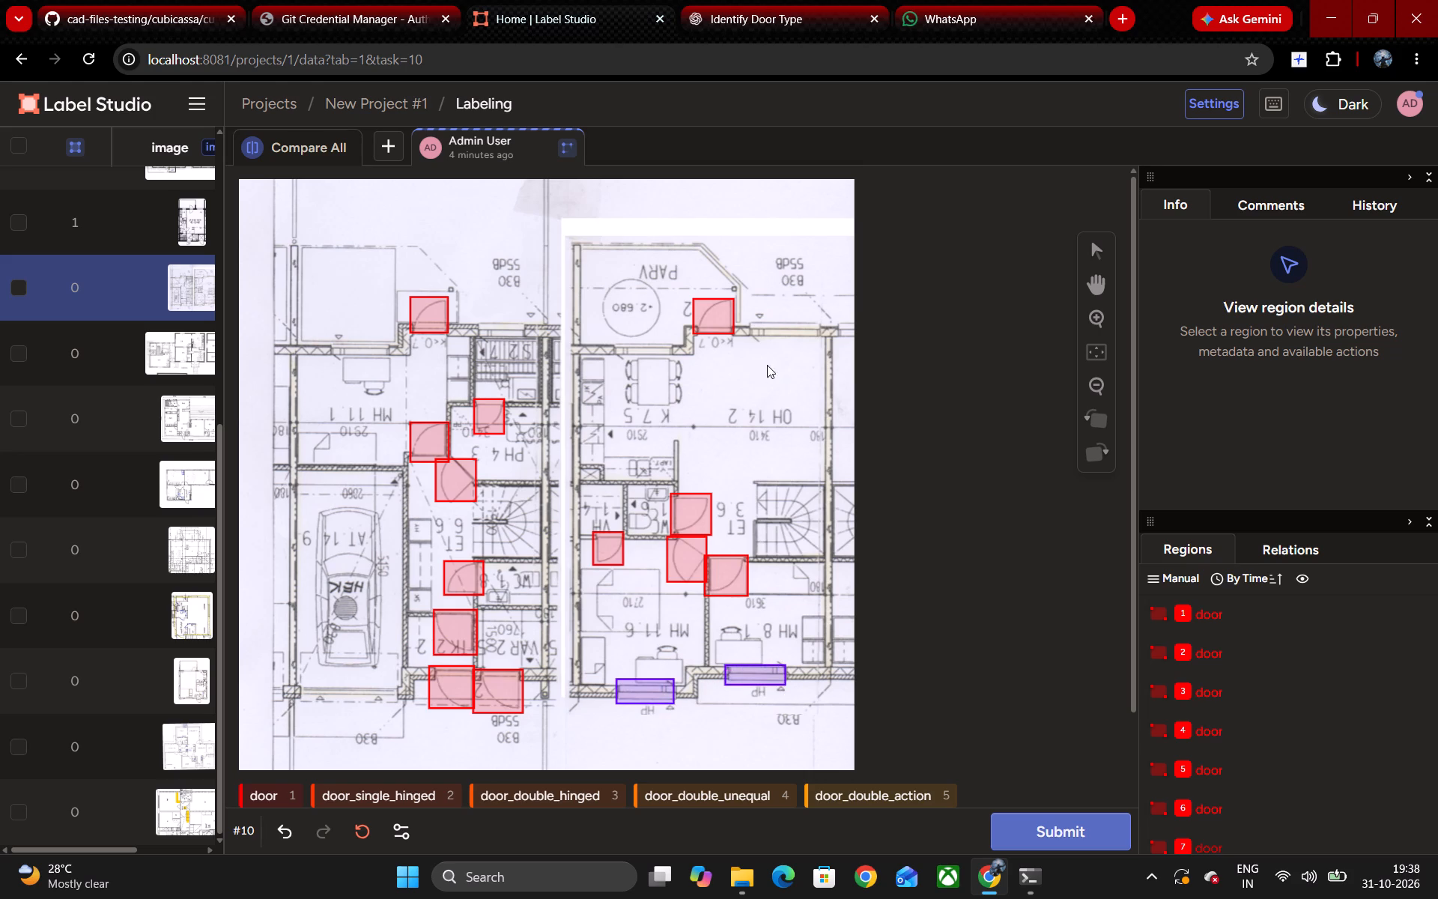
pyautogui.moveTo(750, 324); pyautogui.dragTo(753, 328)
pyautogui.moveTo(753, 328); pyautogui.dragTo(821, 337)
# Box the K 7.5 window, the MH 11.1 window and the exterior window beside the MH 11.1 balcony door with the label window.
pyautogui.press('z')
pyautogui.moveTo(614, 339); pyautogui.dragTo(670, 363)
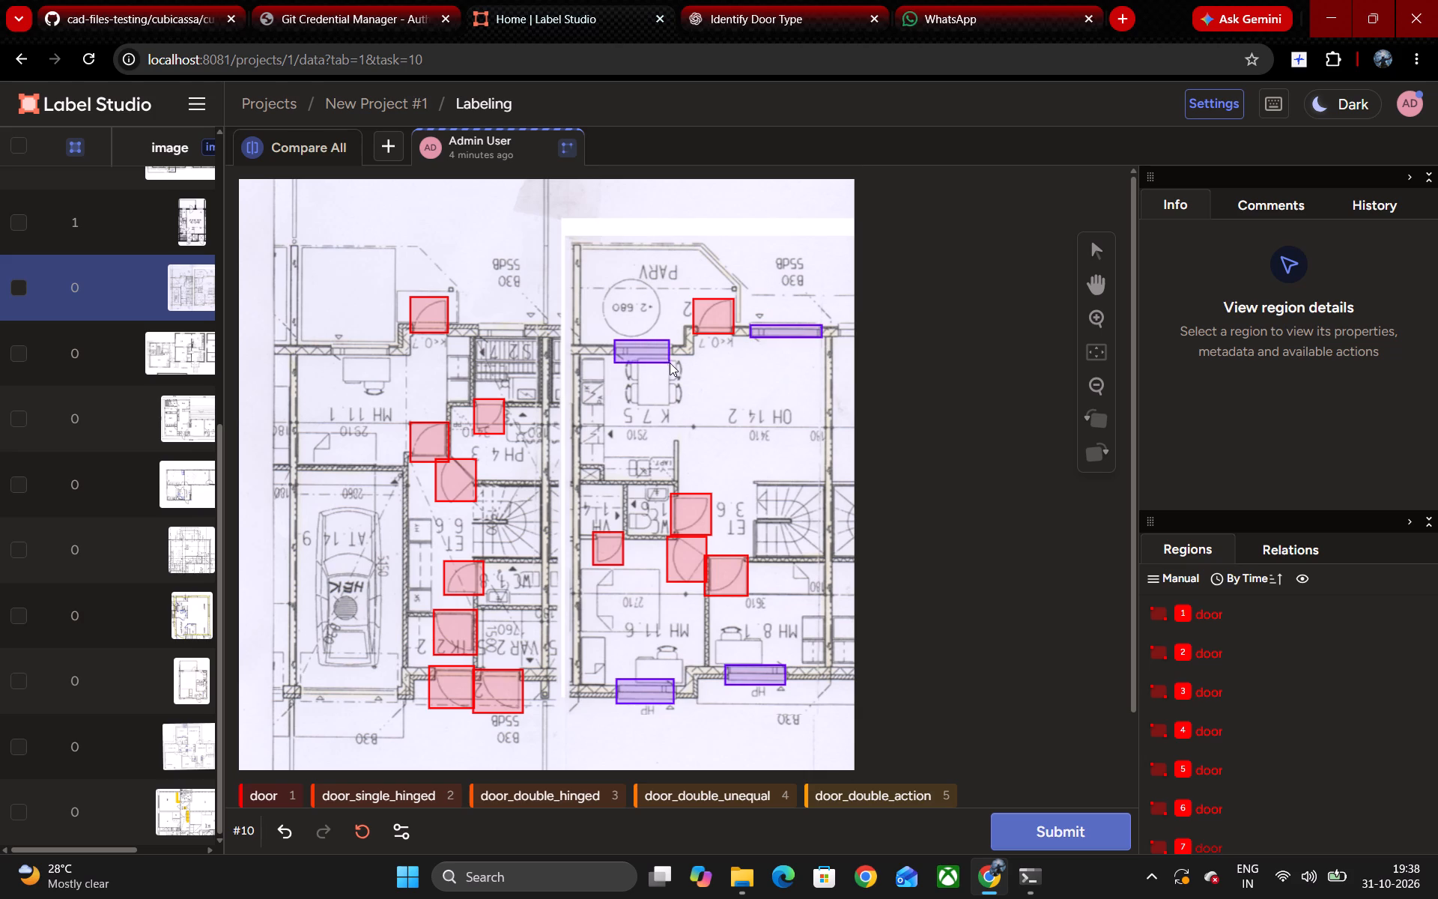
pyautogui.moveTo(670, 363); pyautogui.dragTo(672, 364)
pyautogui.press('z')
pyautogui.moveTo(475, 320); pyautogui.dragTo(524, 339)
pyautogui.press('z')
pyautogui.moveTo(331, 344); pyautogui.dragTo(387, 362)
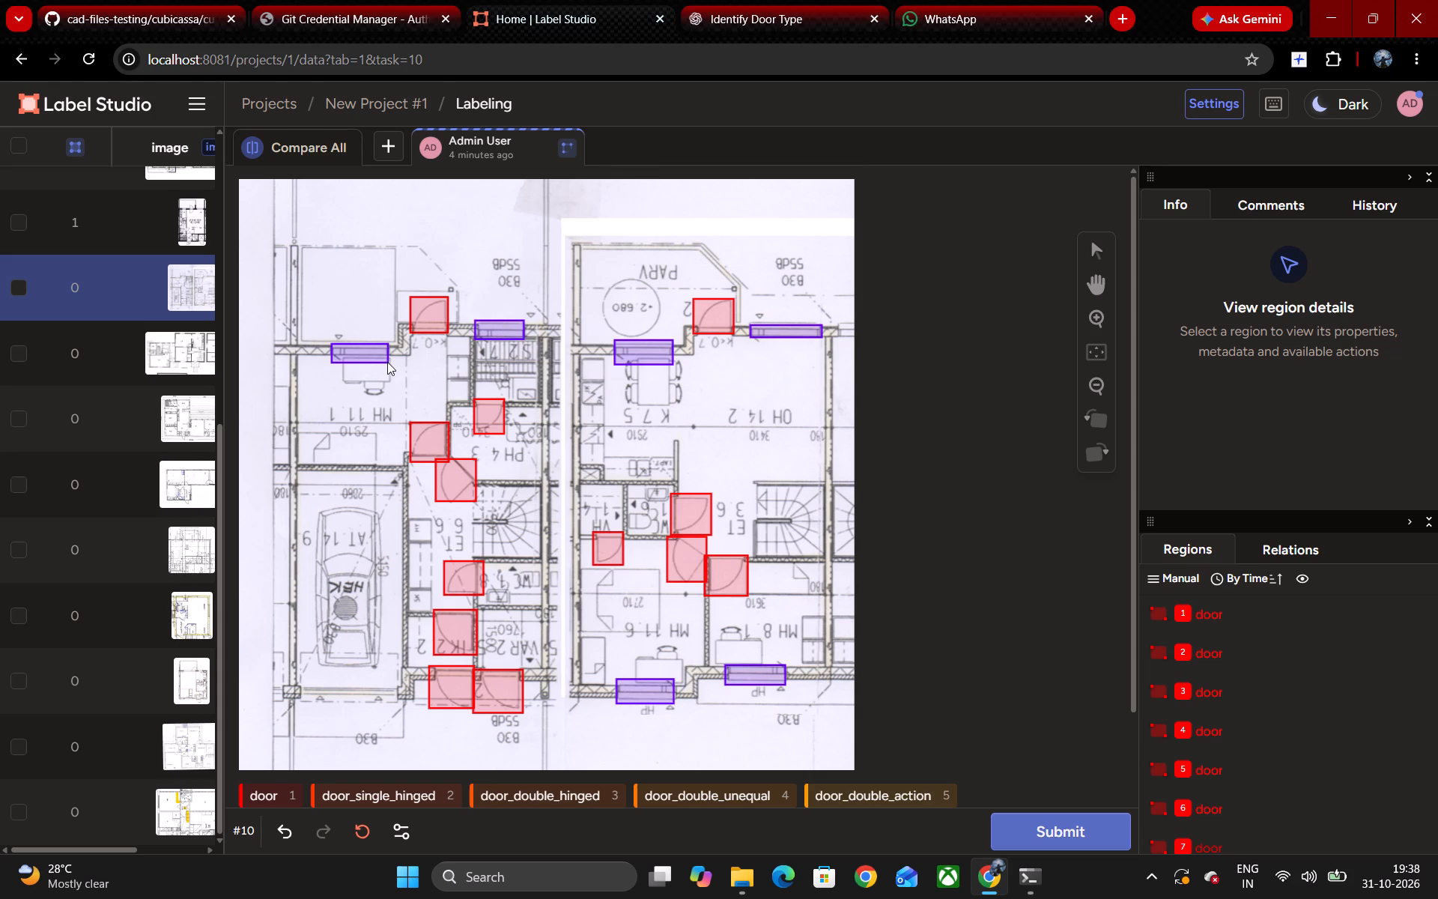
pyautogui.moveTo(387, 362); pyautogui.dragTo(388, 362)
# Submit the annotation of task 10 and open task 11.
pyautogui.scroll(-1, 386, 581)
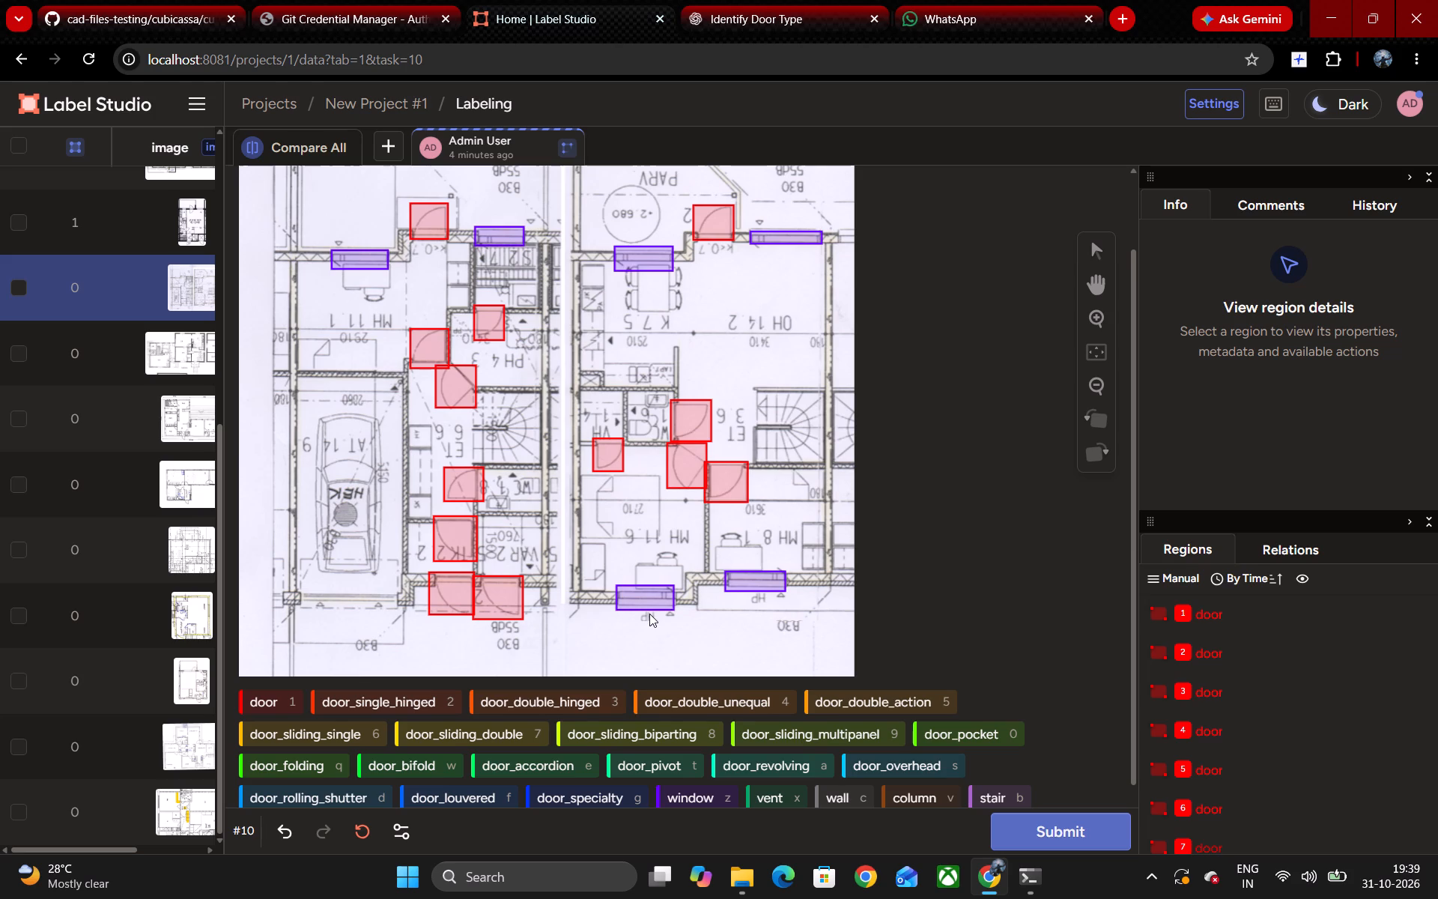
pyautogui.click(1053, 838)
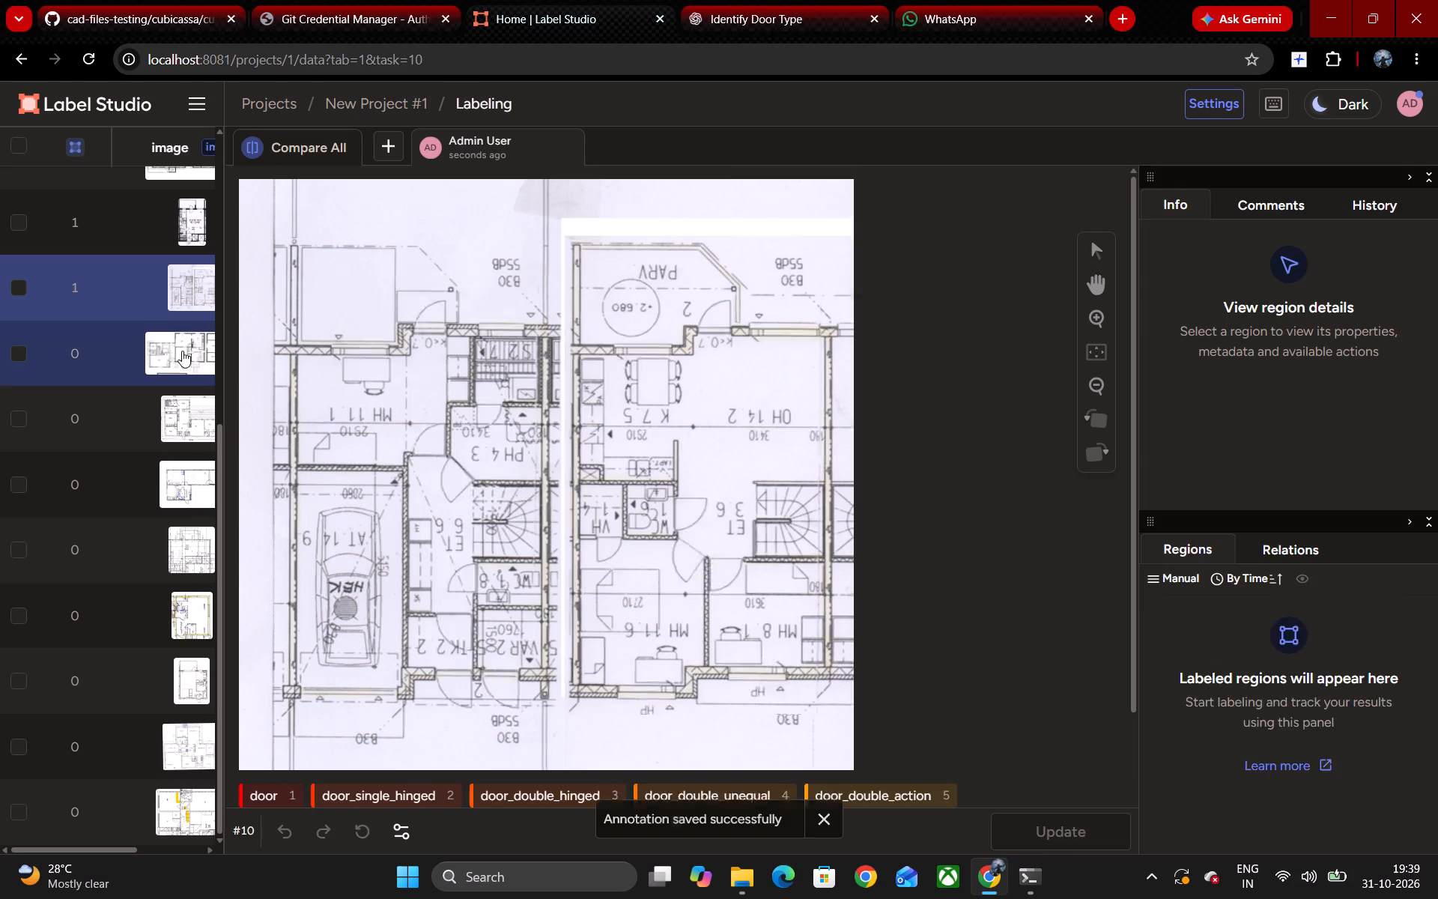
pyautogui.click(166, 357)
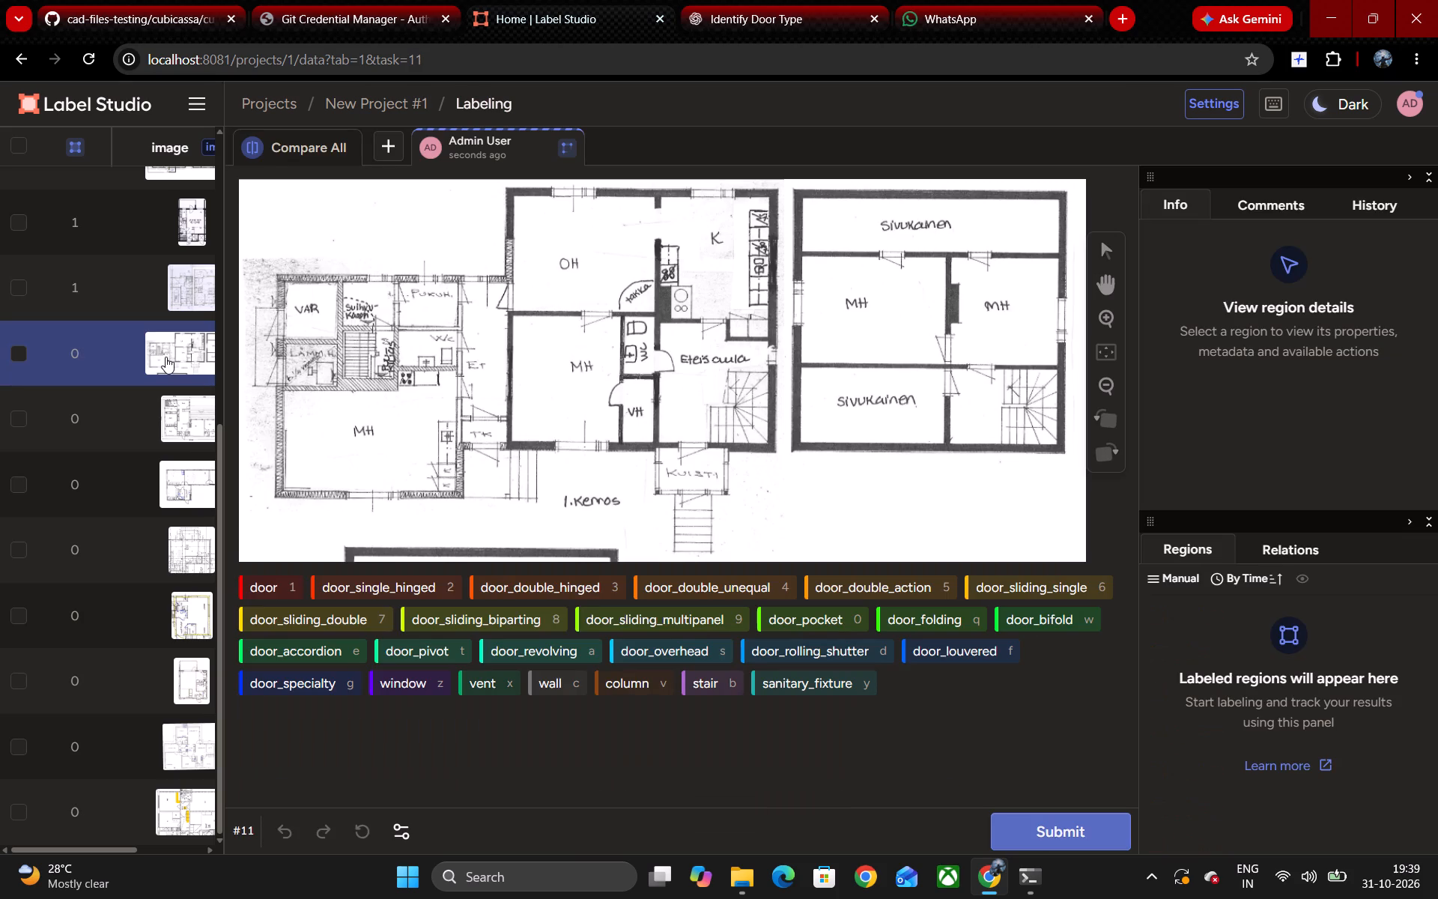
# Box the door between ET and OH and the door between OH and MH, labelling both door_single_hinged.
pyautogui.scroll(2, 441, 389)
pyautogui.moveTo(400, 331); pyautogui.dragTo(514, 374, button='middle')
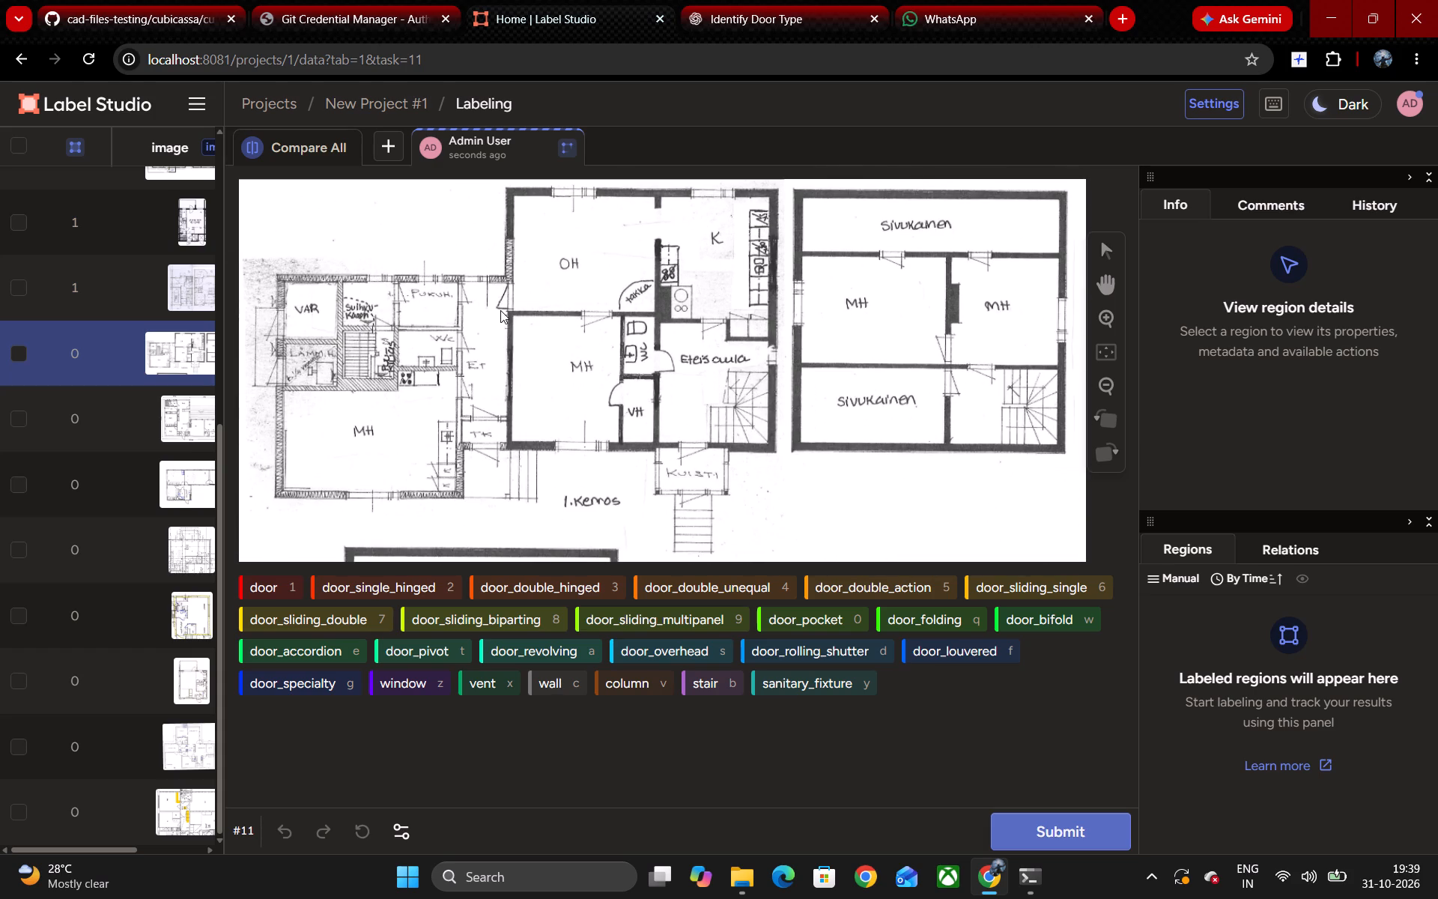
pyautogui.press('1')
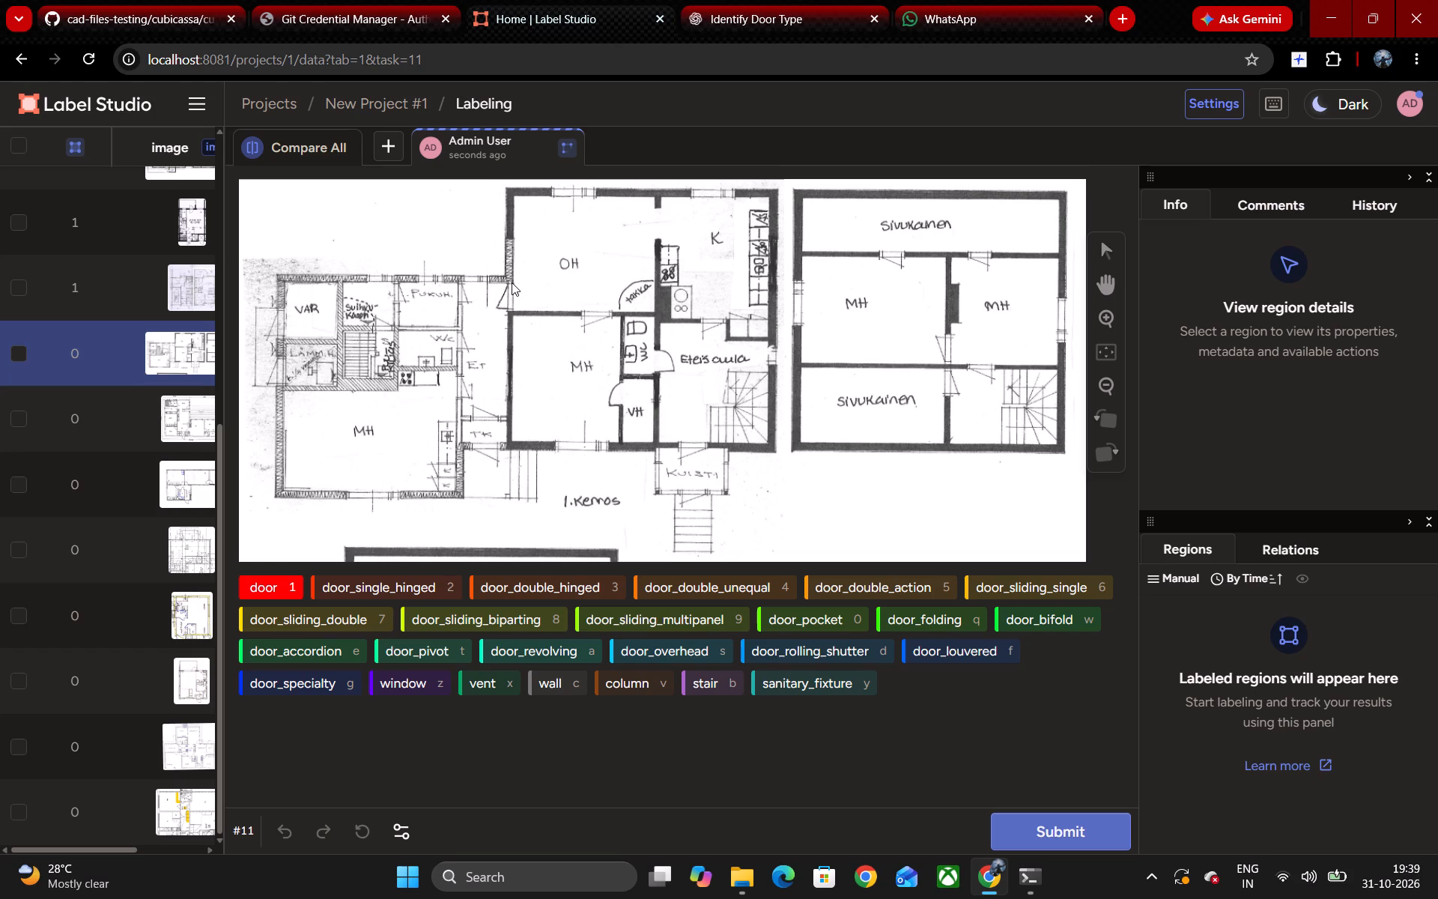
pyautogui.moveTo(513, 277); pyautogui.dragTo(505, 288)
pyautogui.moveTo(505, 288); pyautogui.dragTo(497, 311)
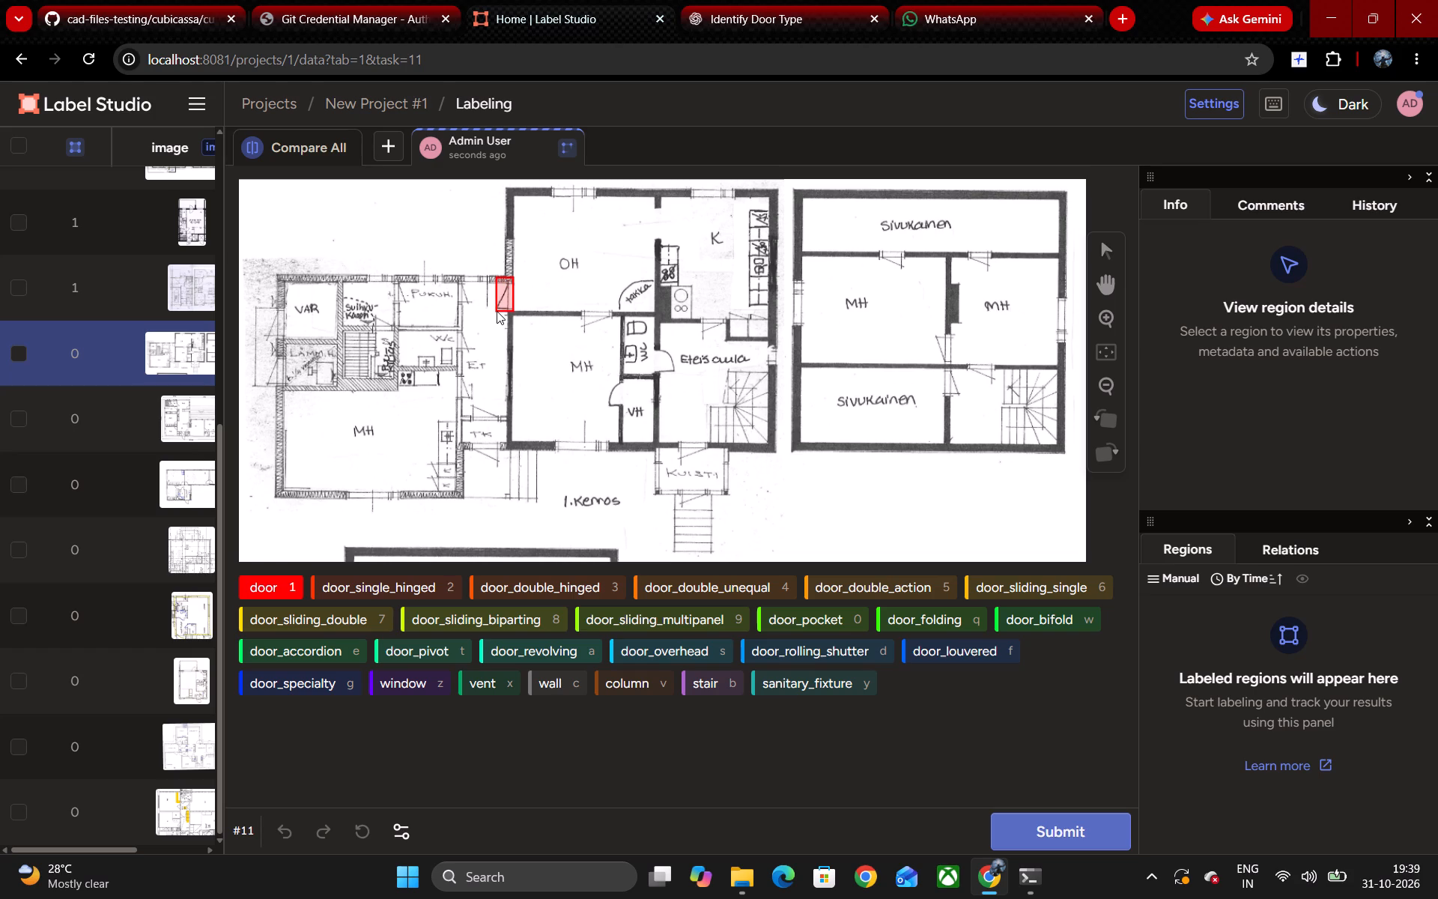
pyautogui.moveTo(497, 311); pyautogui.dragTo(494, 312)
pyautogui.click(498, 305)
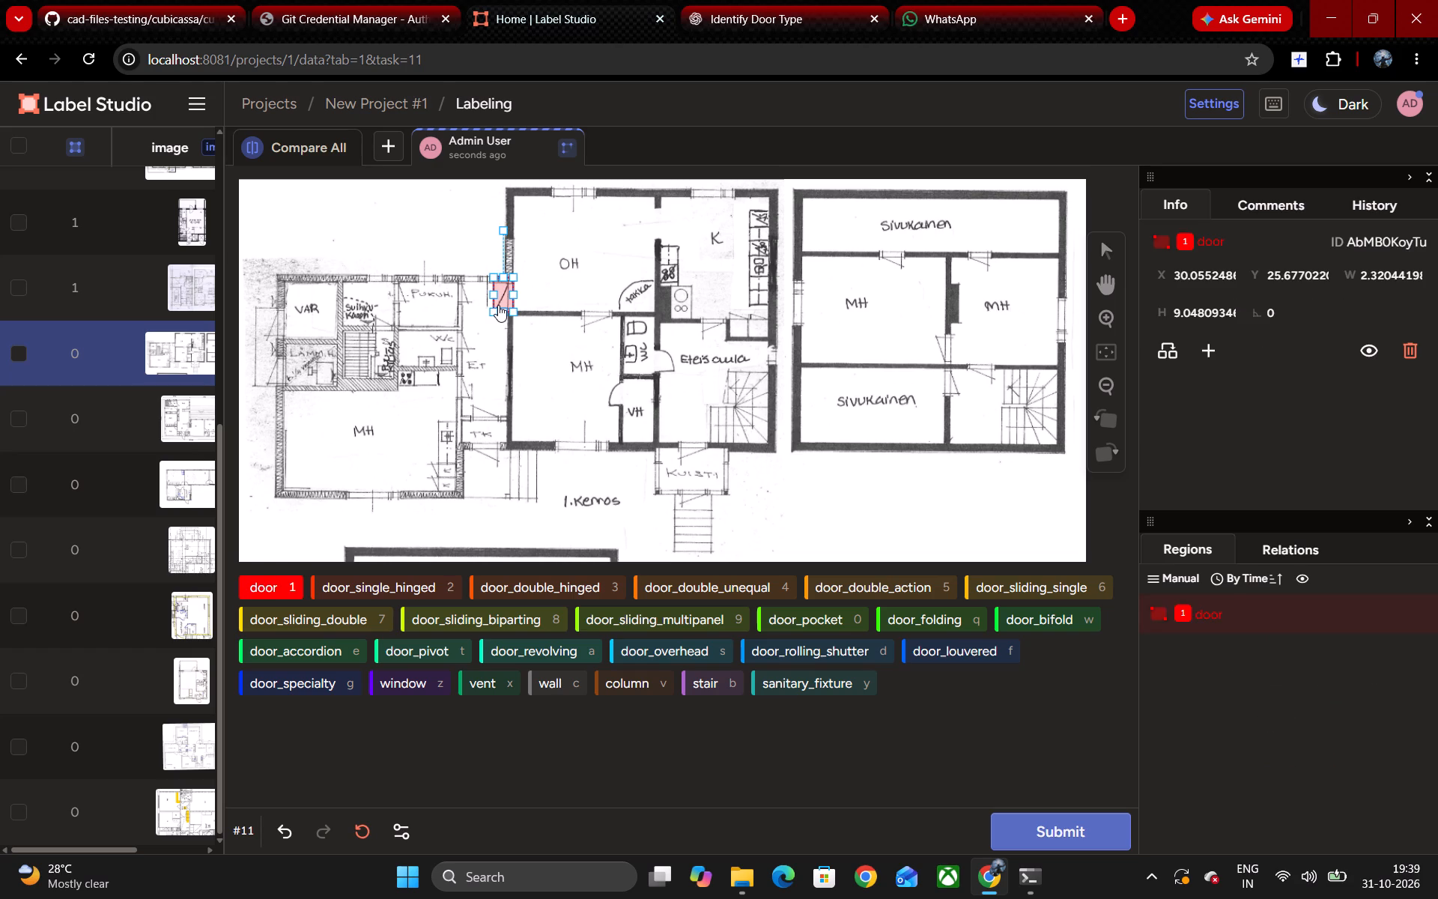
pyautogui.press('2')
pyautogui.click(608, 309)
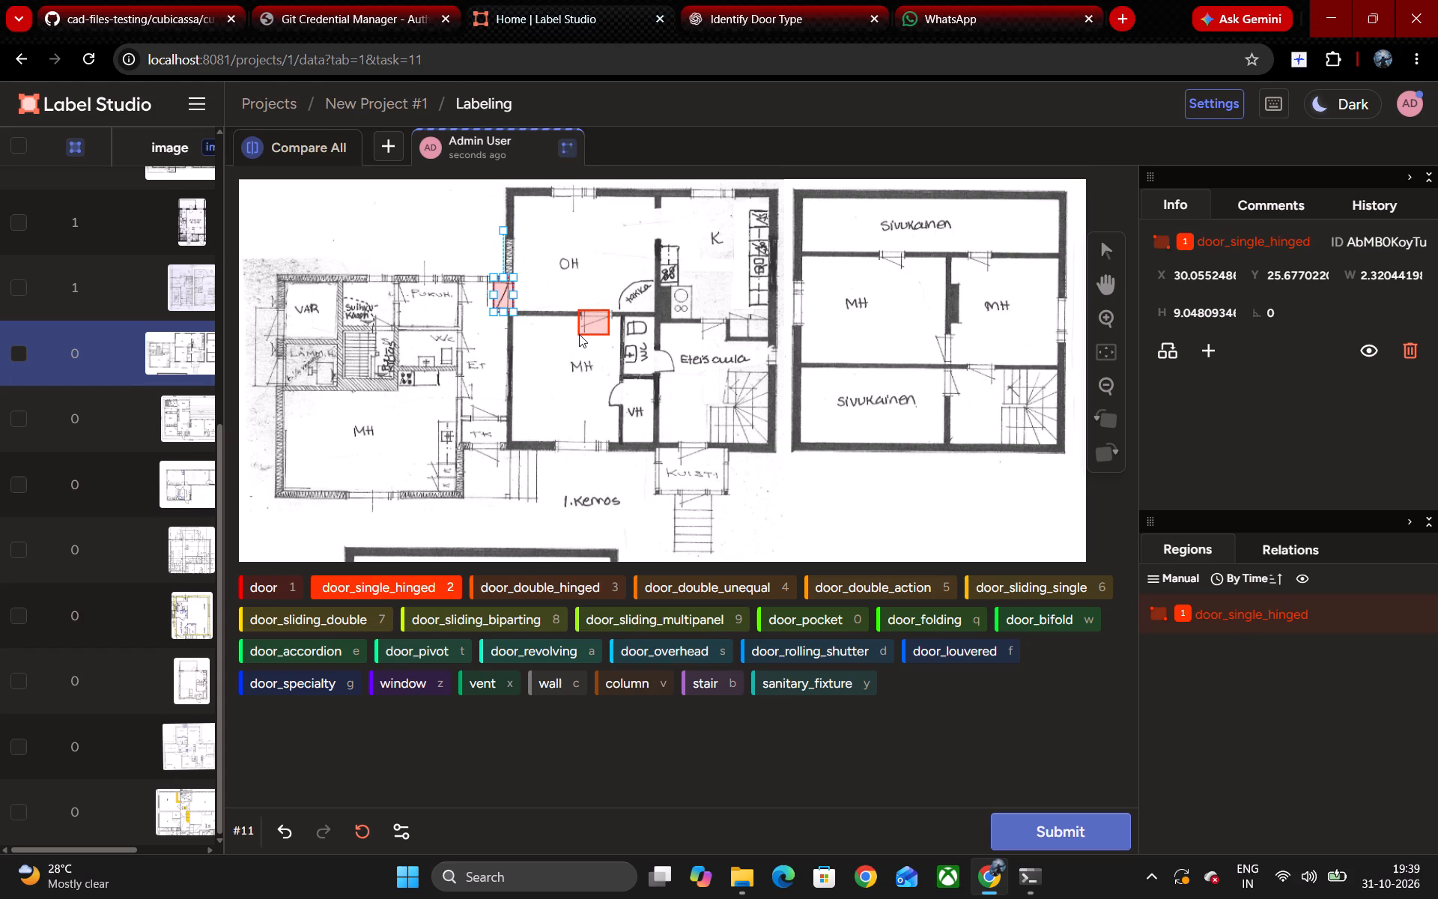
pyautogui.click(581, 333)
# Box the WC door opening into Eteisaula and the VH door opening into MH with the label door.
pyautogui.press('1')
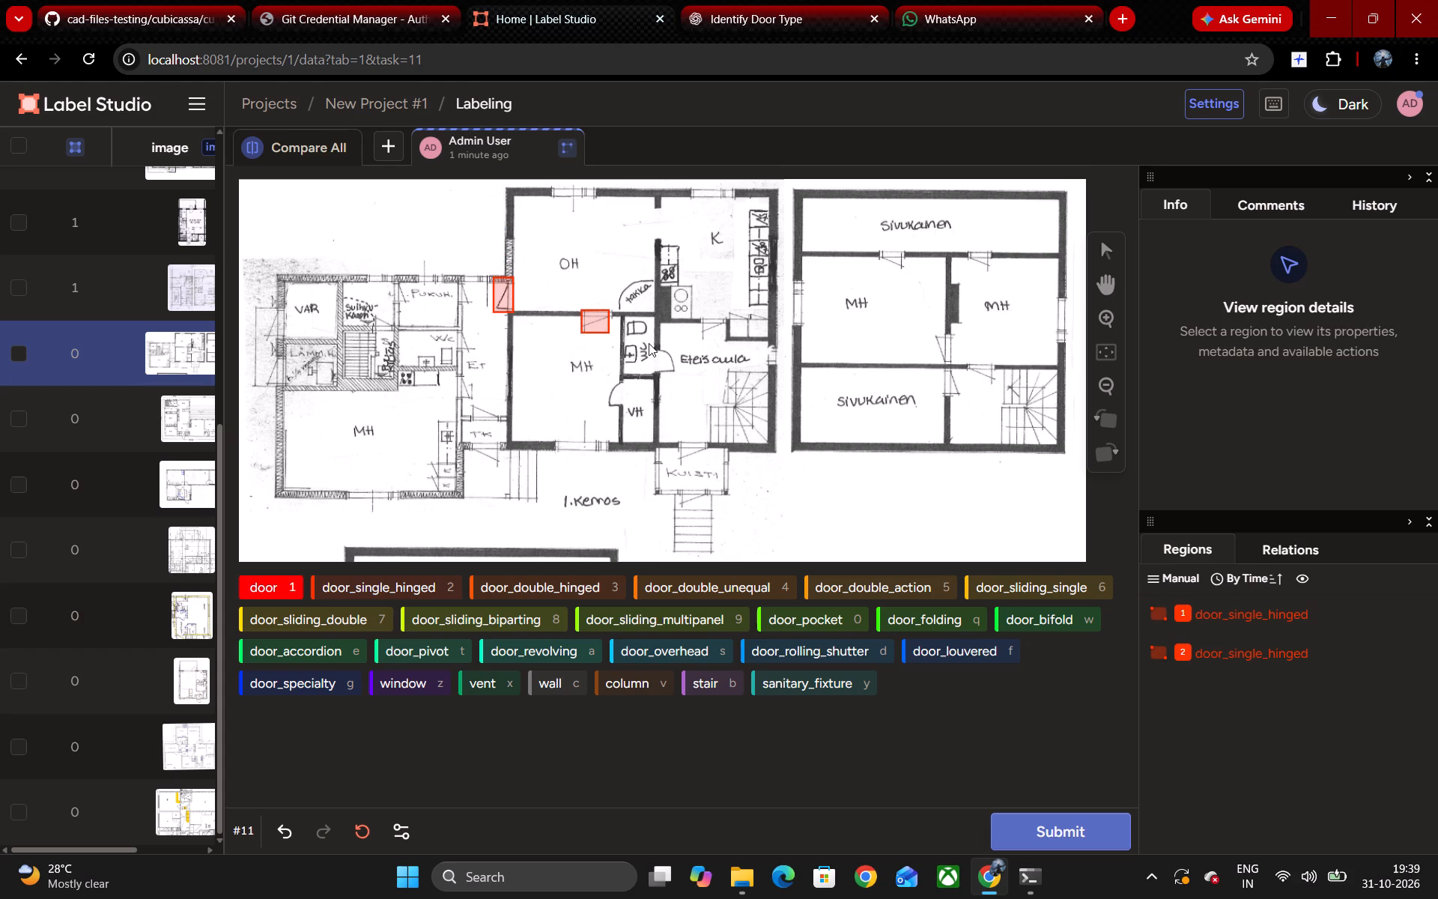
pyautogui.moveTo(649, 343); pyautogui.dragTo(679, 380)
pyautogui.press('1')
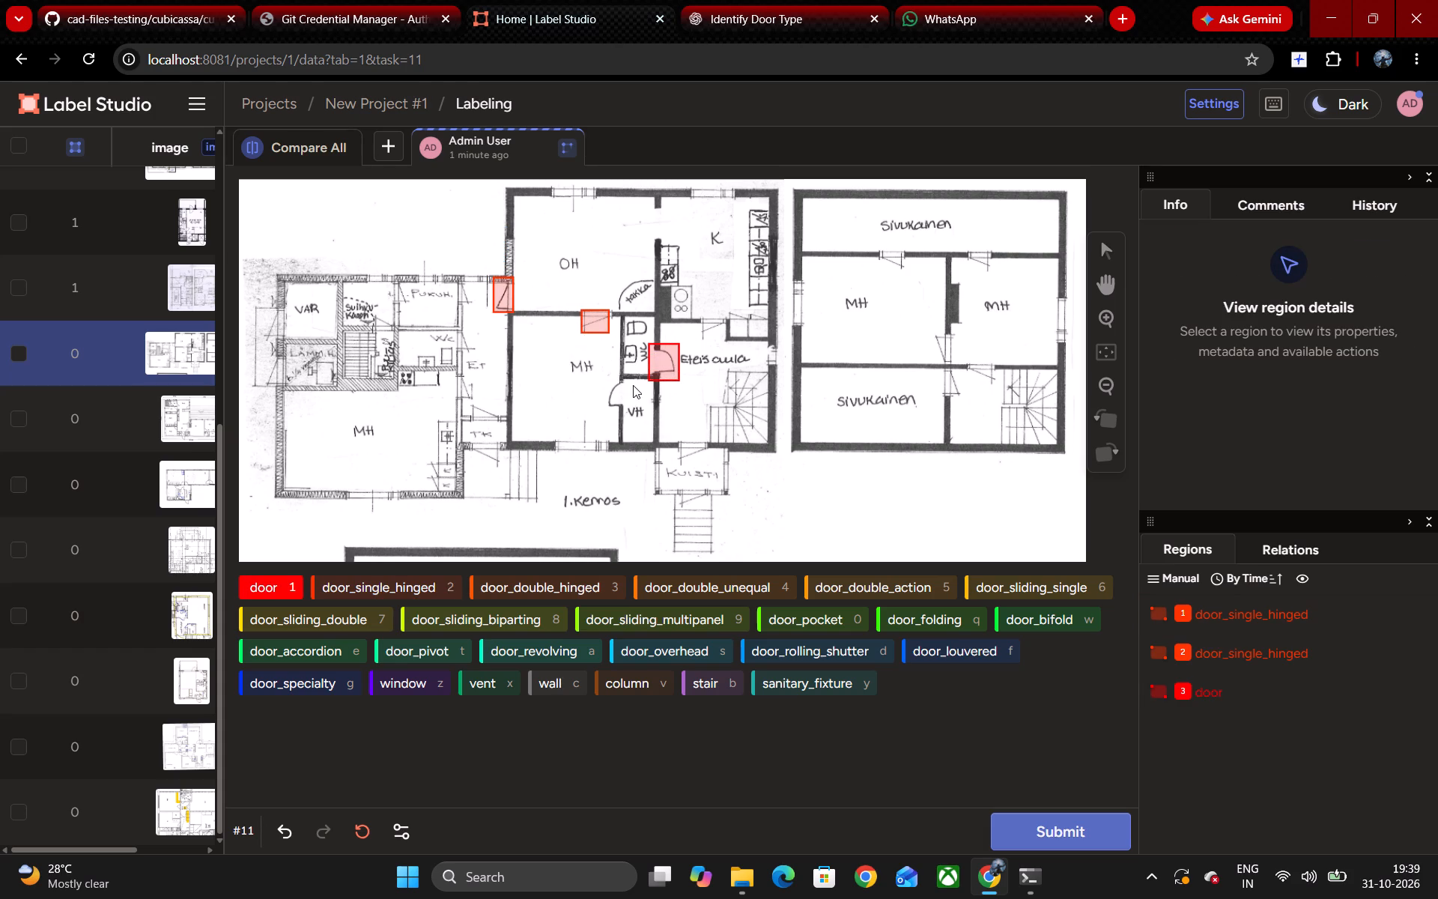
pyautogui.moveTo(623, 378); pyautogui.dragTo(605, 412)
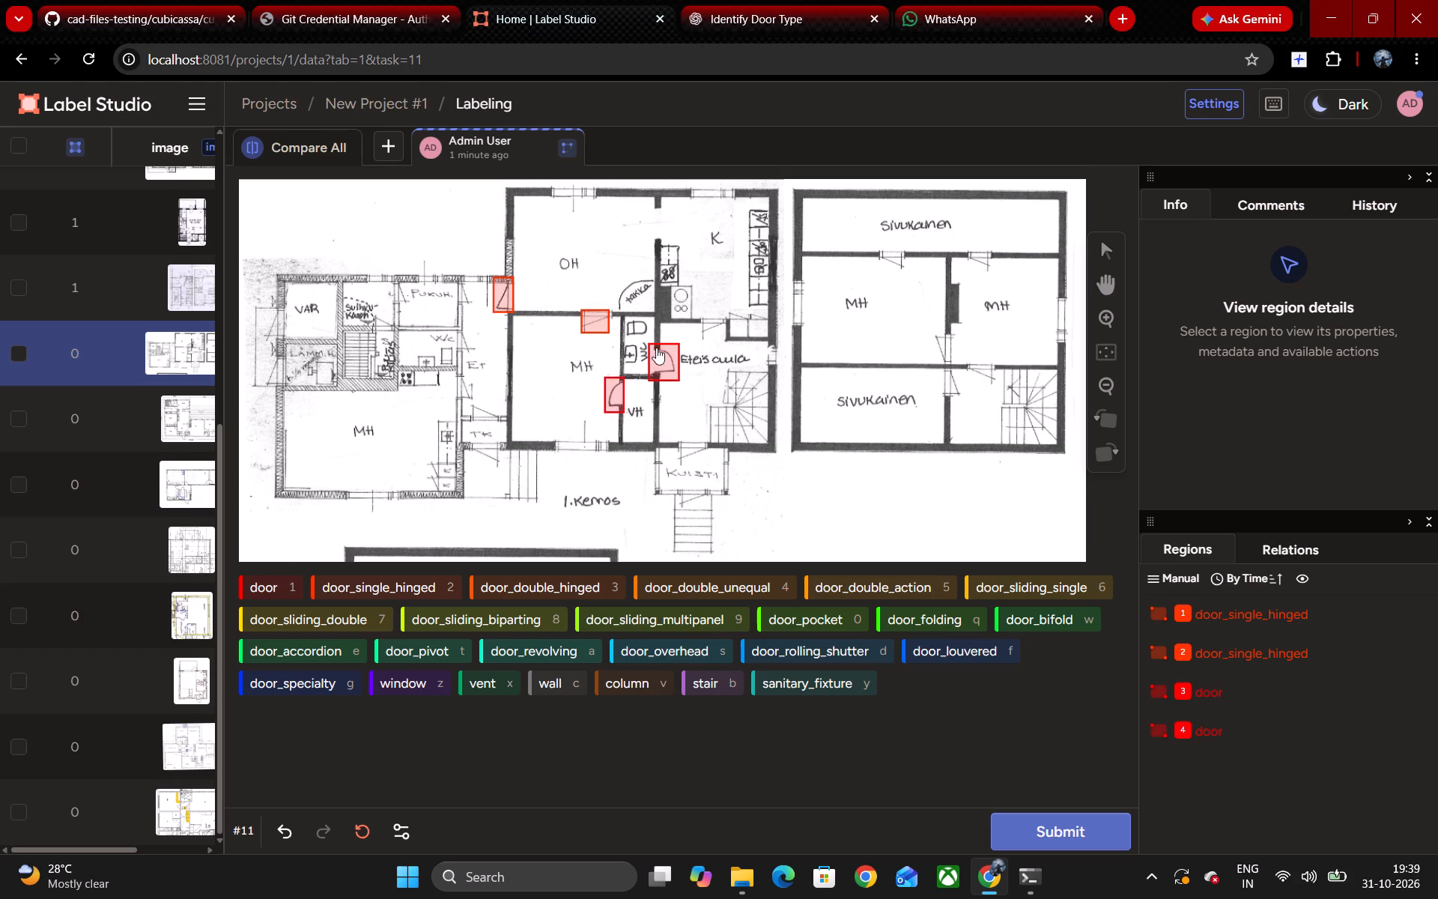
# Box the door between K and Eteisaula and the entrance door to Kuisti with the label door_single_hinged.
pyautogui.press('2')
pyautogui.moveTo(698, 315); pyautogui.dragTo(732, 343)
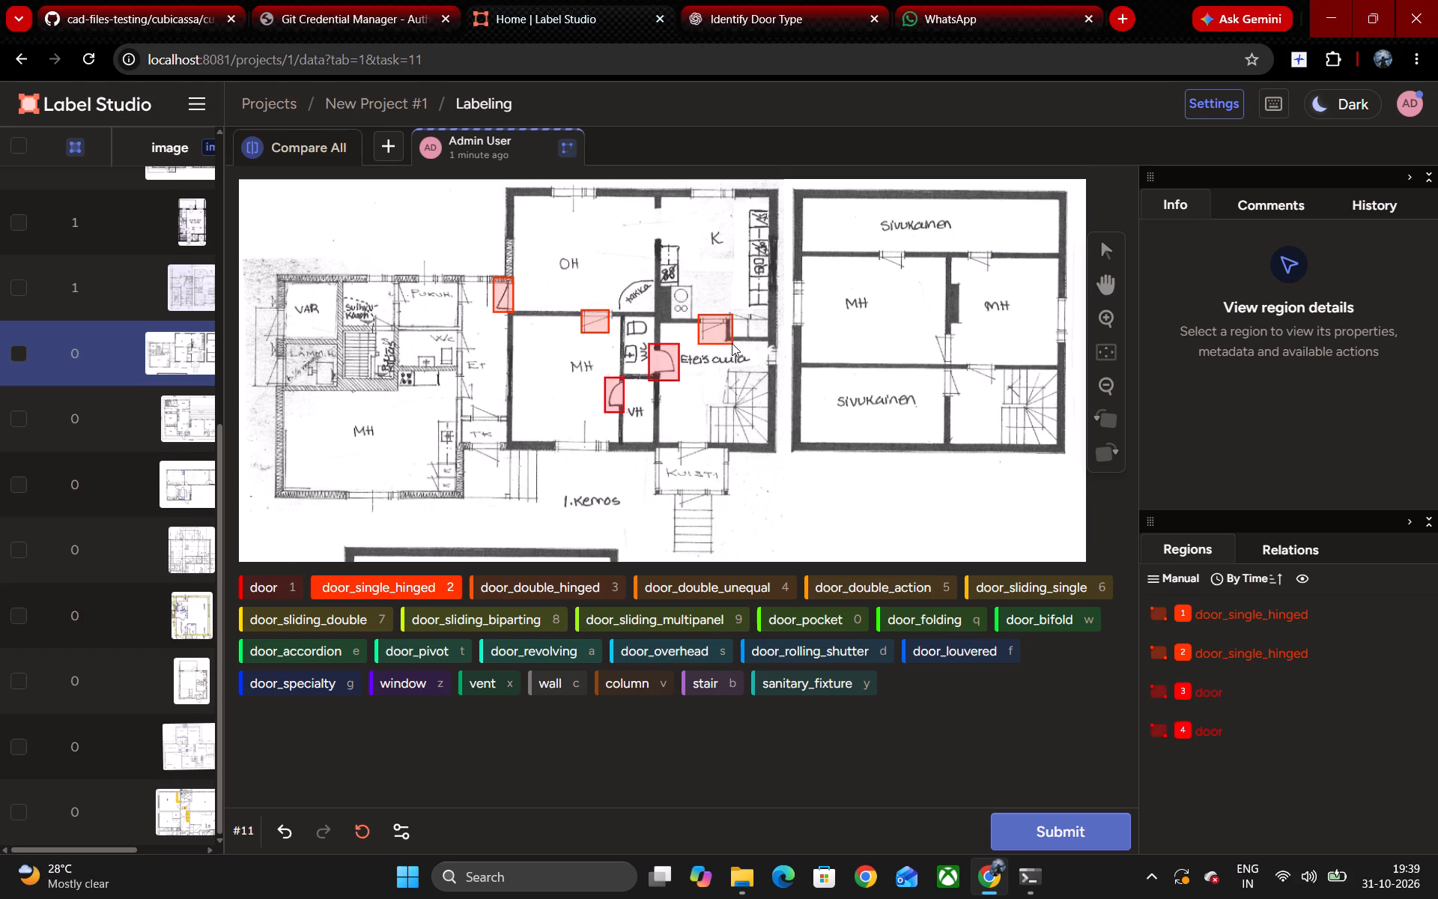
pyautogui.moveTo(732, 343); pyautogui.dragTo(729, 343)
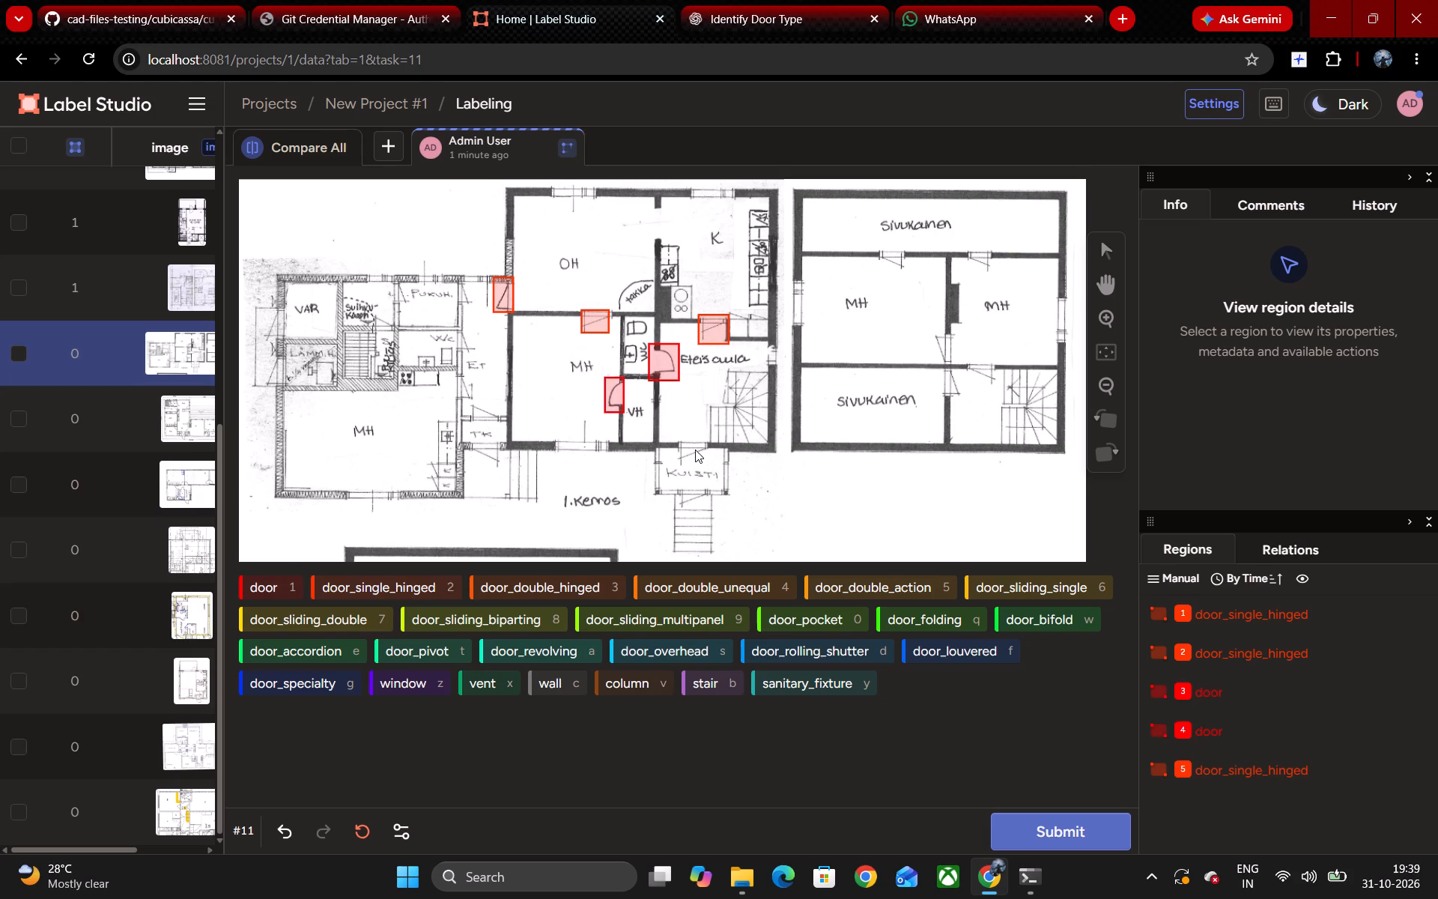
pyautogui.press('2')
pyautogui.moveTo(677, 438); pyautogui.dragTo(703, 461)
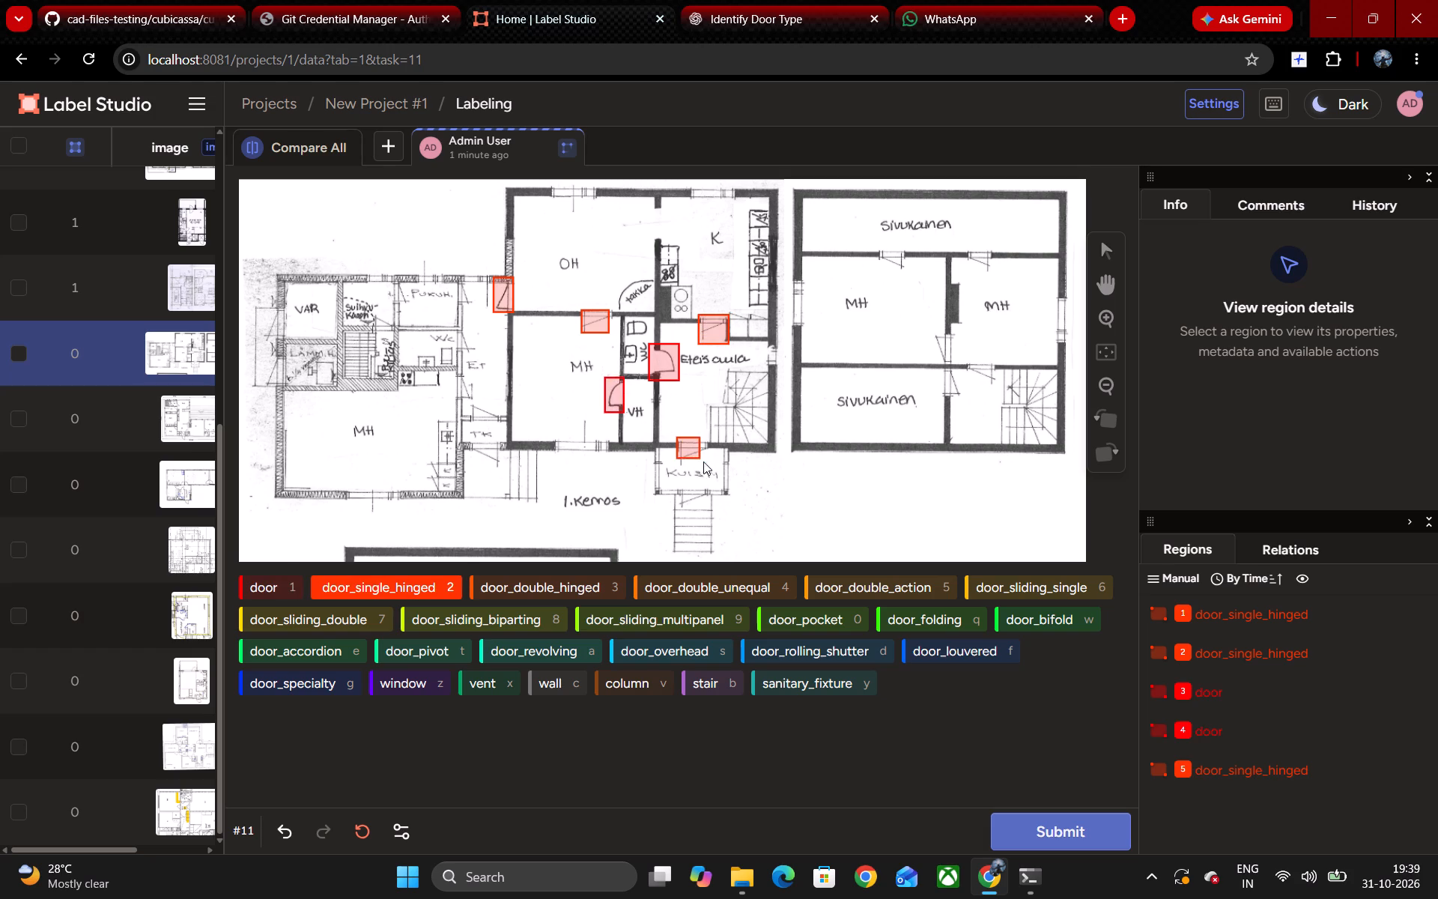
pyautogui.moveTo(703, 461); pyautogui.dragTo(706, 464)
# Box the two doors between the upper Sivukainen and the MH rooms with the label door_single_hinged.
pyautogui.press('2')
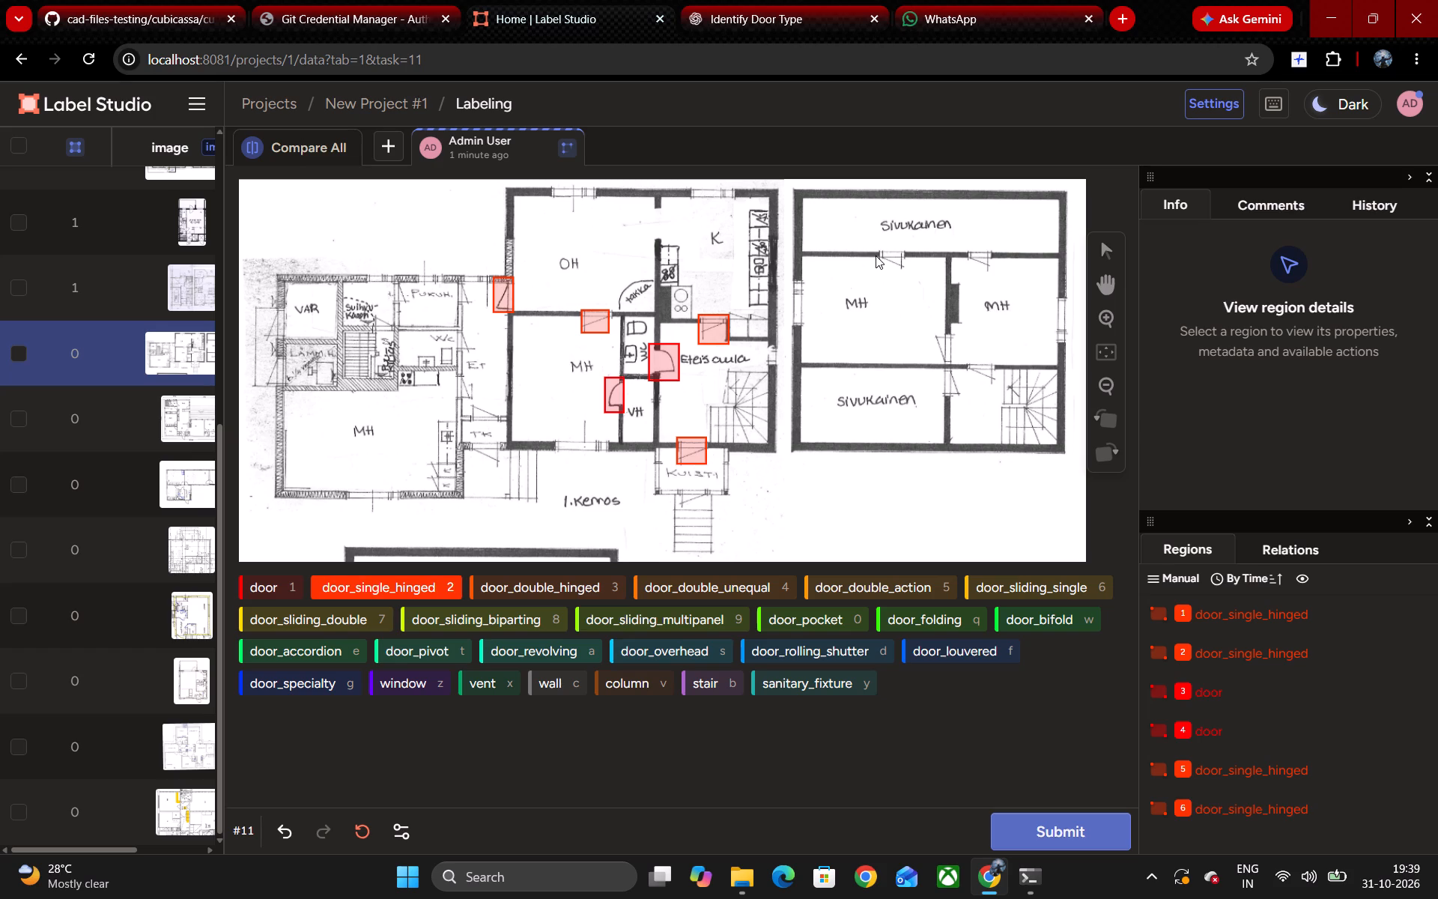
pyautogui.moveTo(876, 249); pyautogui.dragTo(897, 267)
pyautogui.moveTo(897, 267); pyautogui.dragTo(906, 273)
pyautogui.press('2')
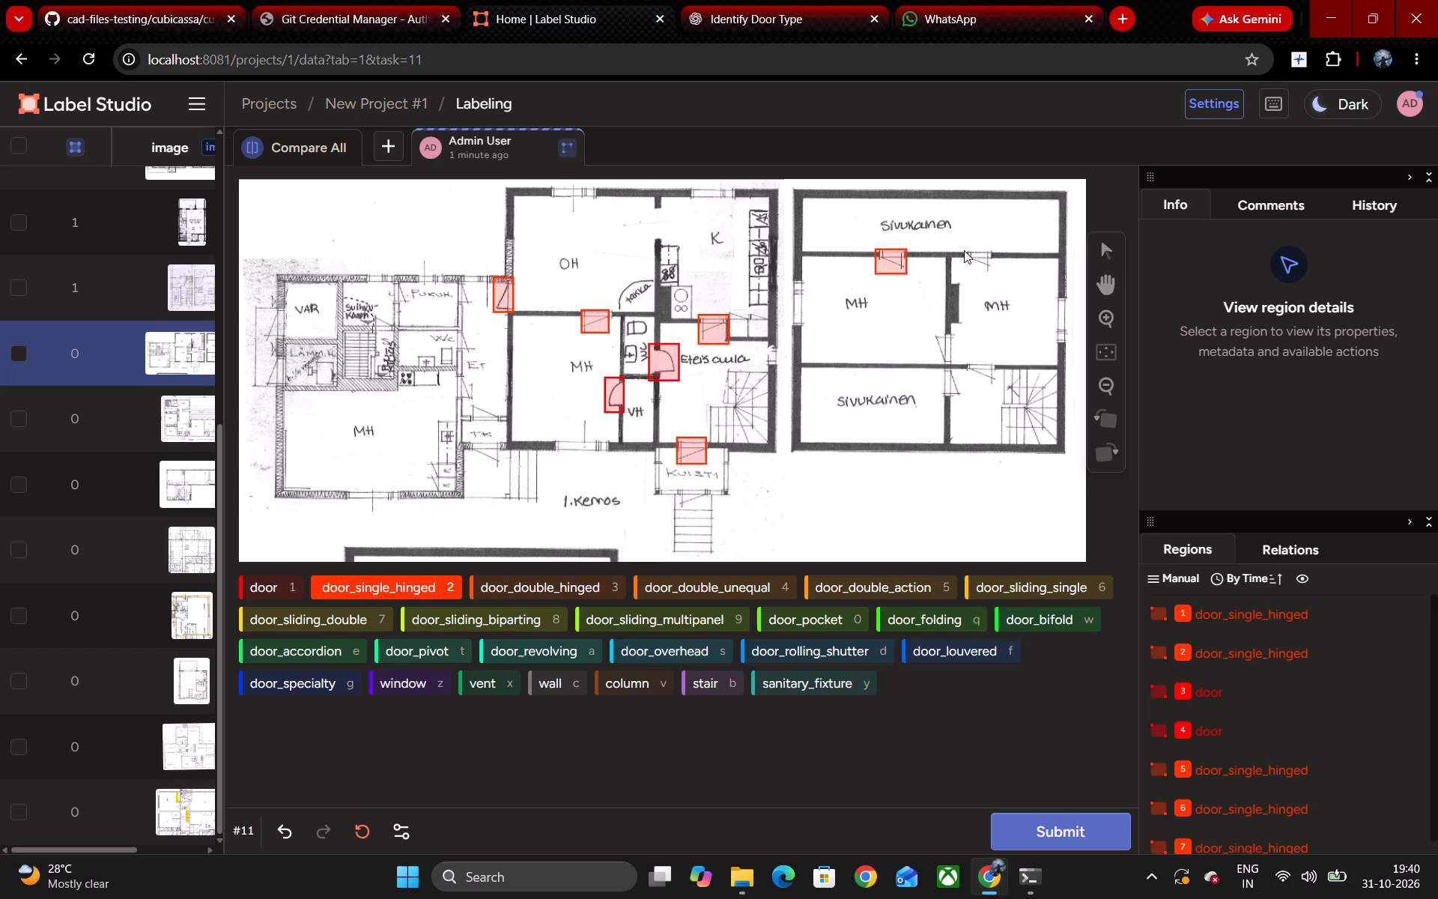
pyautogui.moveTo(965, 250); pyautogui.dragTo(997, 271)
# Box the doors around the upper-floor stair hall, at the MH rooms and the lower Sivukainen, with the label door_single_hinged.
pyautogui.press('2')
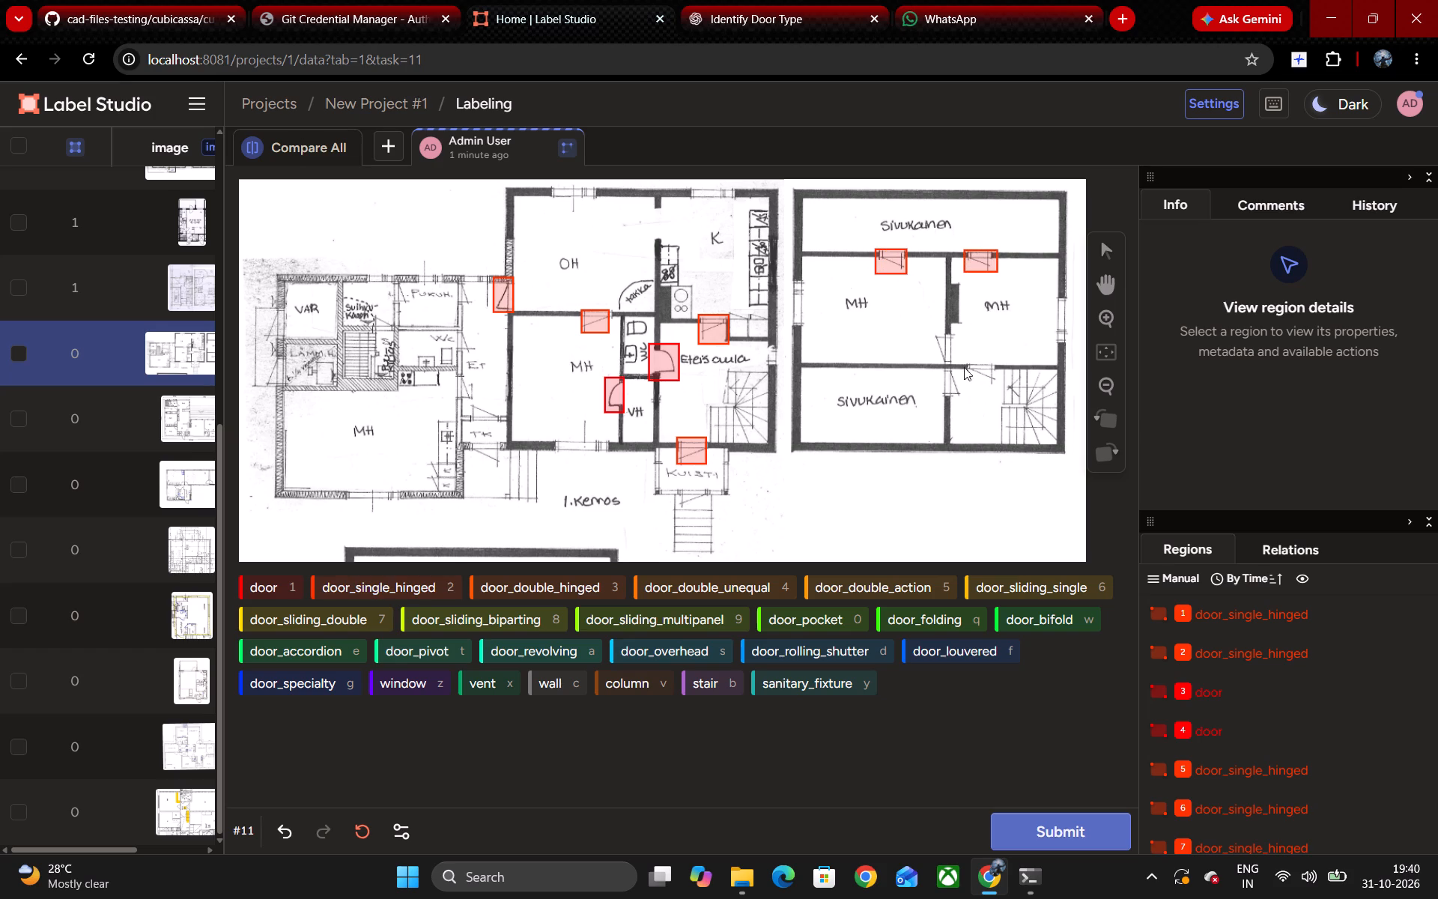
pyautogui.moveTo(968, 360); pyautogui.dragTo(997, 382)
pyautogui.press('2')
pyautogui.moveTo(932, 330); pyautogui.dragTo(950, 357)
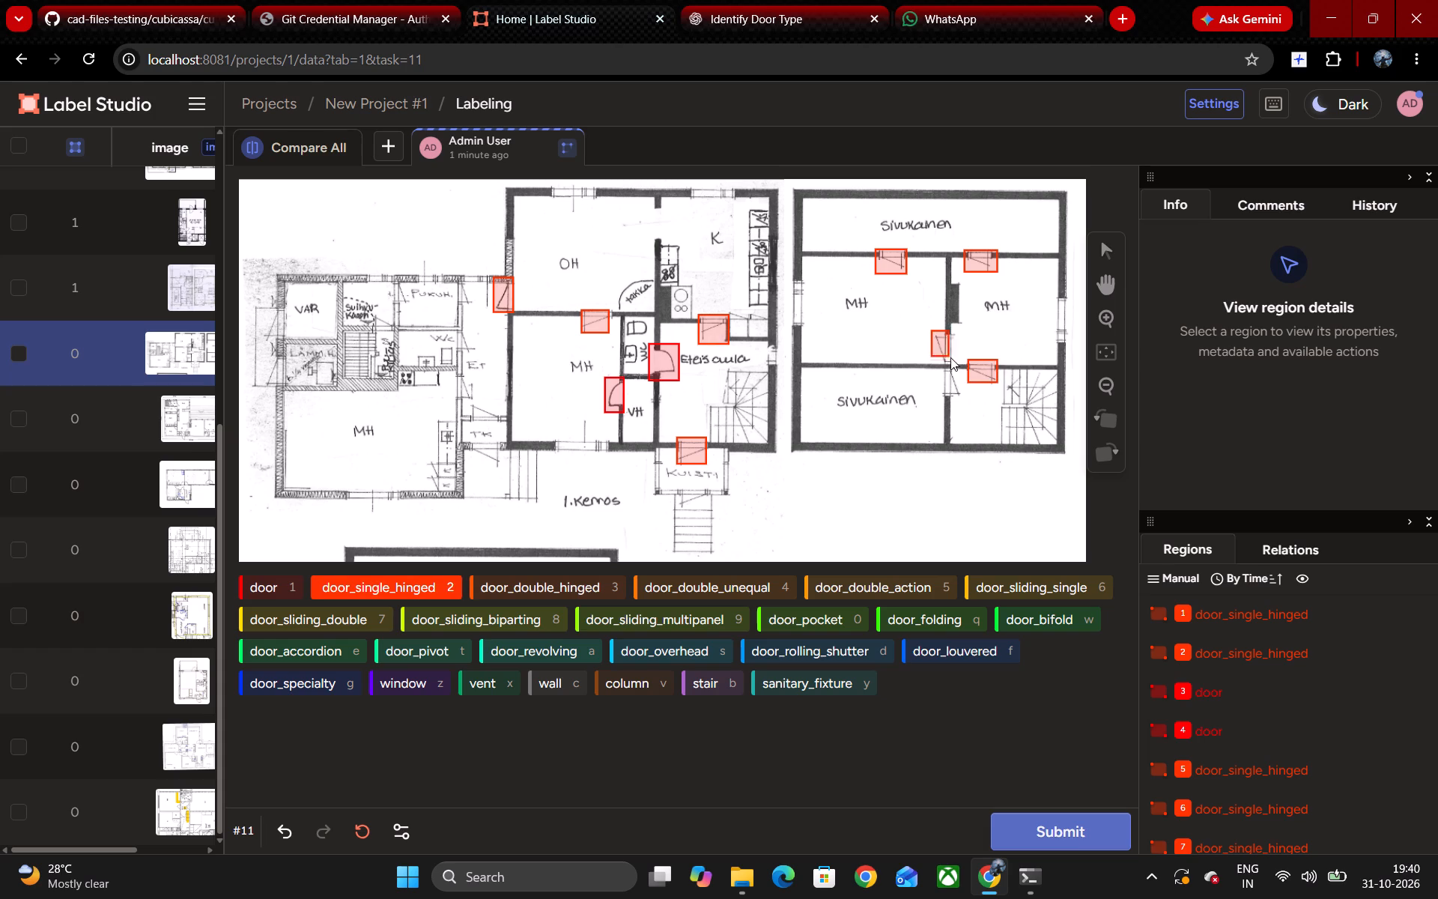
pyautogui.moveTo(950, 357); pyautogui.dragTo(954, 363)
pyautogui.press('2')
pyautogui.moveTo(941, 366); pyautogui.dragTo(943, 366)
pyautogui.moveTo(943, 366); pyautogui.dragTo(960, 399)
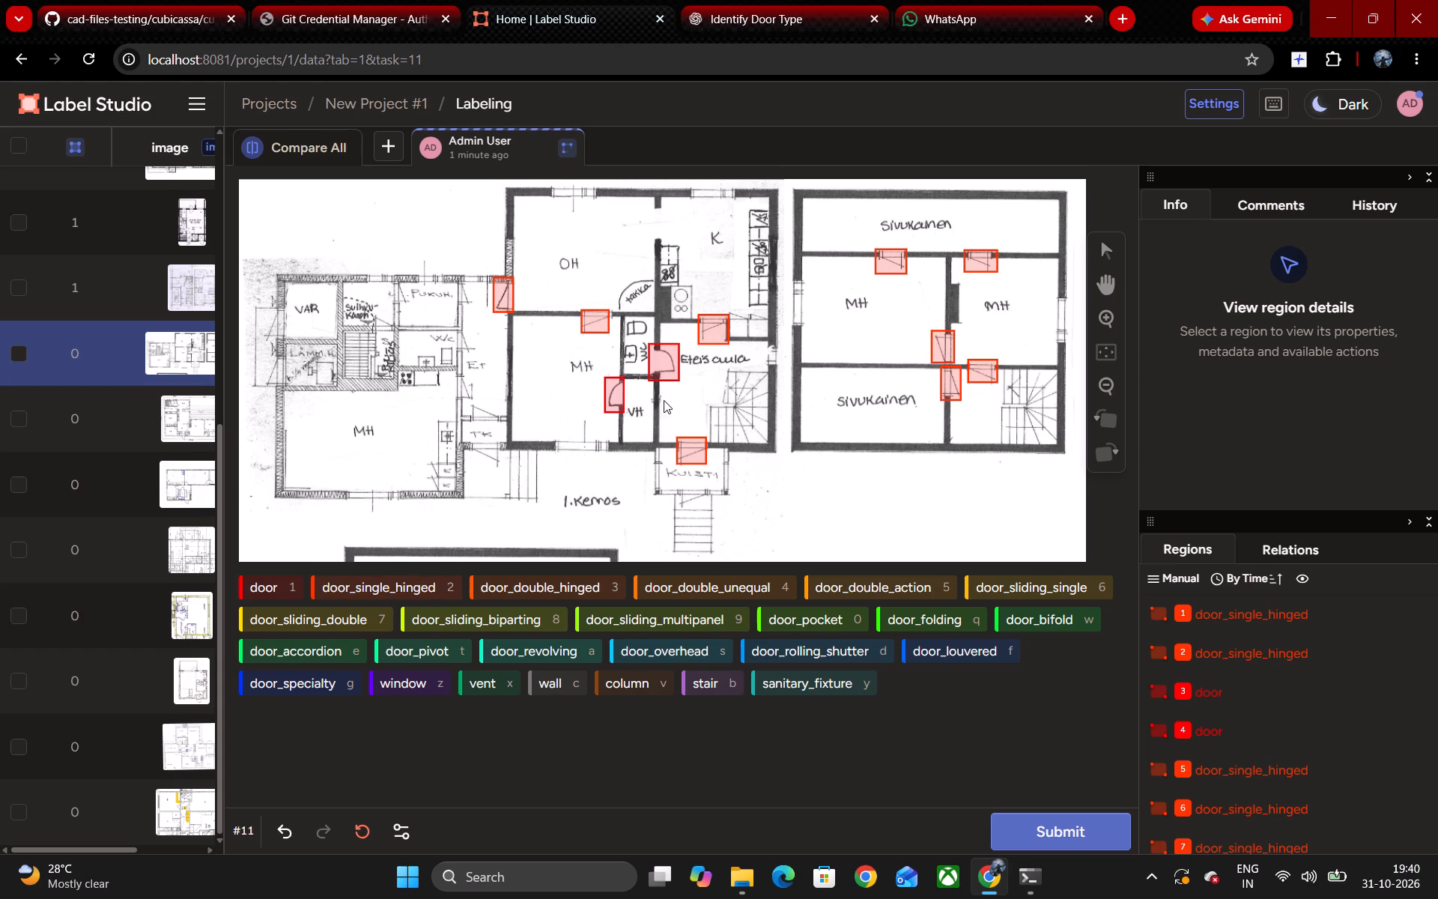
# Box the door between ET and TK and the exterior TK door with the label door_single_hinged.
pyautogui.press('1')
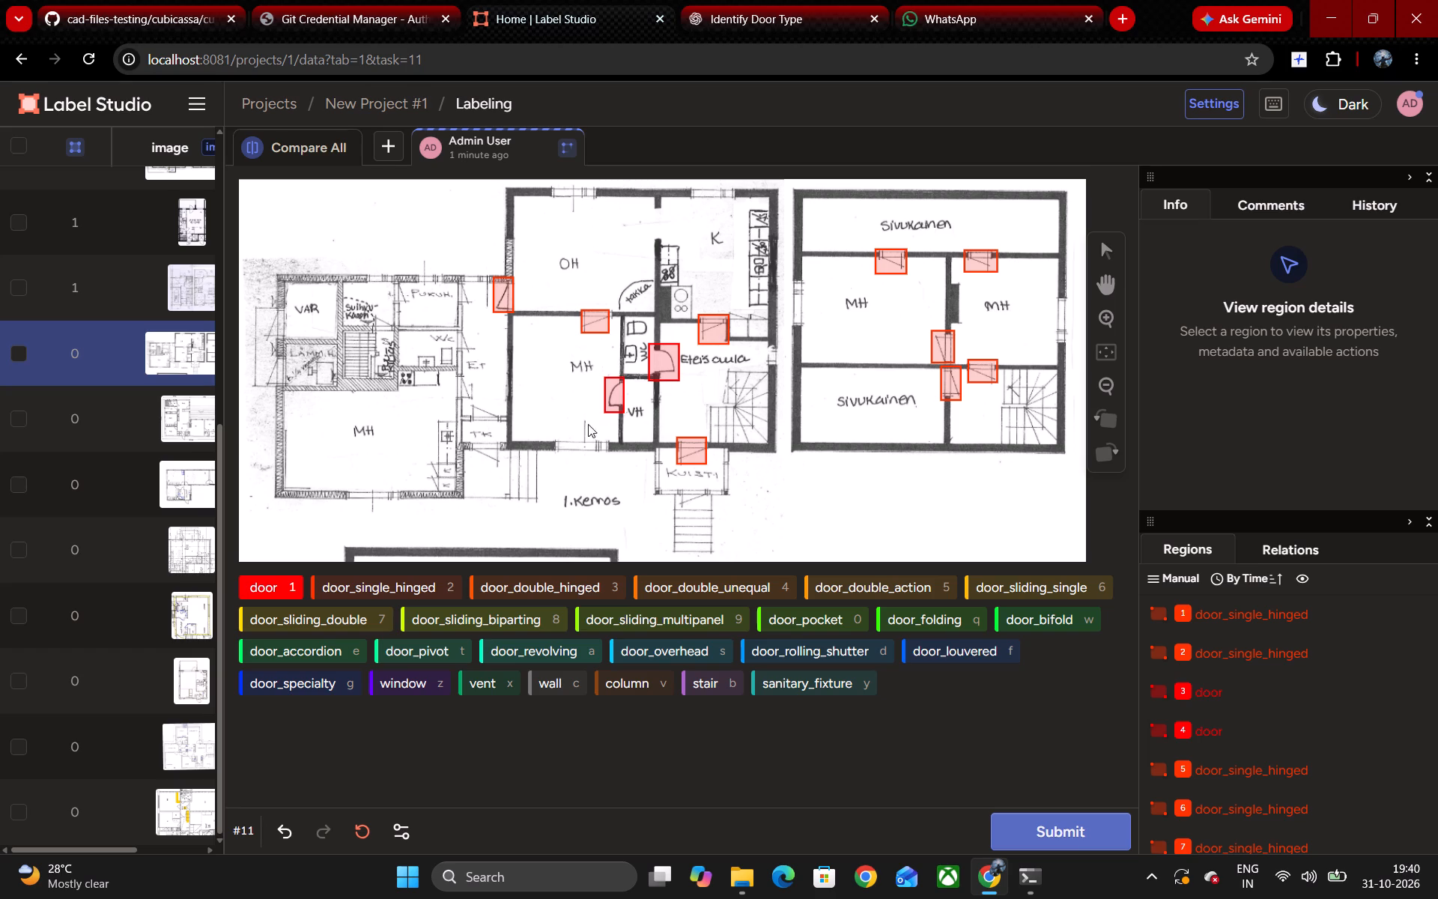
pyautogui.press('2')
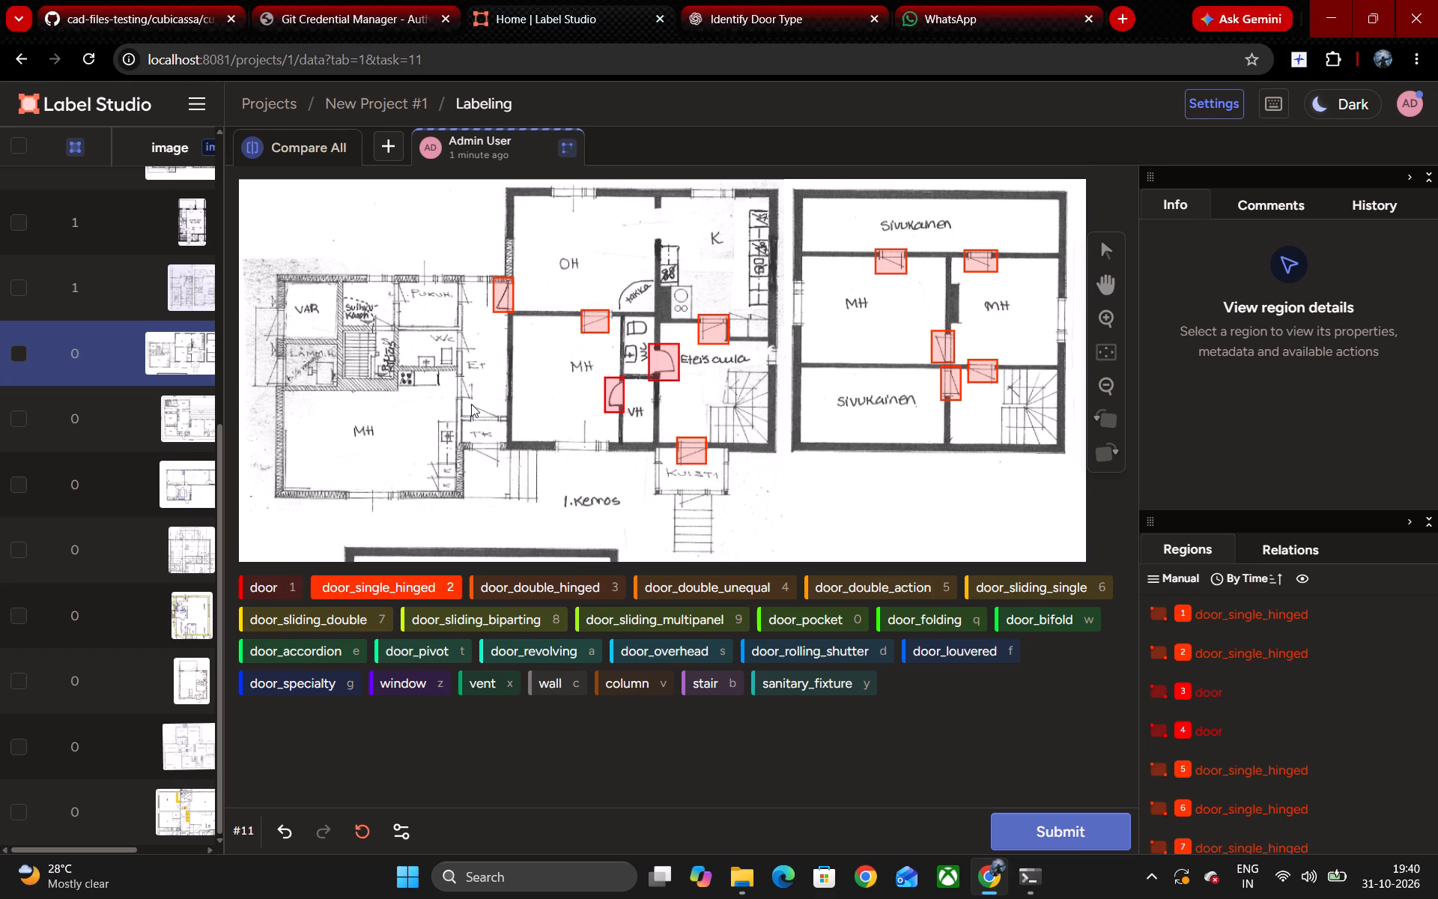
pyautogui.moveTo(470, 404); pyautogui.dragTo(500, 426)
pyautogui.press('2')
pyautogui.moveTo(469, 437); pyautogui.dragTo(502, 465)
# Box the three doors along the ET wall, to the annex MH, the WC and Pukuh., with the label door_single_hinged.
pyautogui.press('2')
pyautogui.moveTo(452, 374); pyautogui.dragTo(475, 402)
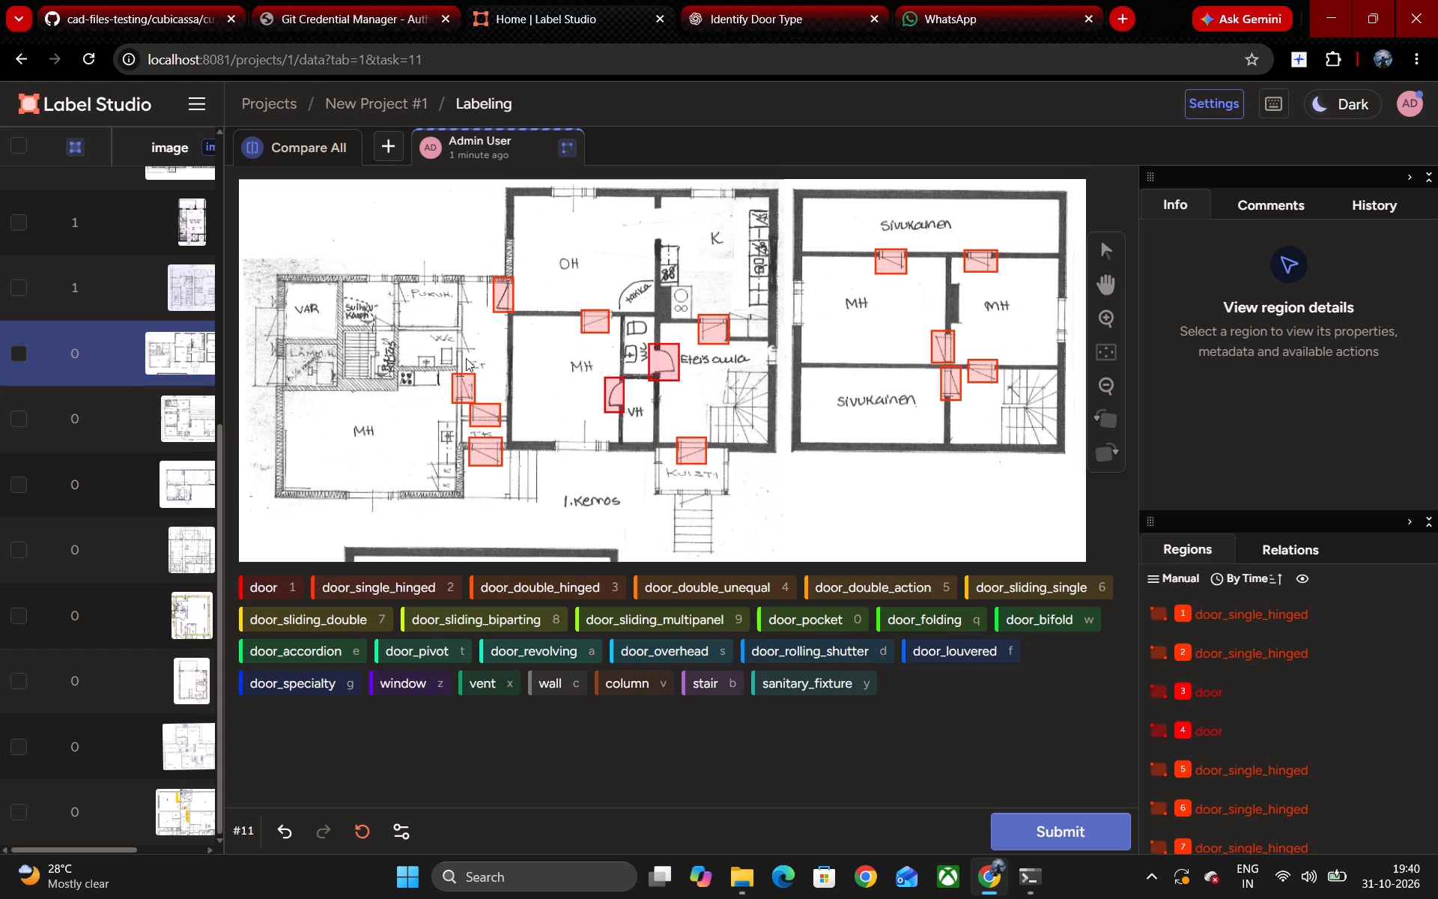
pyautogui.press('2')
pyautogui.moveTo(451, 329); pyautogui.dragTo(475, 357)
pyautogui.press('2')
pyautogui.moveTo(455, 282); pyautogui.dragTo(462, 294)
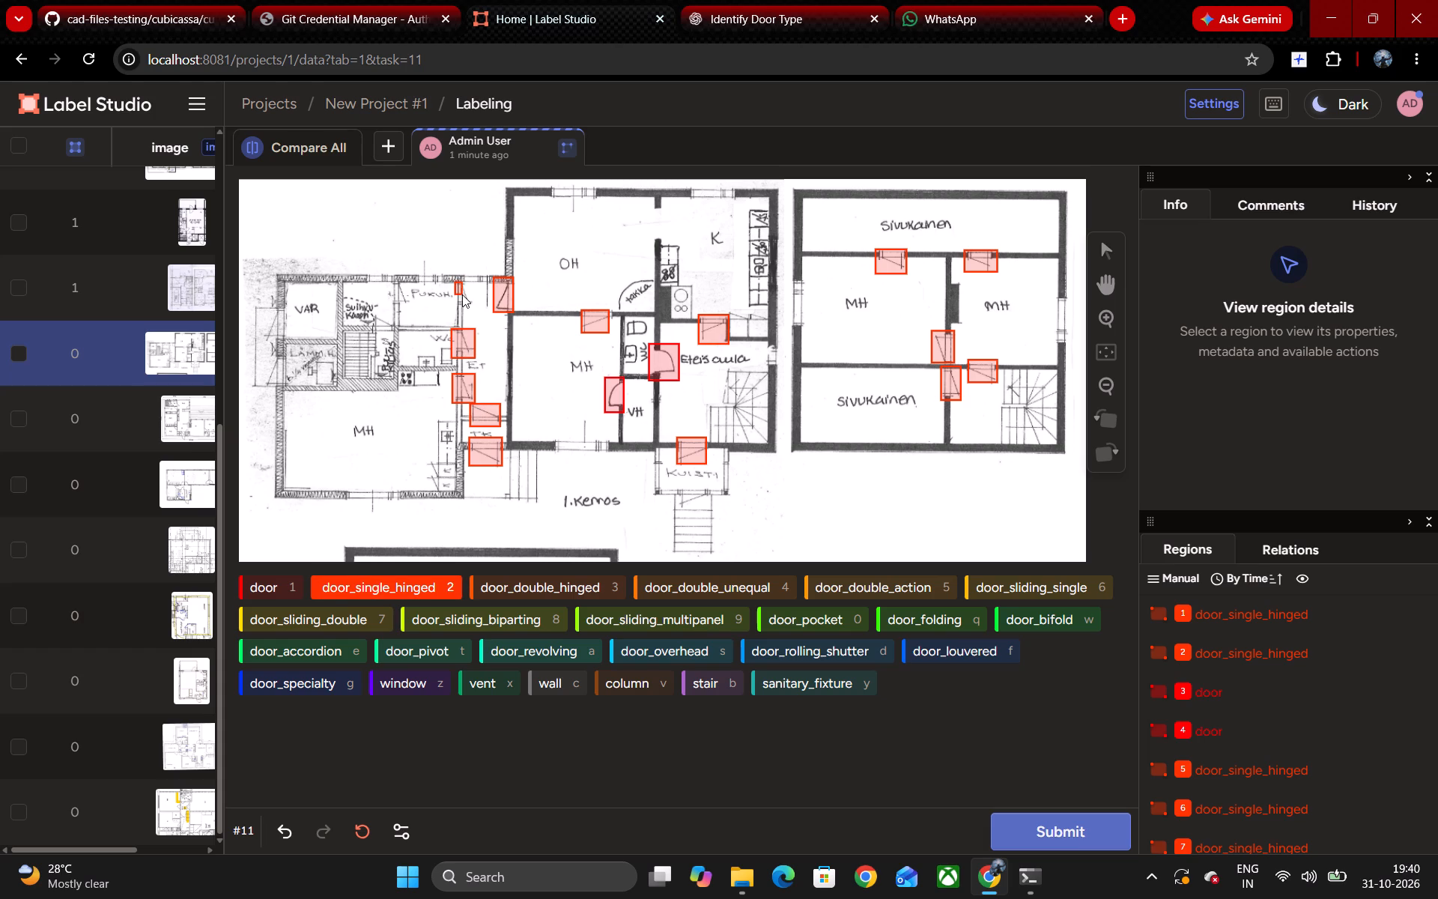
pyautogui.moveTo(462, 294); pyautogui.dragTo(474, 308)
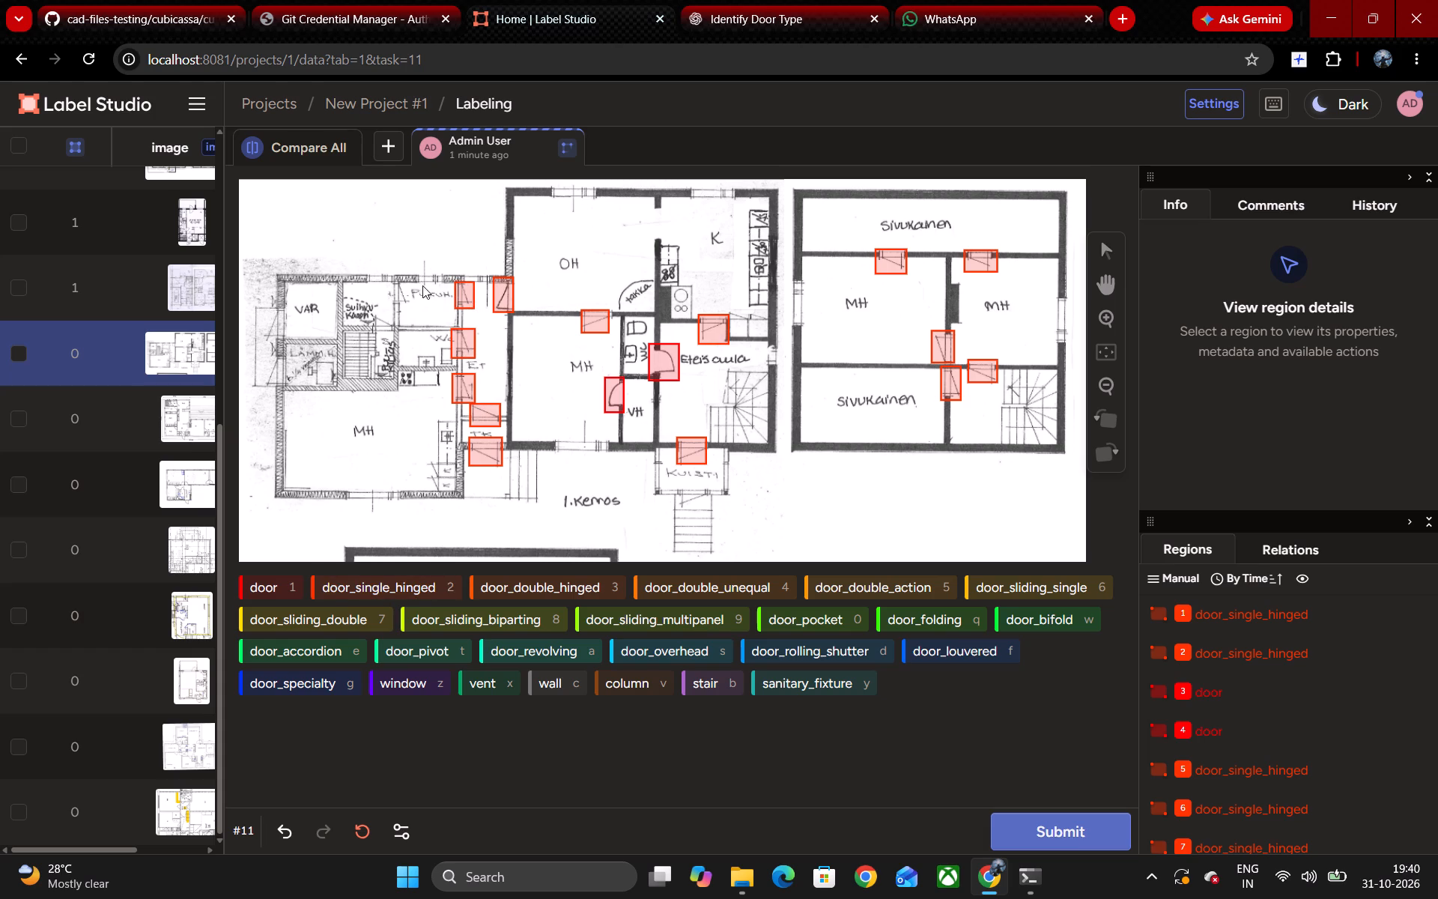
# Box the two windows on the annex's upper wall, above Pukuh. and beside it, with the label window.
pyautogui.press('z')
pyautogui.moveTo(414, 273); pyautogui.dragTo(435, 288)
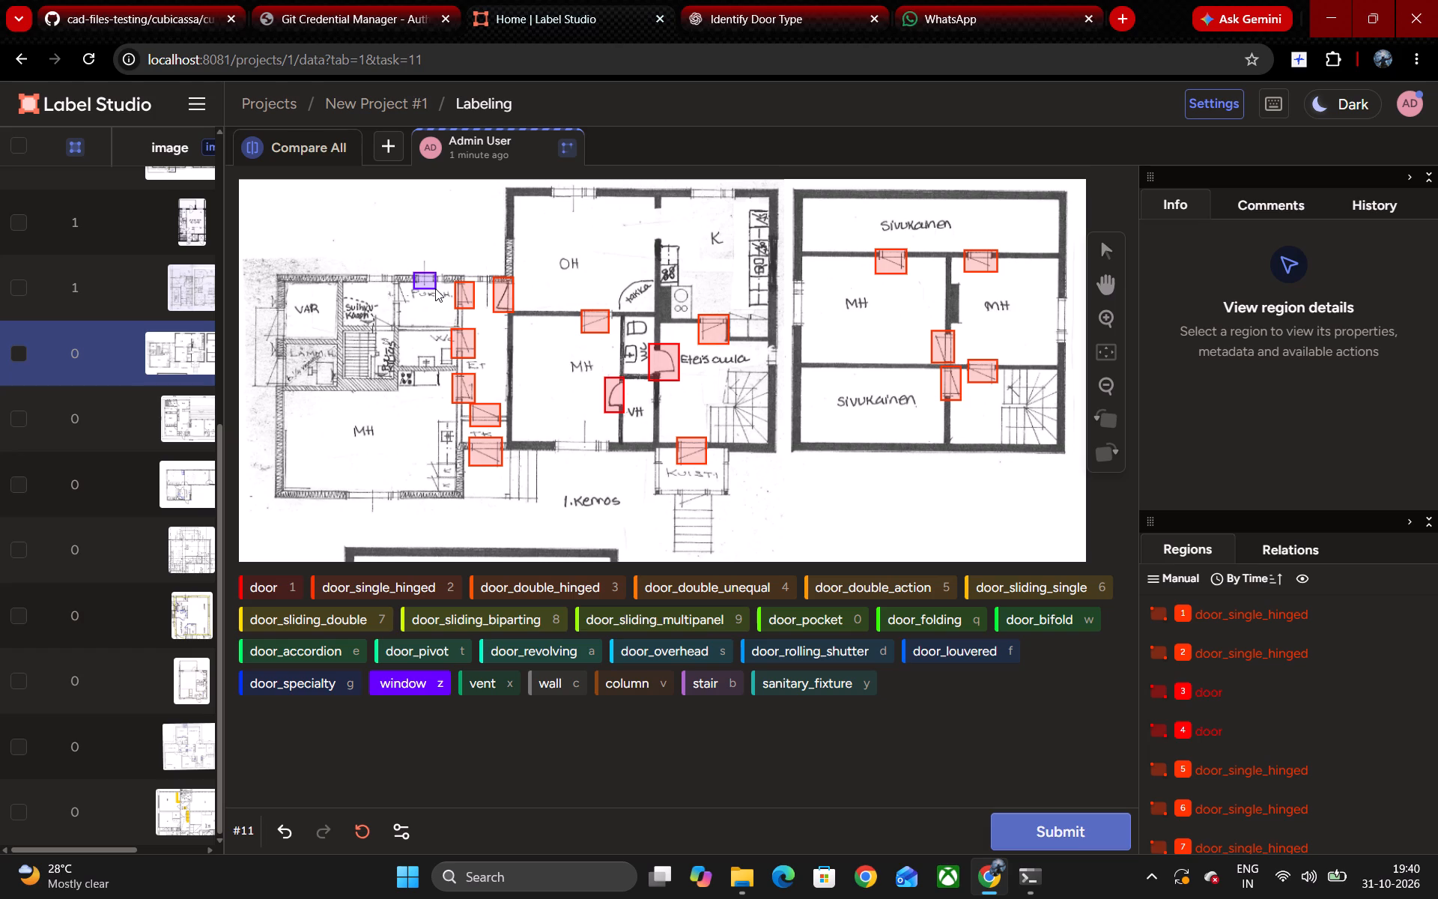
pyautogui.moveTo(435, 288); pyautogui.dragTo(436, 288)
pyautogui.press('z')
pyautogui.moveTo(365, 271); pyautogui.dragTo(385, 285)
pyautogui.click(385, 285)
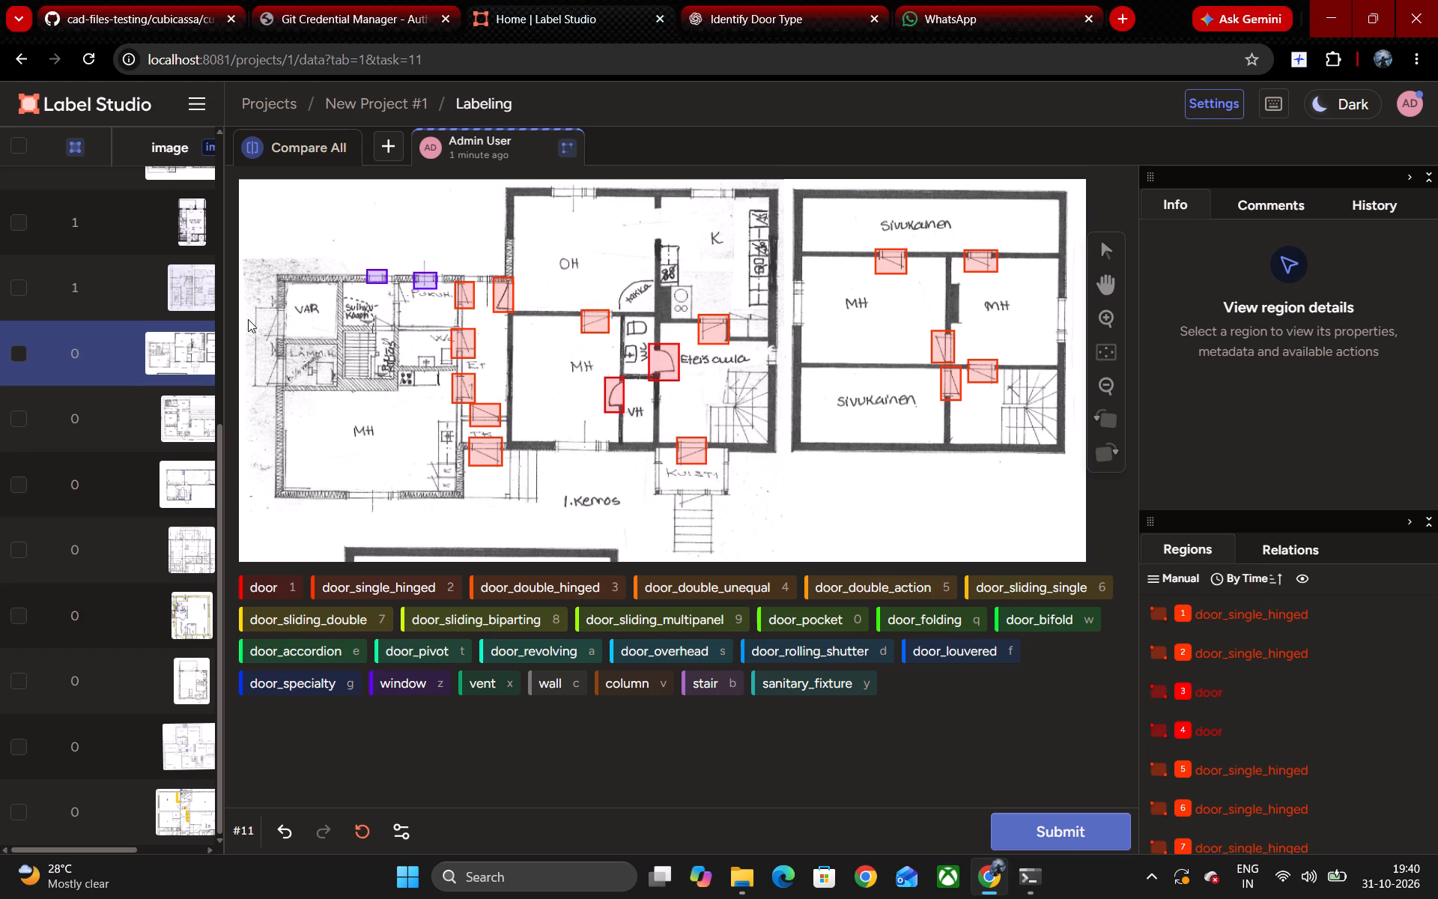
# Box the two exterior doors on the annex's outer wall, at VAR and the room below it, with the label door_single_hinged.
pyautogui.press('z')
pyautogui.press('2')
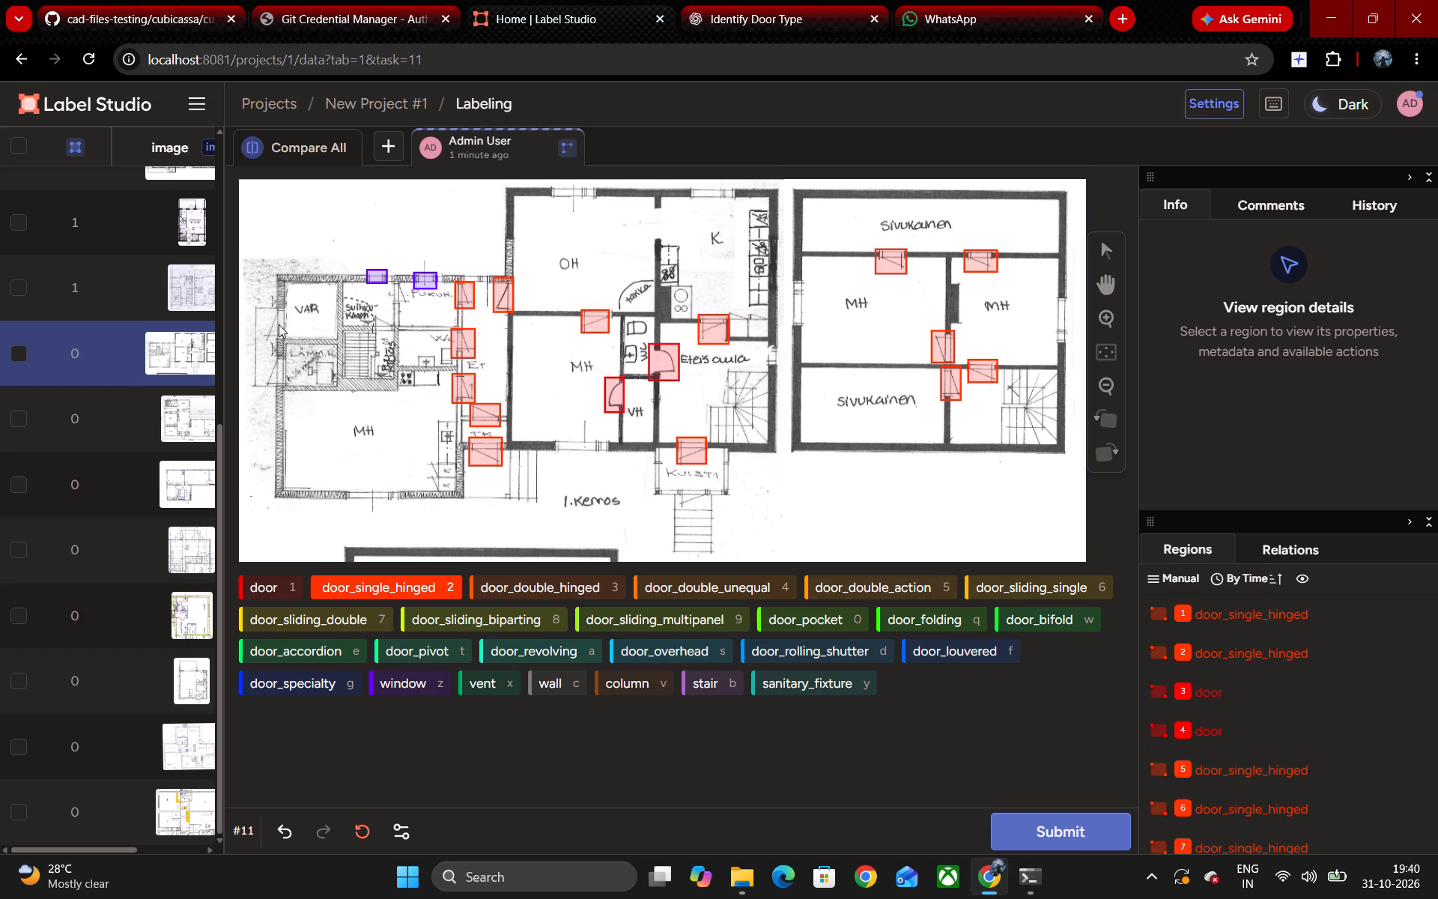
pyautogui.moveTo(265, 337); pyautogui.dragTo(282, 312)
pyautogui.moveTo(282, 312); pyautogui.dragTo(288, 302)
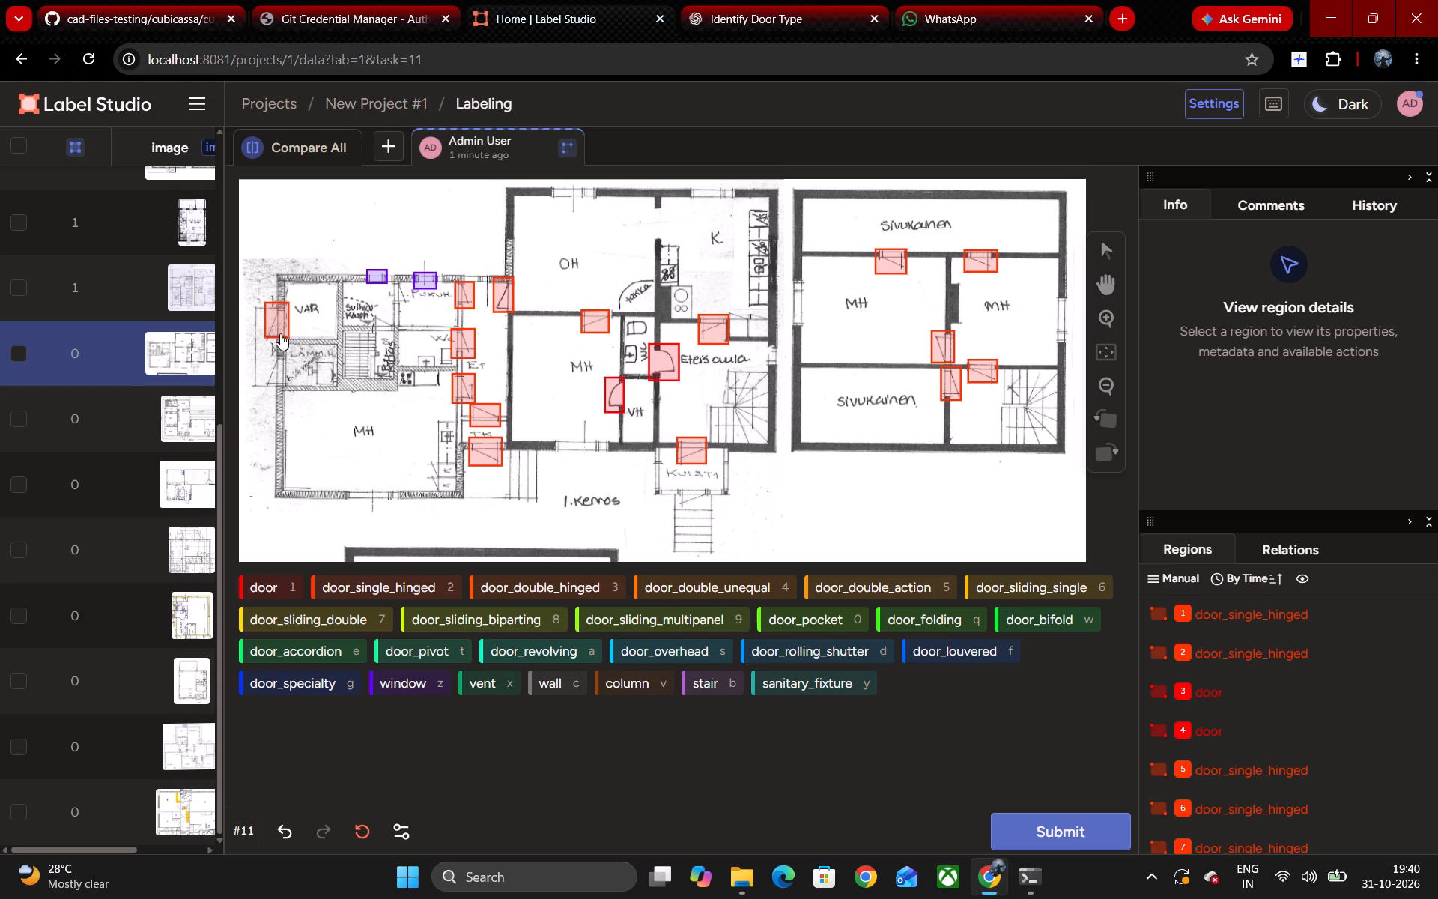
pyautogui.press('z')
pyautogui.moveTo(264, 388); pyautogui.dragTo(281, 355)
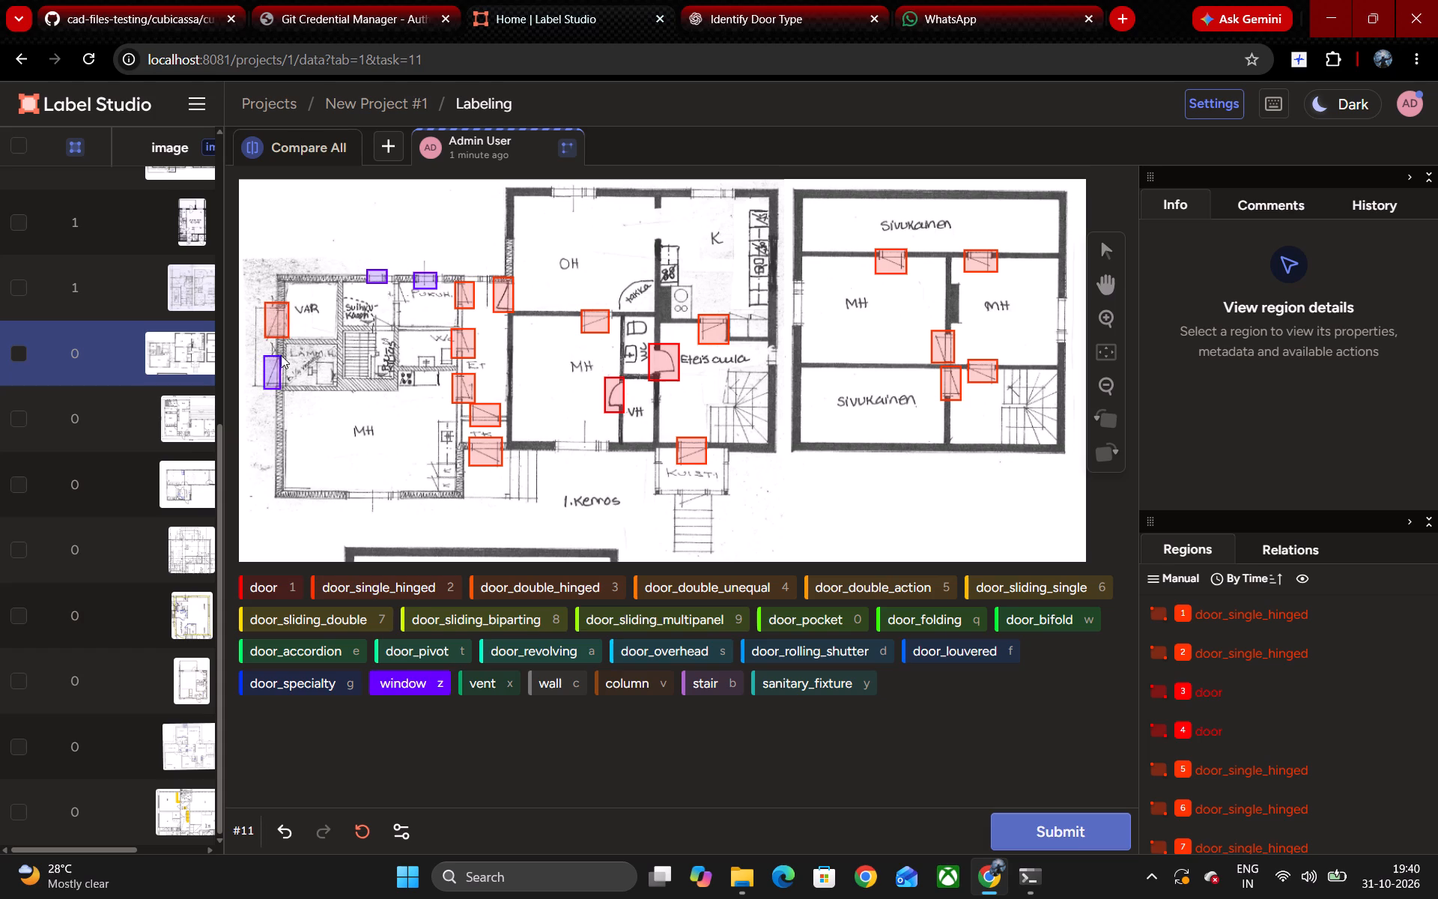
pyautogui.moveTo(281, 355); pyautogui.dragTo(285, 357)
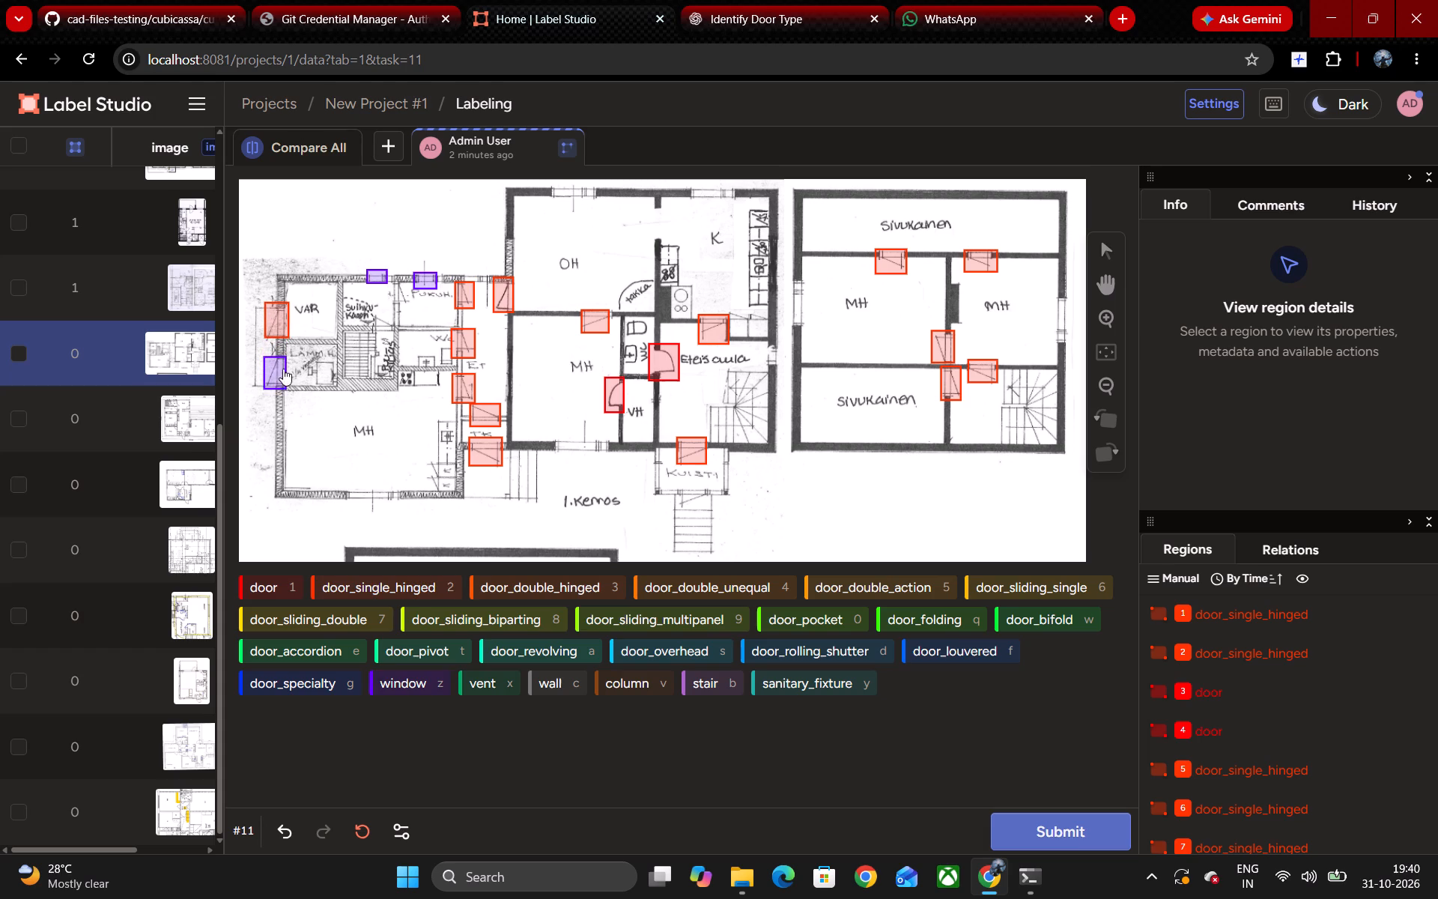
pyautogui.click(282, 375)
pyautogui.press('2')
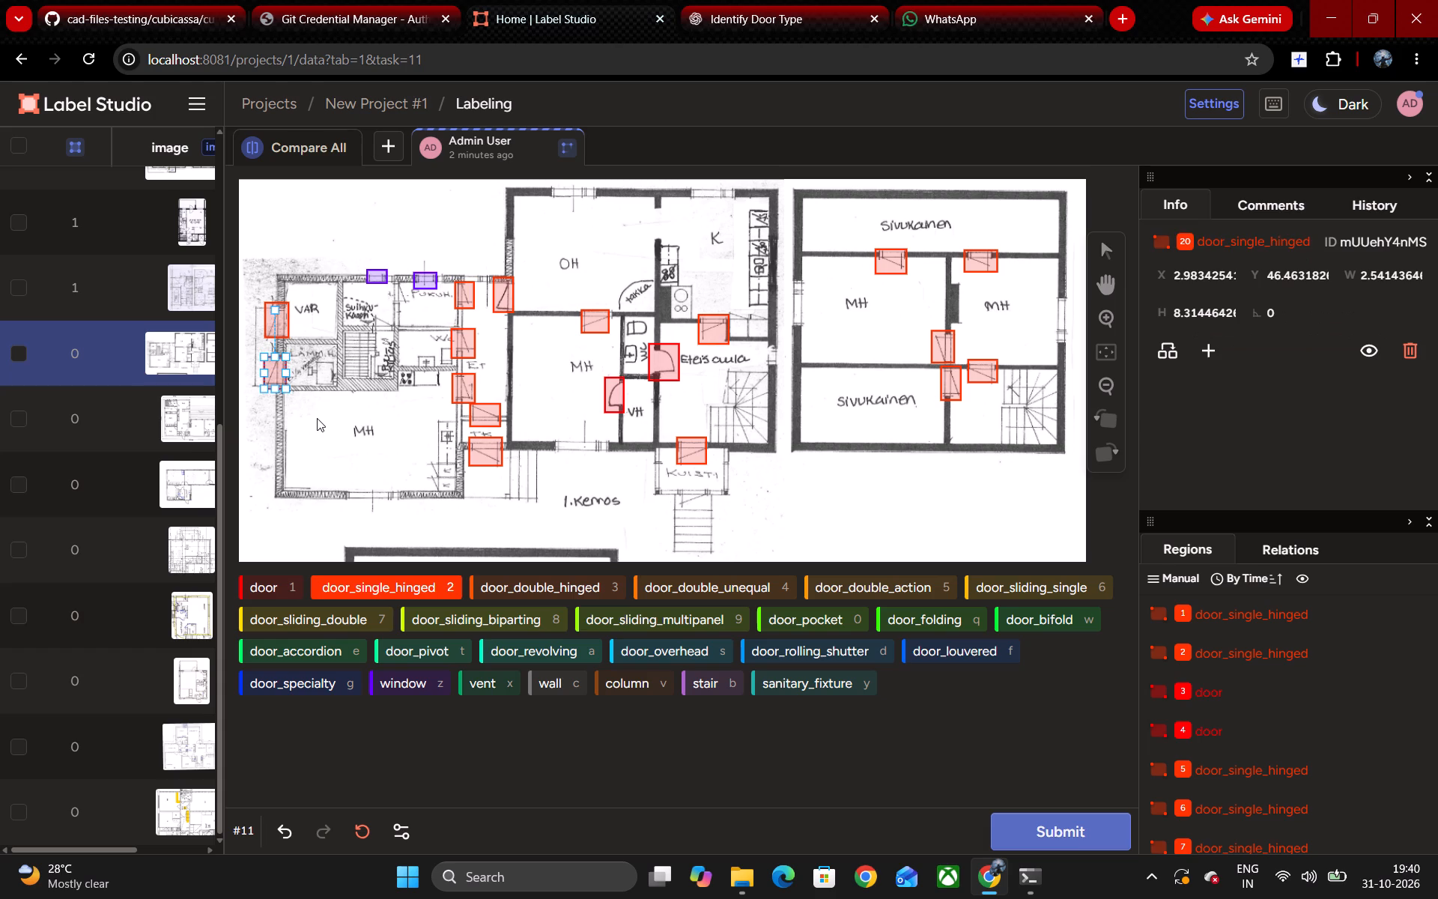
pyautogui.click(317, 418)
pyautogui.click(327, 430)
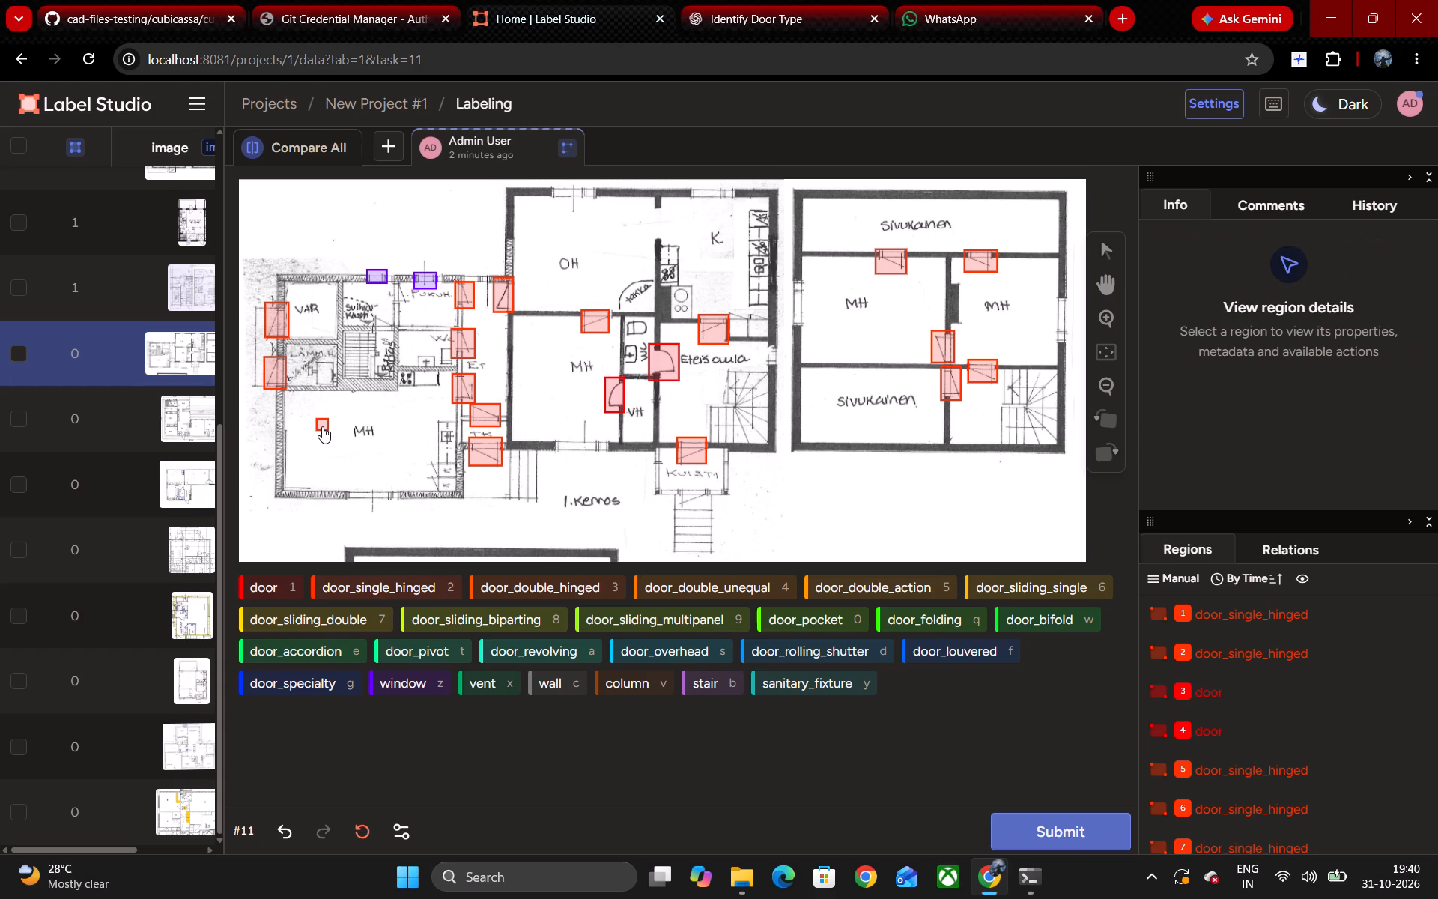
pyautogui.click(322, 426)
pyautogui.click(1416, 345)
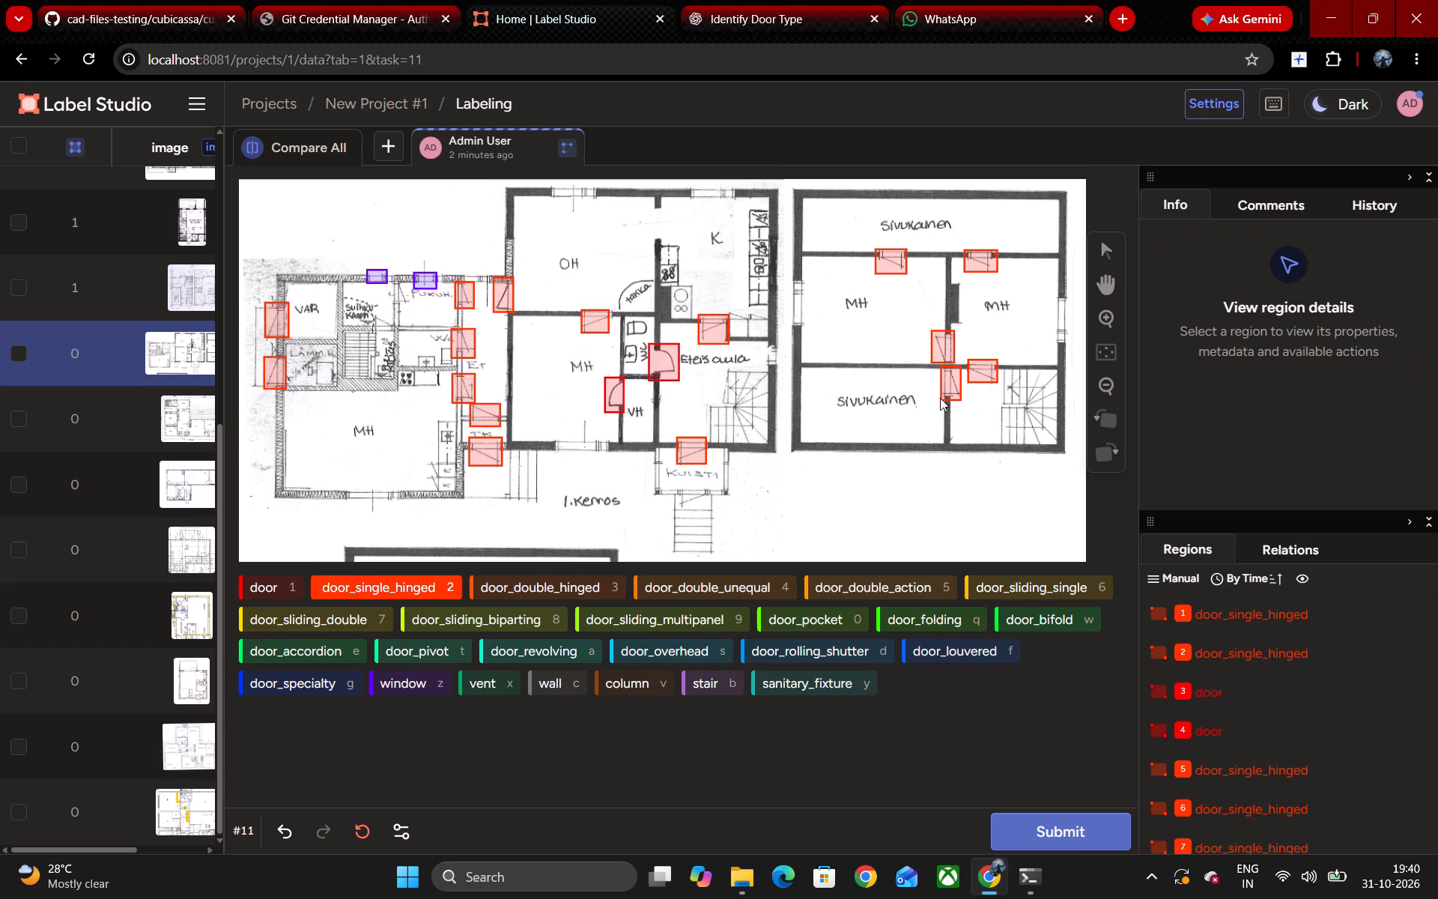
# Box the windows on the lower walls of the annex MH and the main-floor MH with the label window.
pyautogui.press('z')
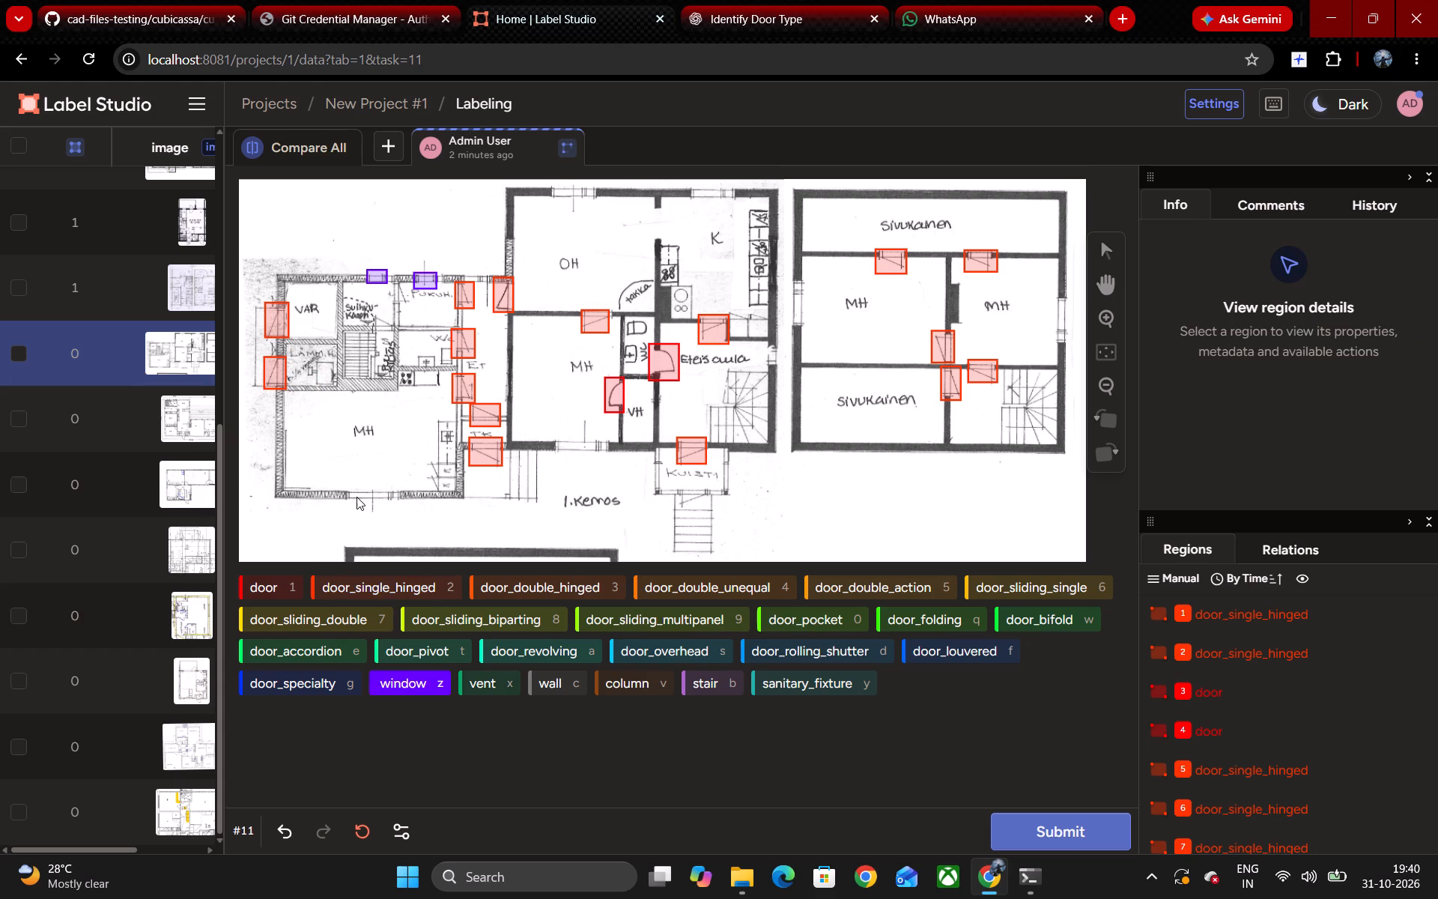
pyautogui.moveTo(346, 487); pyautogui.dragTo(376, 502)
pyautogui.moveTo(376, 502); pyautogui.dragTo(389, 502)
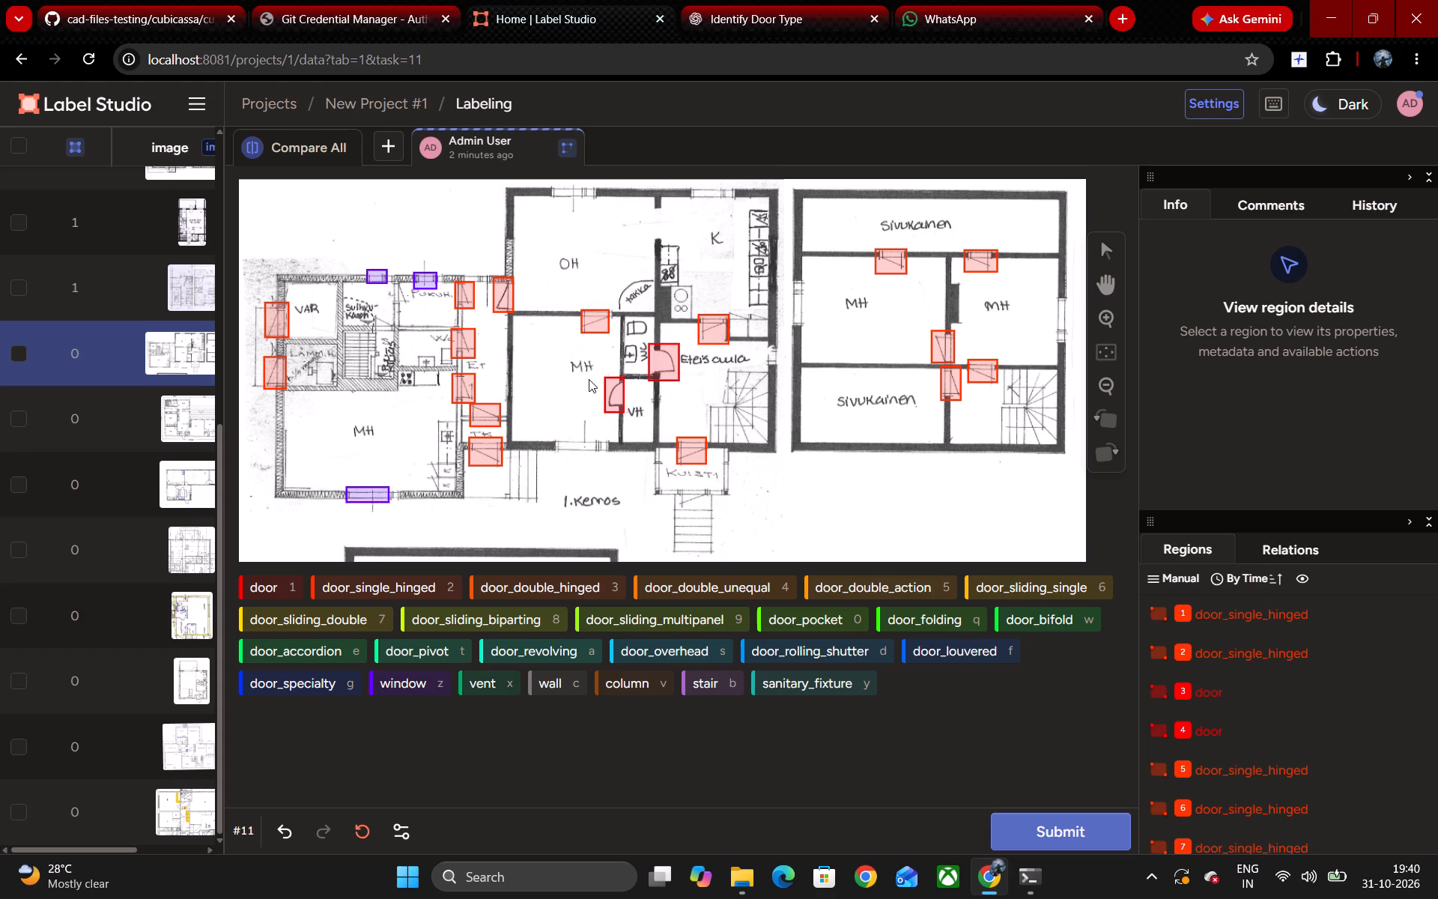
pyautogui.press('z')
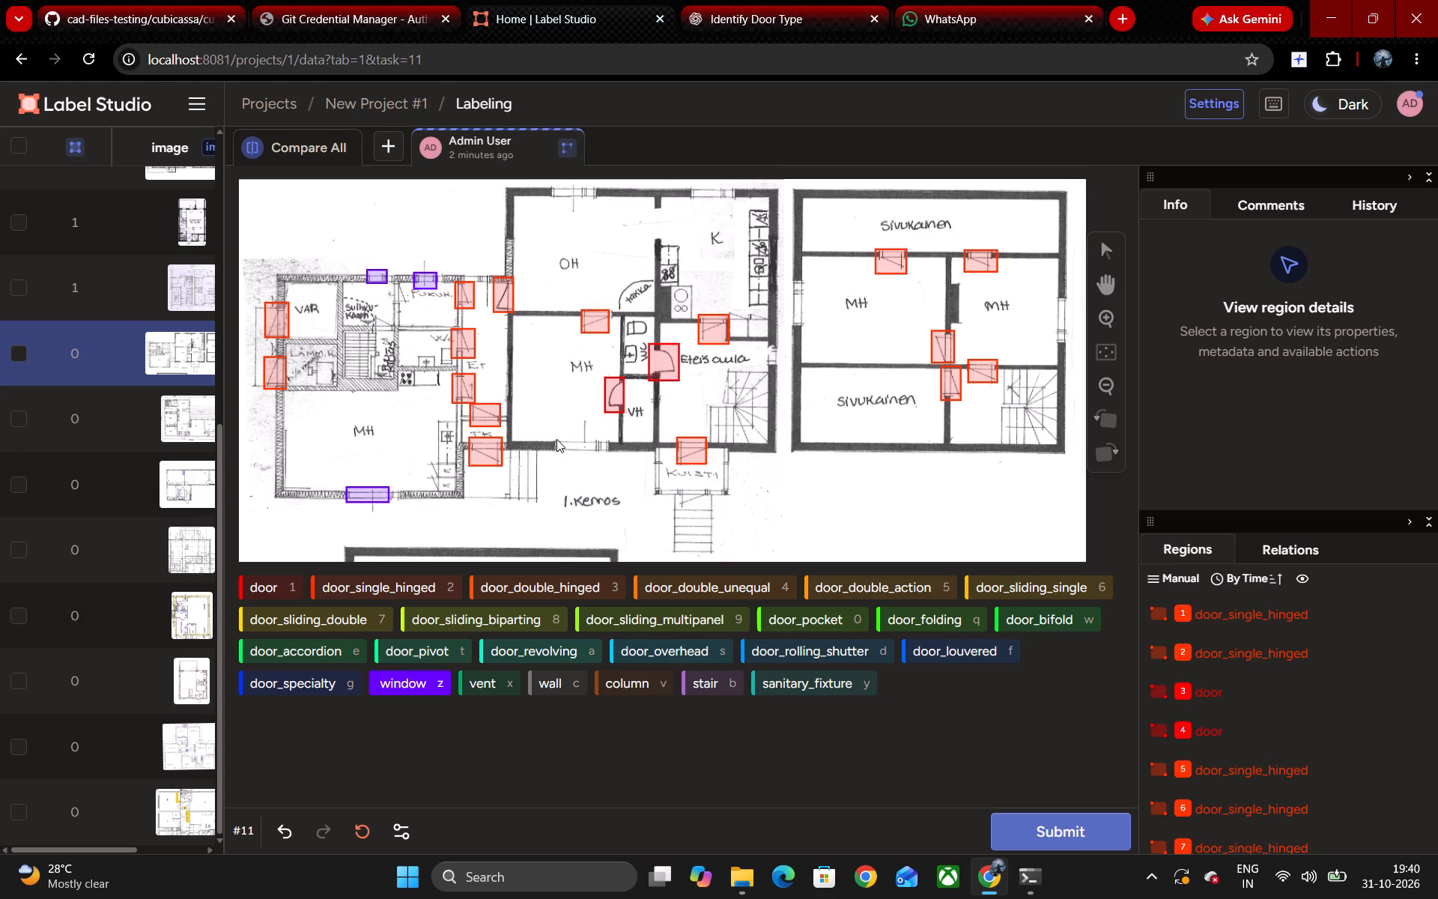
pyautogui.moveTo(556, 439); pyautogui.dragTo(609, 453)
# Box the windows on the upper walls of OH and K with the label window.
pyautogui.press('z')
pyautogui.moveTo(550, 188); pyautogui.dragTo(596, 202)
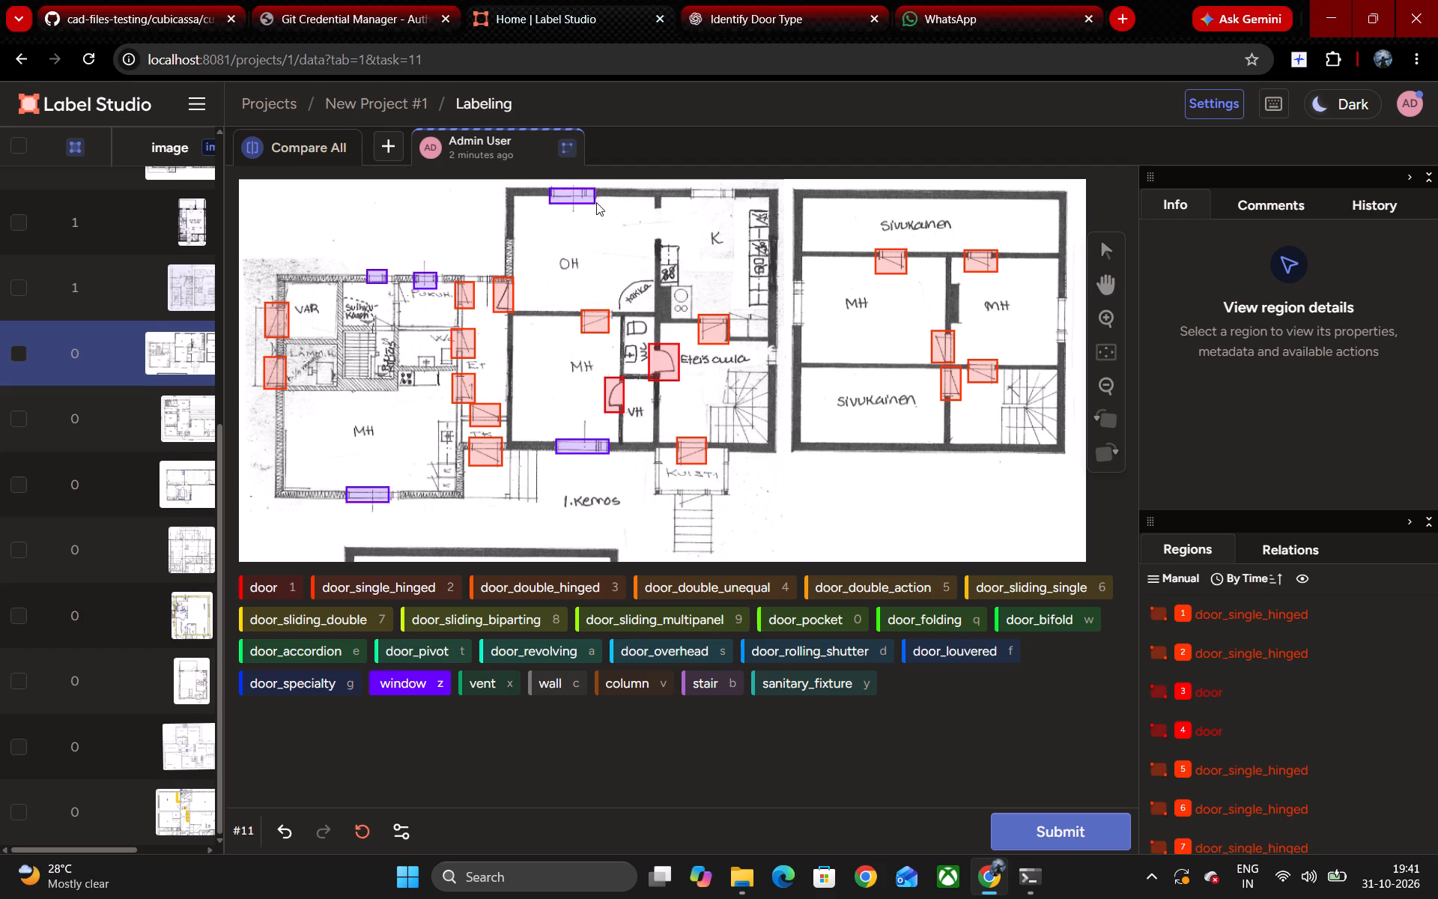
pyautogui.moveTo(596, 202); pyautogui.dragTo(599, 202)
pyautogui.press('z')
pyautogui.moveTo(688, 187); pyautogui.dragTo(735, 202)
# Box the outer-wall windows of the two upper-floor MH rooms with the label window.
pyautogui.press('z')
pyautogui.moveTo(790, 279); pyautogui.dragTo(807, 328)
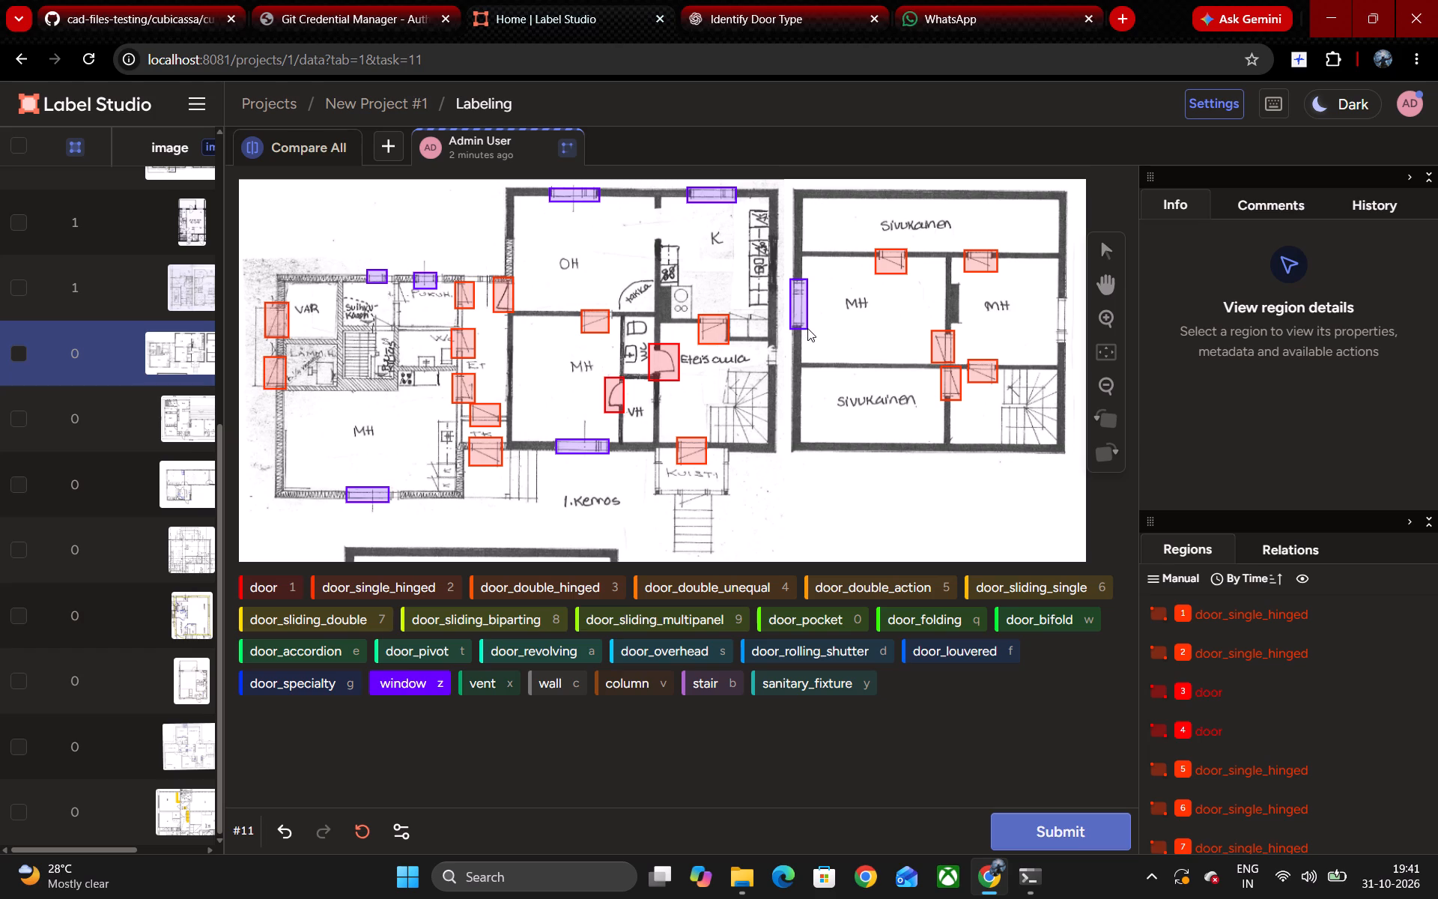
pyautogui.moveTo(807, 328); pyautogui.dragTo(807, 328)
pyautogui.press('z')
pyautogui.moveTo(1058, 297); pyautogui.dragTo(1068, 344)
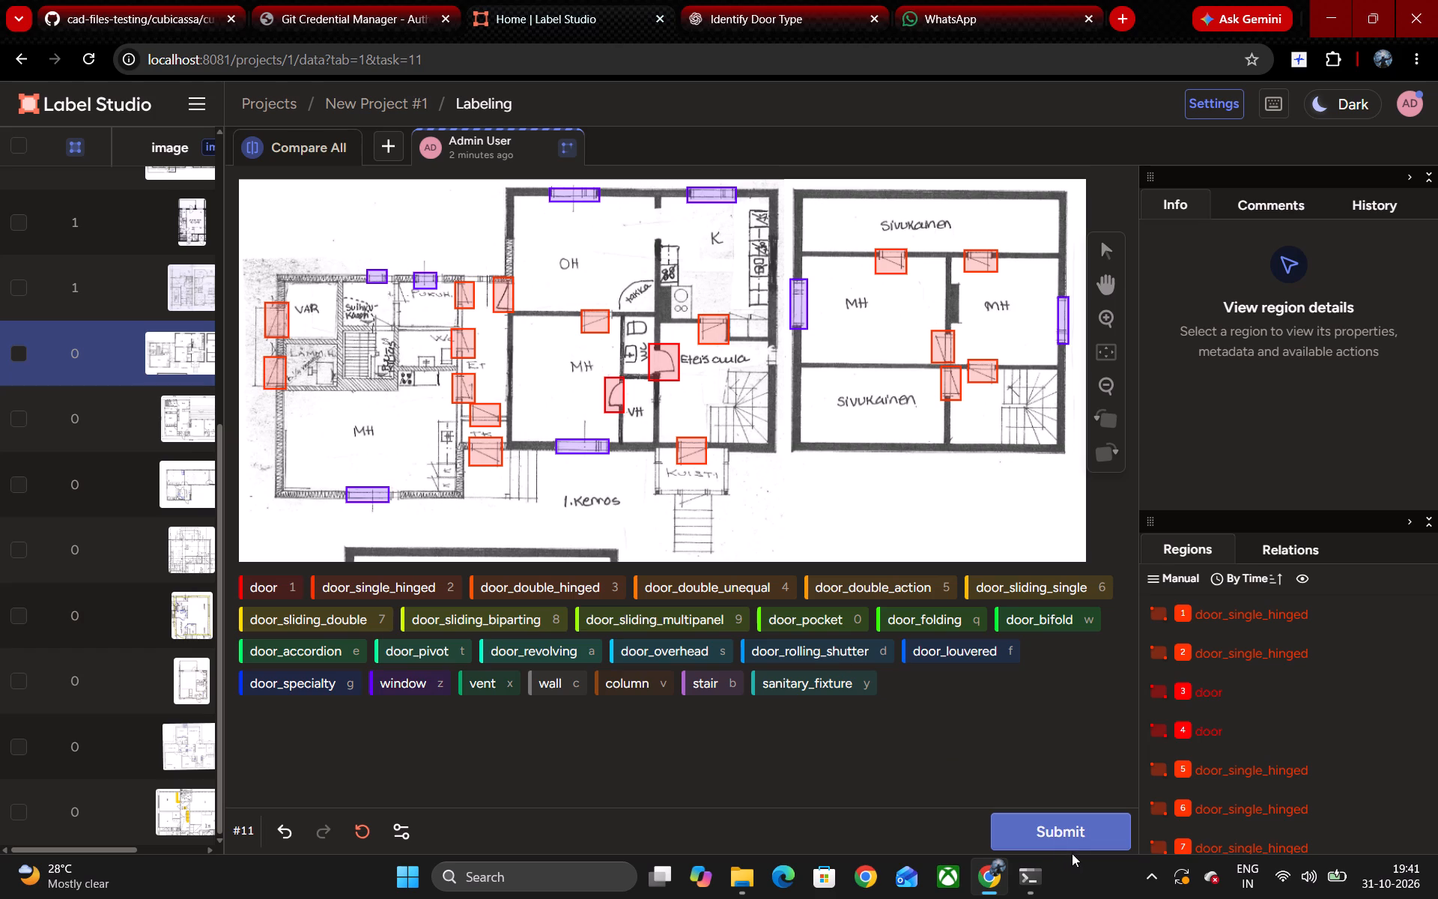
# Submit the annotation of task 11 and open task 12.
pyautogui.click(1069, 832)
pyautogui.scroll(-4, 173, 750)
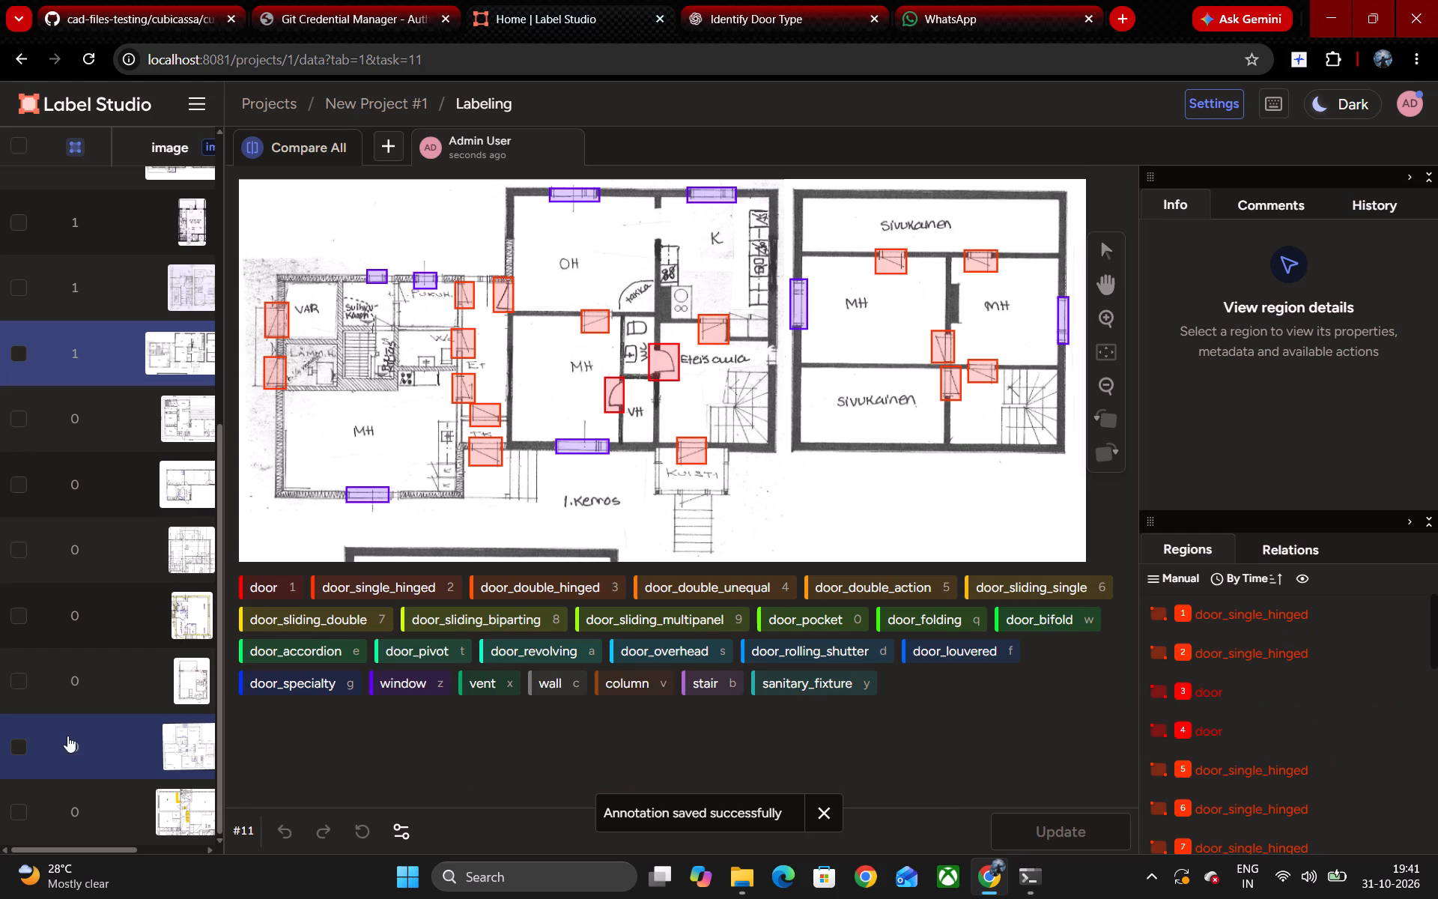
pyautogui.scroll(15, 79, 614)
pyautogui.scroll(-5, 79, 614)
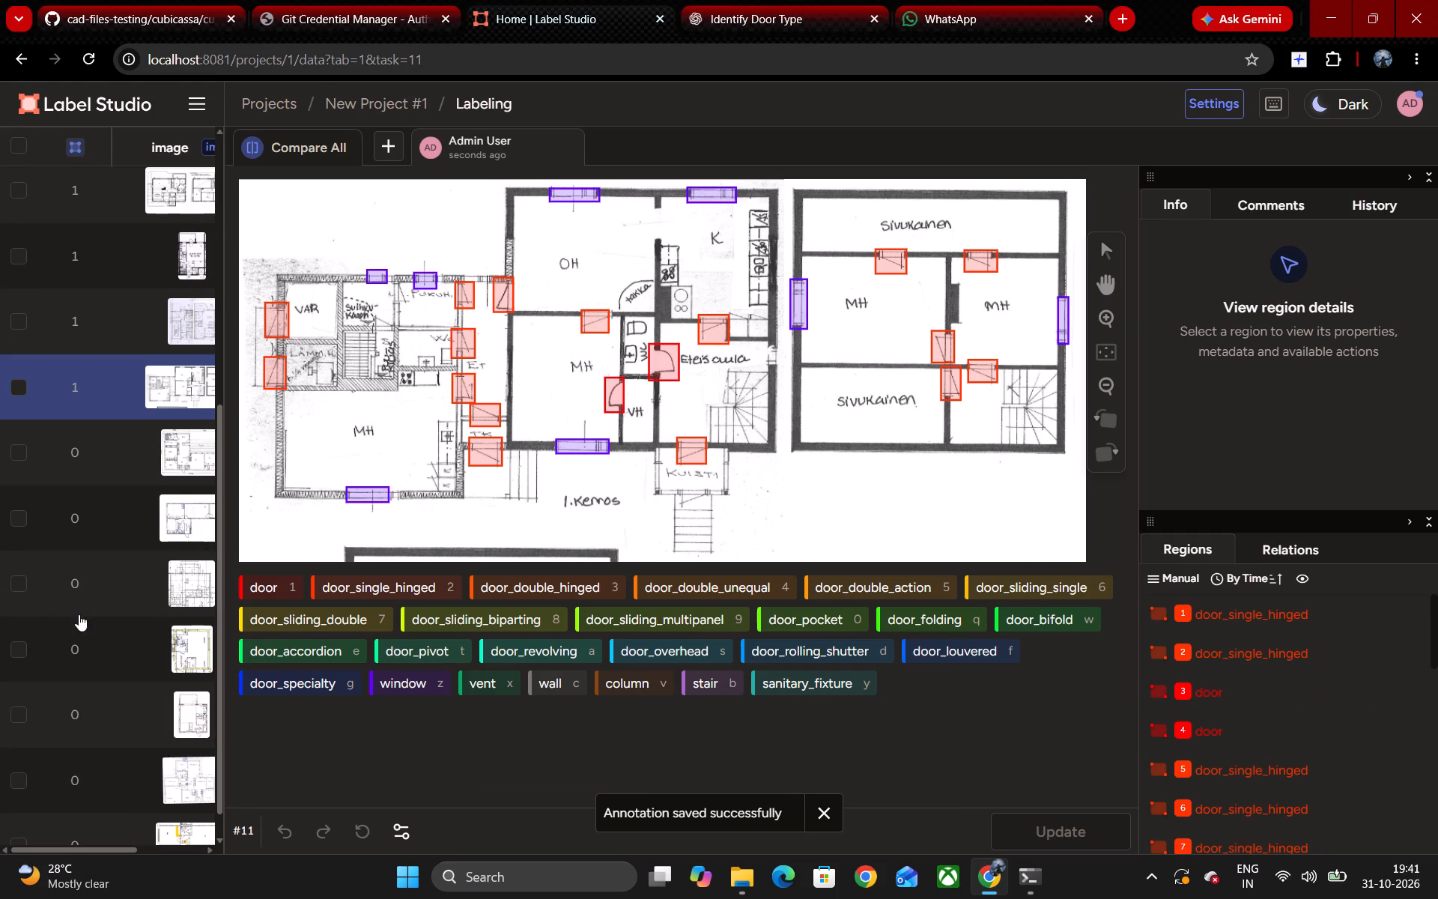
pyautogui.click(109, 455)
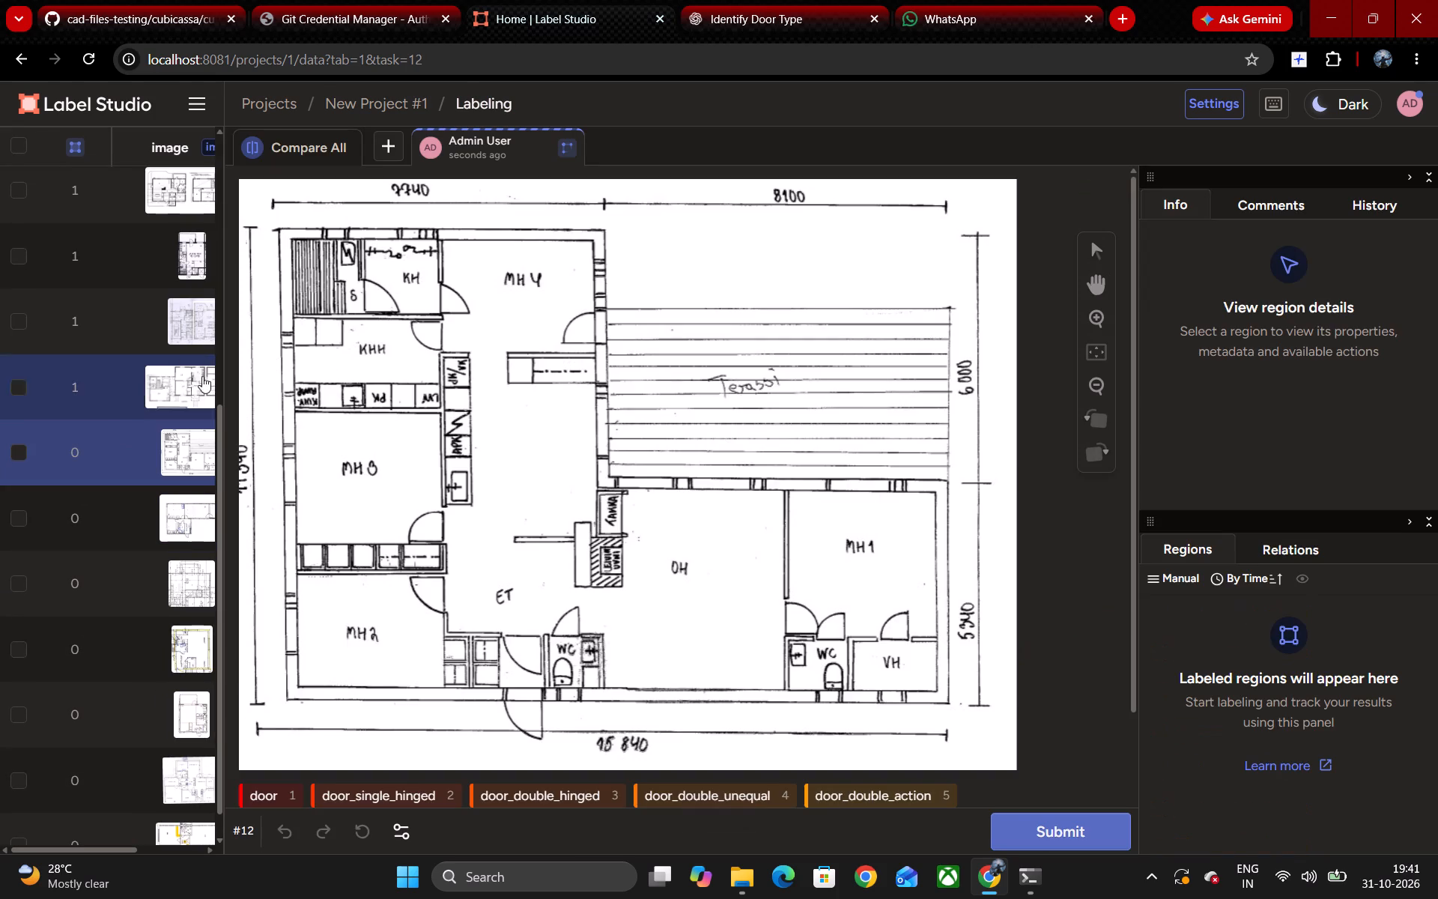
# Box the two KH doors, the KHH door and the terrace door near MH4 with the label door.
pyautogui.press('1')
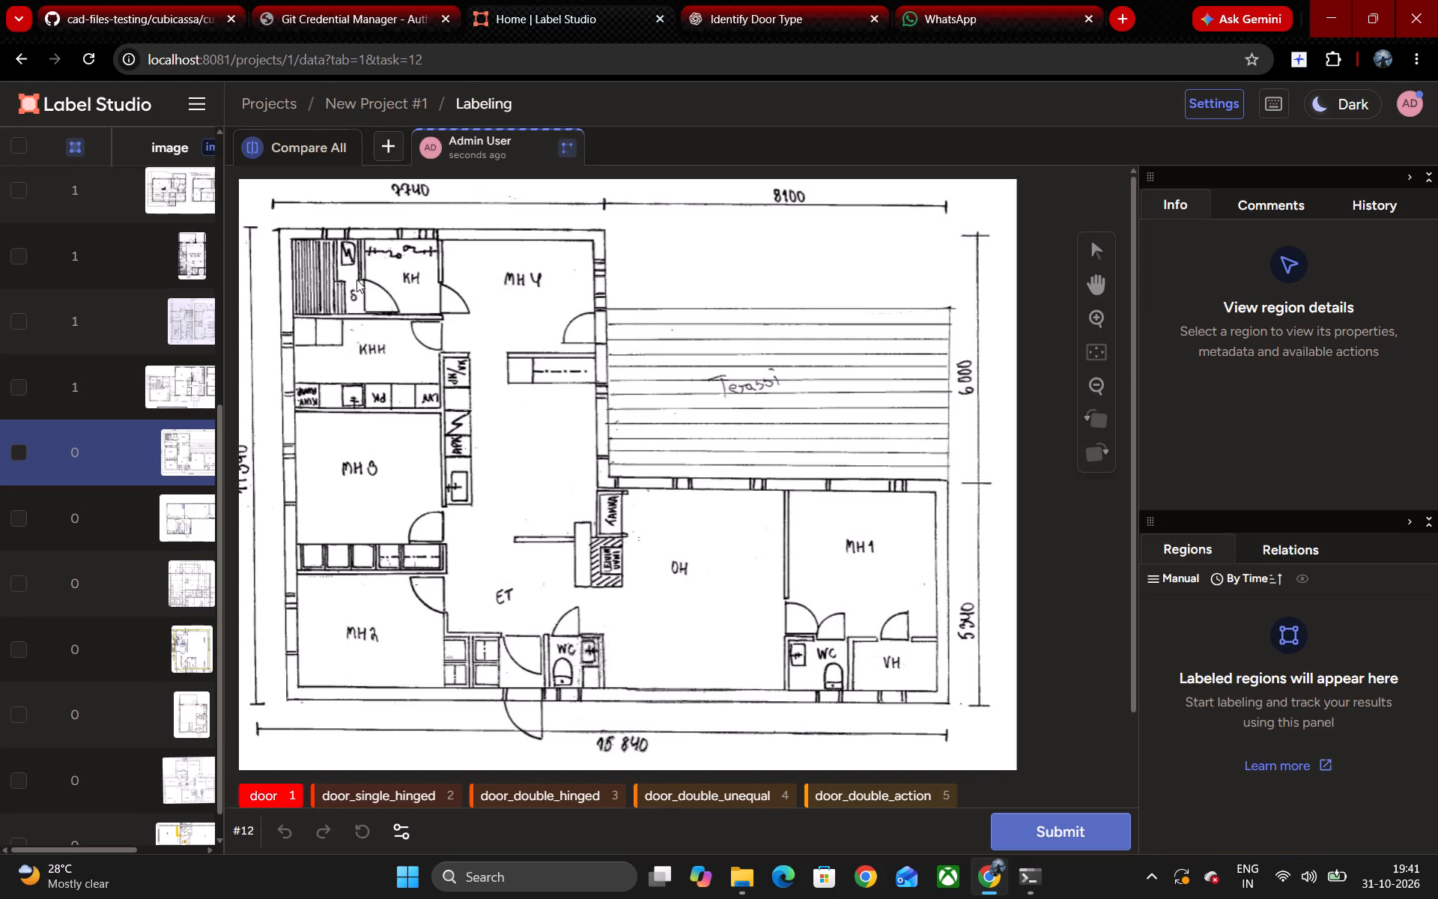
pyautogui.moveTo(354, 274); pyautogui.dragTo(399, 316)
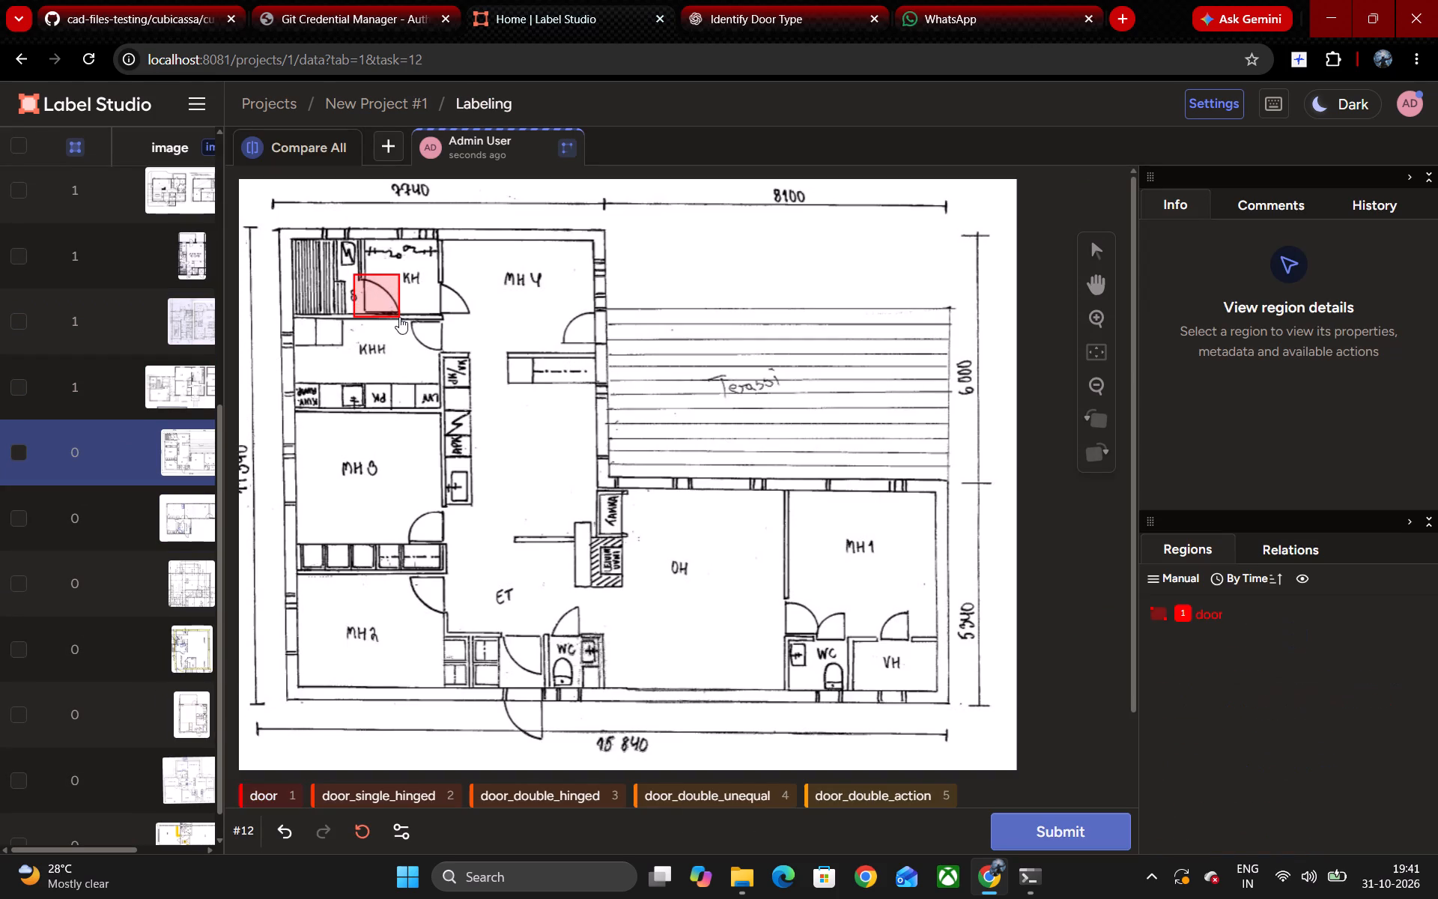
pyautogui.press('1')
pyautogui.moveTo(436, 278); pyautogui.dragTo(468, 315)
pyautogui.press('1')
pyautogui.moveTo(407, 318); pyautogui.dragTo(448, 354)
pyautogui.press('1')
pyautogui.moveTo(558, 349); pyautogui.dragTo(604, 303)
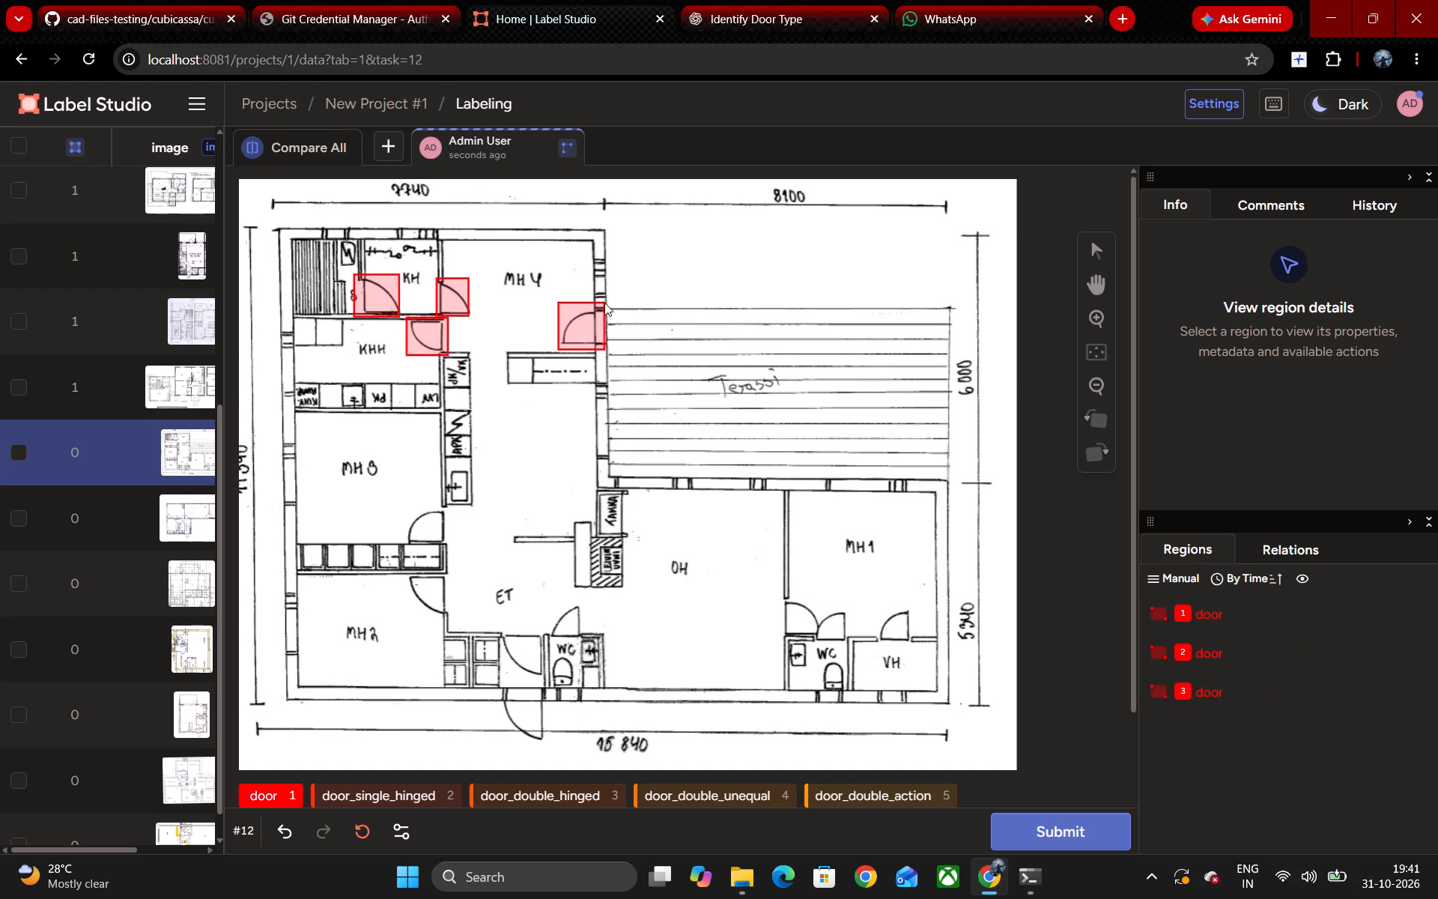
pyautogui.moveTo(604, 303); pyautogui.dragTo(605, 303)
# Box the doors of MH3 and MH2 with the label door.
pyautogui.press('1')
pyautogui.moveTo(446, 506); pyautogui.dragTo(406, 544)
pyautogui.press('1')
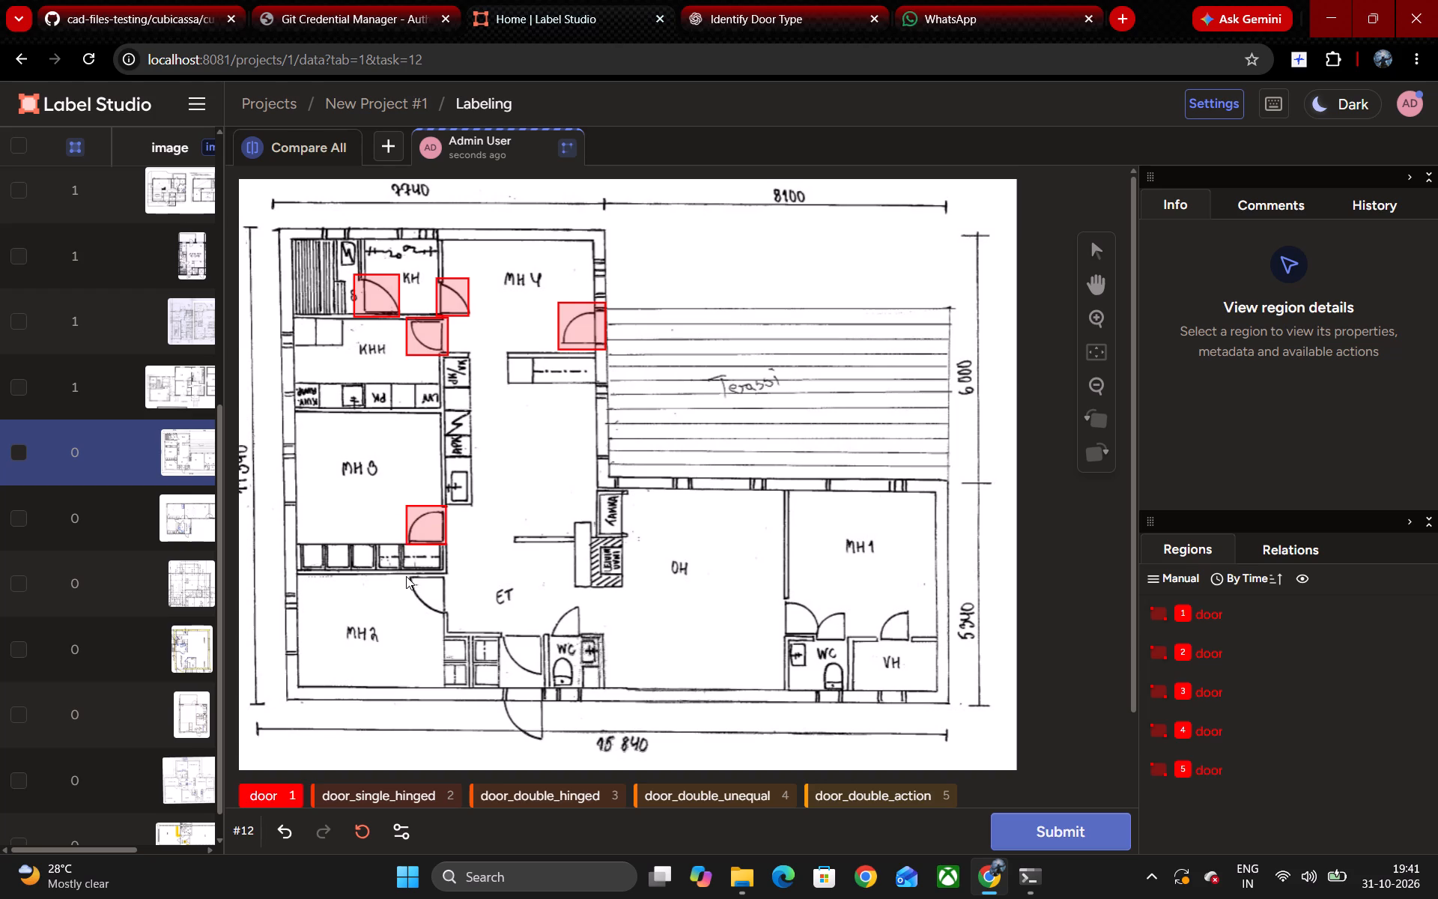
pyautogui.moveTo(405, 575); pyautogui.dragTo(449, 614)
pyautogui.moveTo(449, 614); pyautogui.dragTo(449, 617)
# Box the inner entrance door below ET, the adjacent WC door and the exterior entrance door with the label door.
pyautogui.press('1')
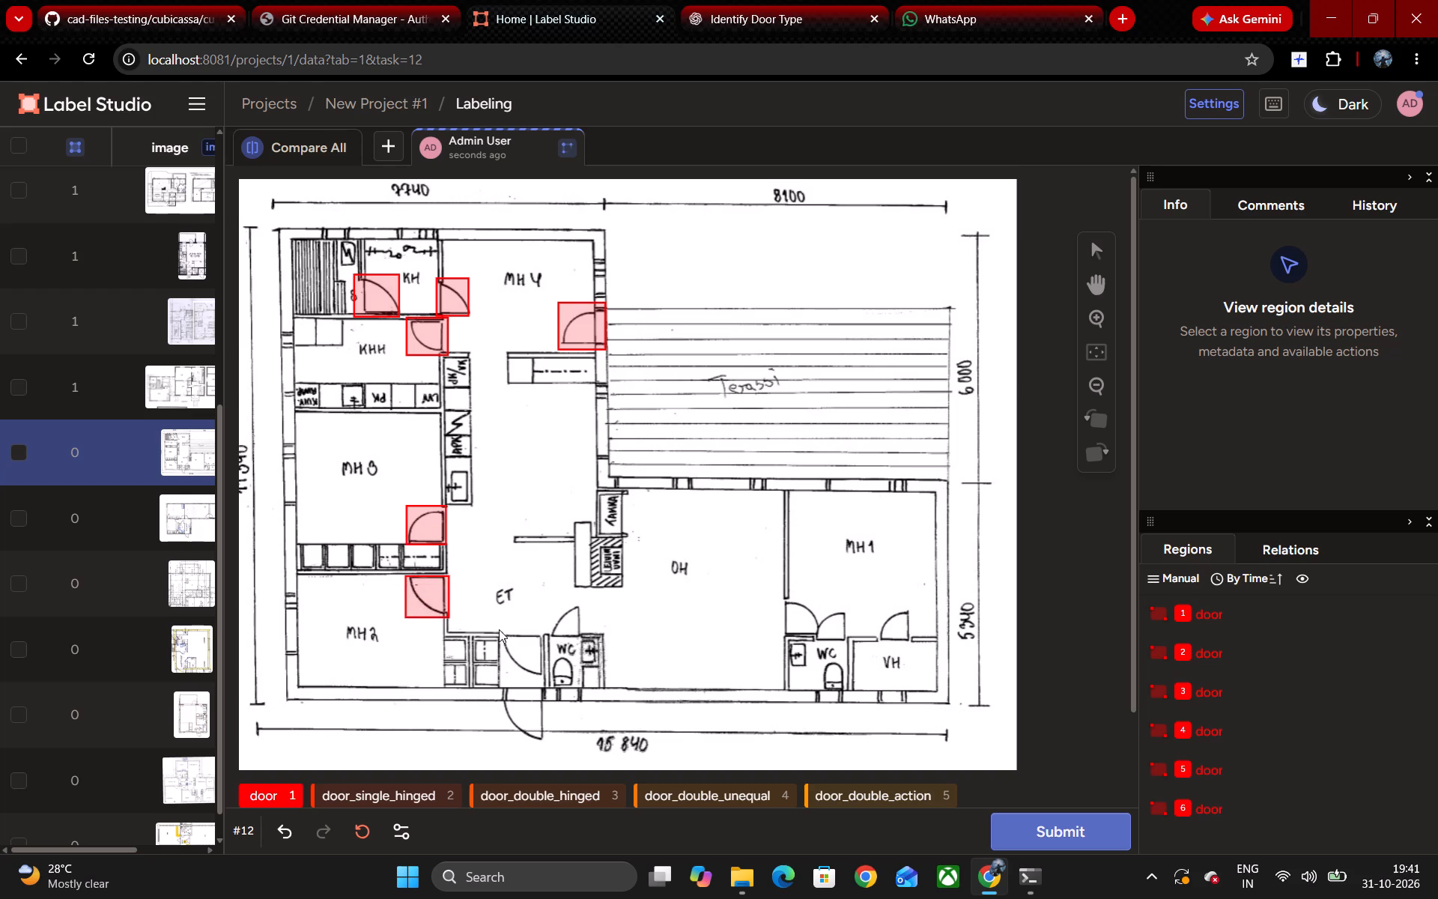
pyautogui.moveTo(498, 629); pyautogui.dragTo(546, 679)
pyautogui.press('1')
pyautogui.moveTo(589, 604); pyautogui.dragTo(559, 635)
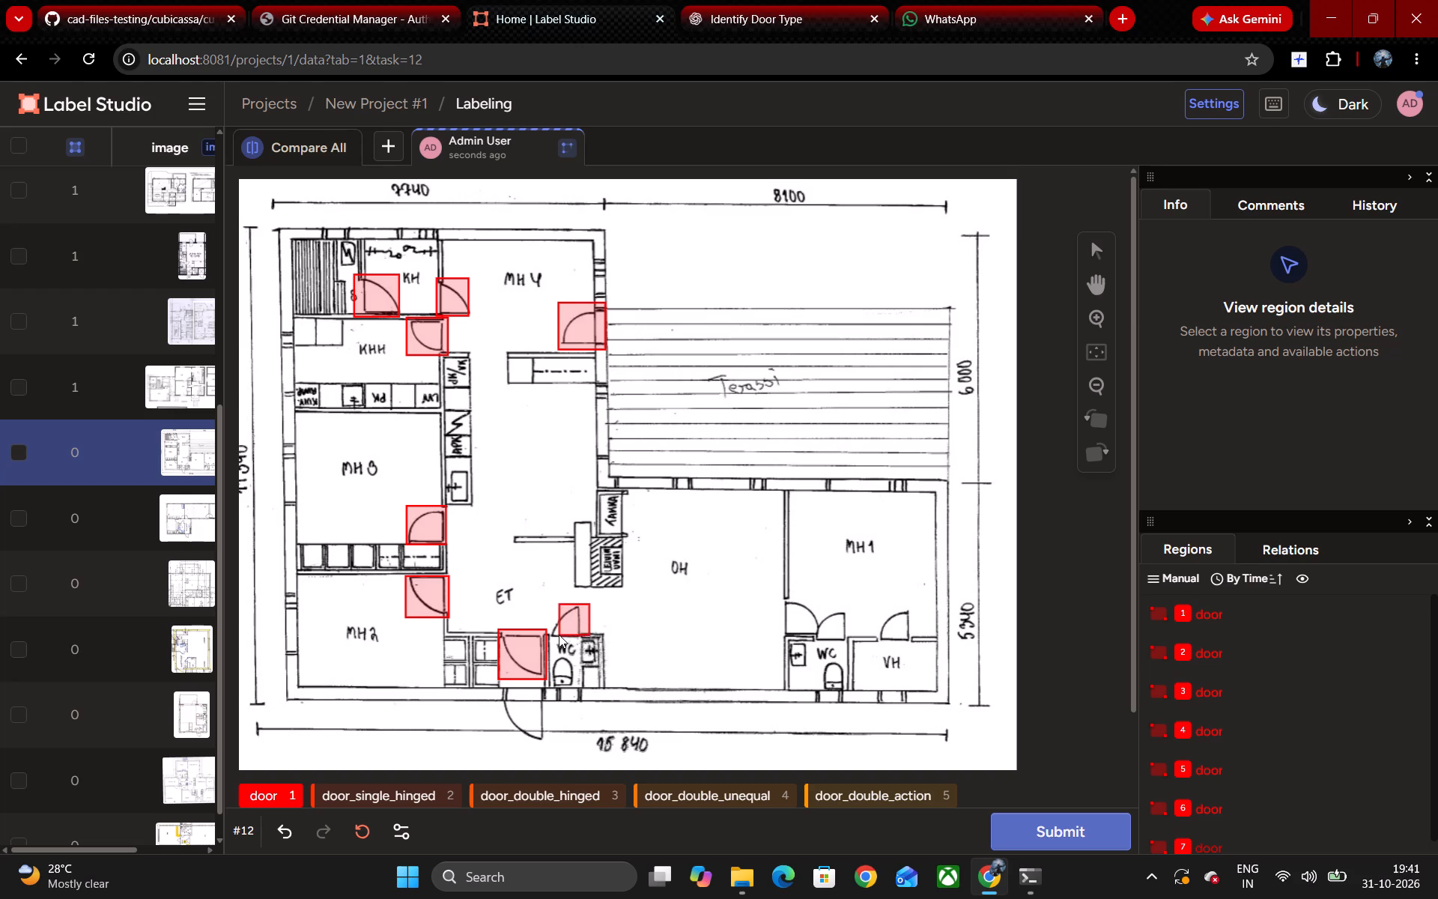
pyautogui.moveTo(559, 635); pyautogui.dragTo(548, 636)
pyautogui.press('1')
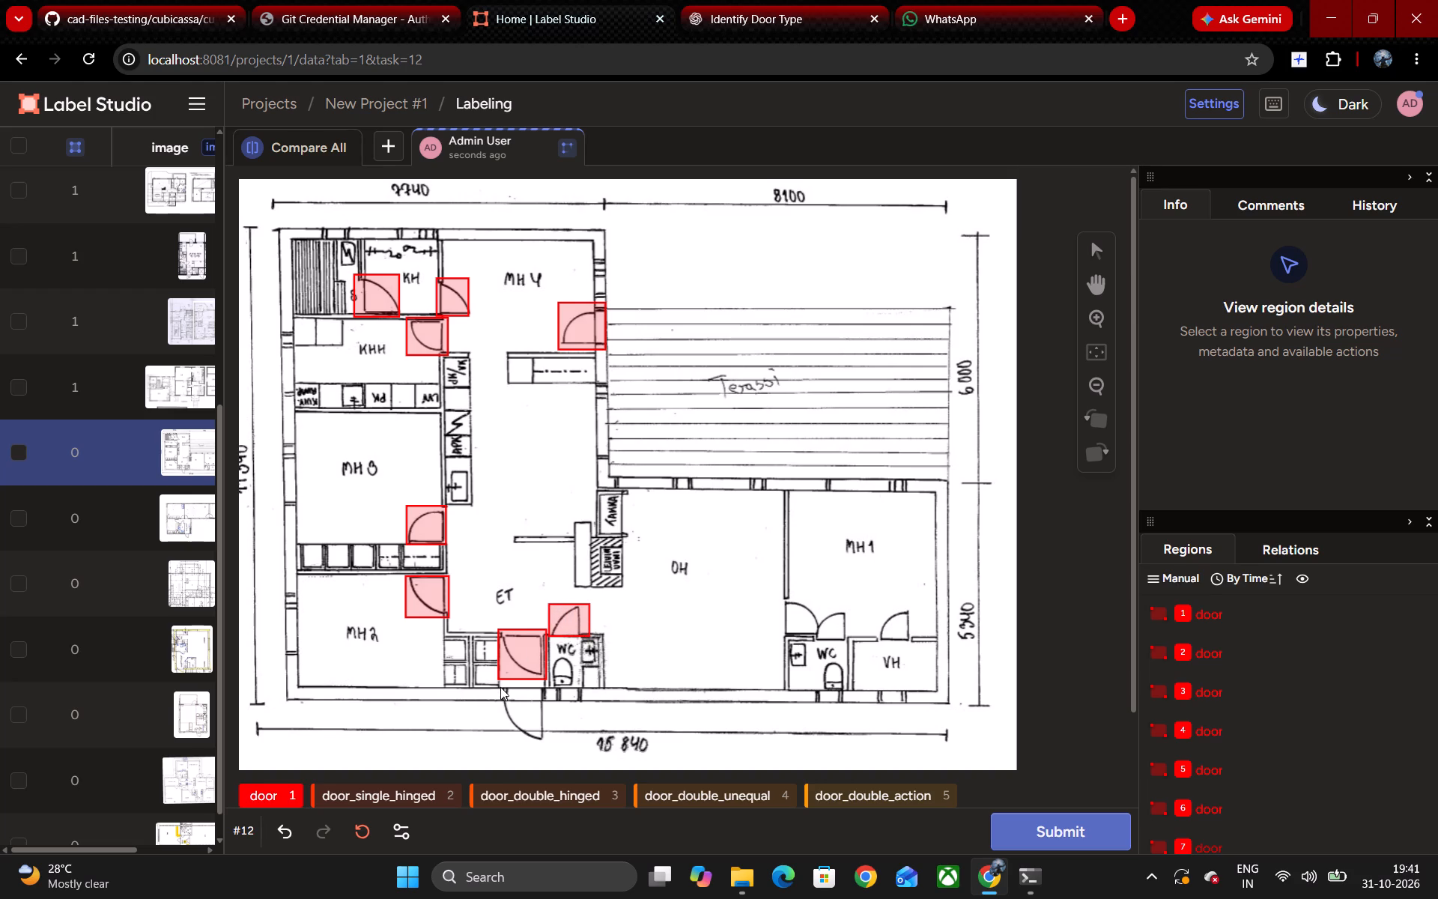
pyautogui.click(500, 679)
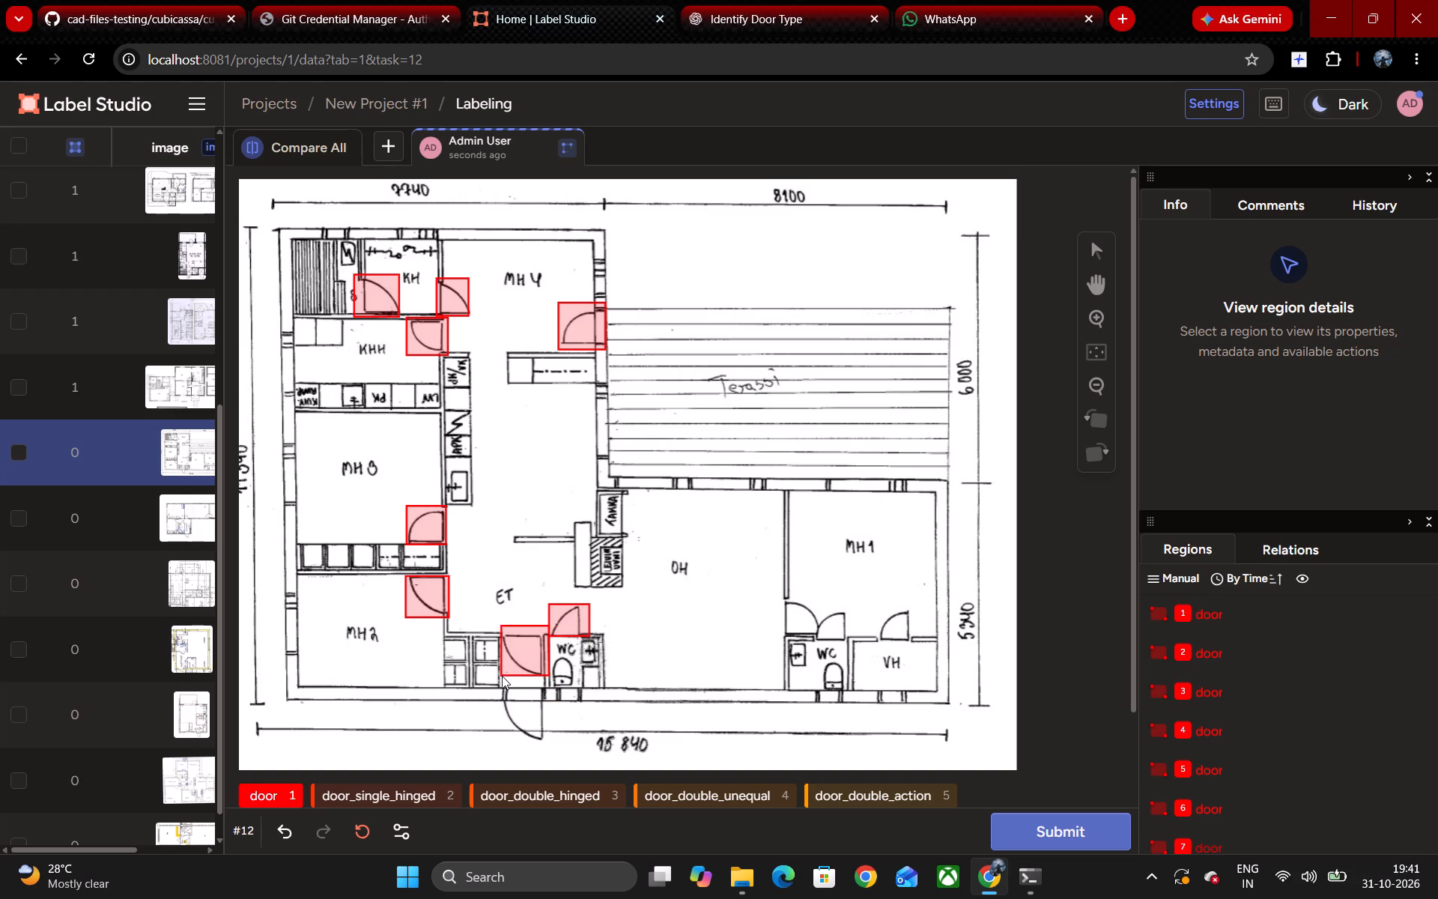
pyautogui.moveTo(500, 685); pyautogui.dragTo(521, 724)
pyautogui.moveTo(521, 724); pyautogui.dragTo(550, 742)
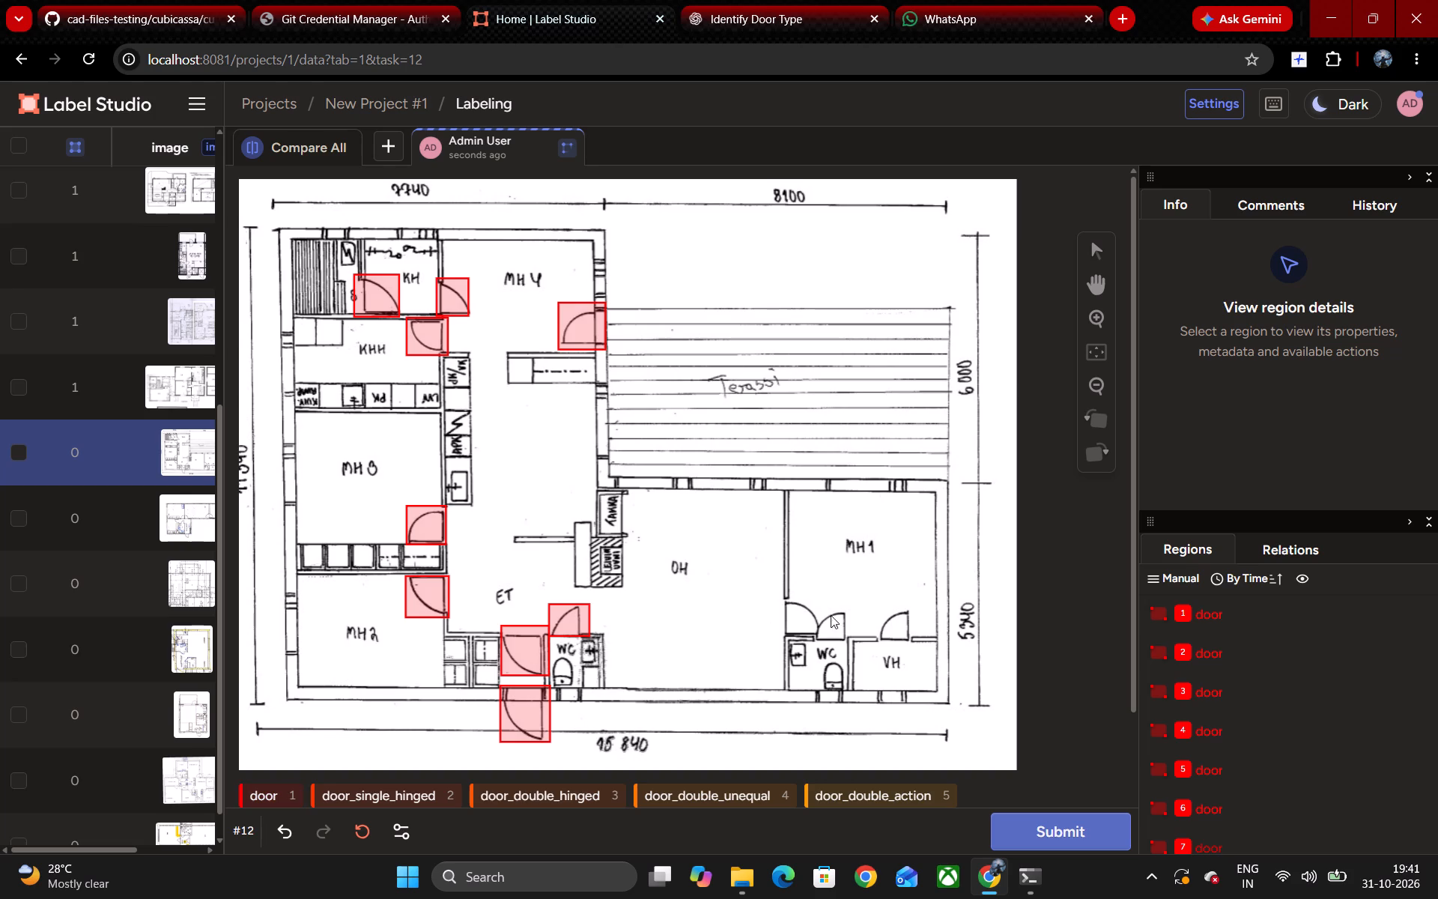
# Box the door between OH and MH1, the neighbouring WC door and the VH door with the label door.
pyautogui.press('1')
pyautogui.moveTo(777, 600); pyautogui.dragTo(820, 632)
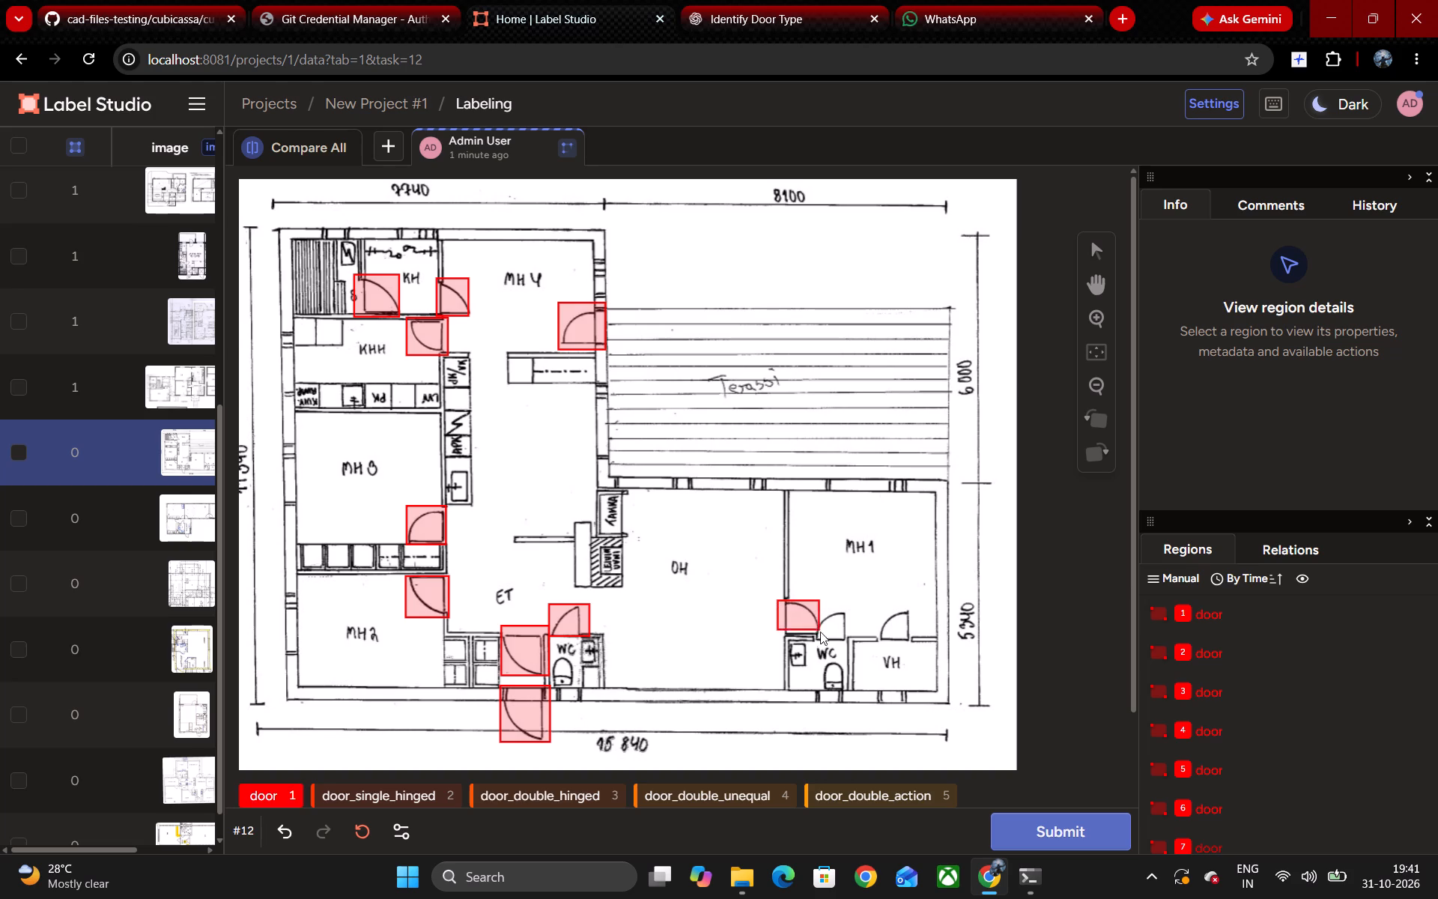
pyautogui.moveTo(820, 632); pyautogui.dragTo(819, 638)
pyautogui.press('1')
pyautogui.moveTo(845, 608); pyautogui.dragTo(816, 644)
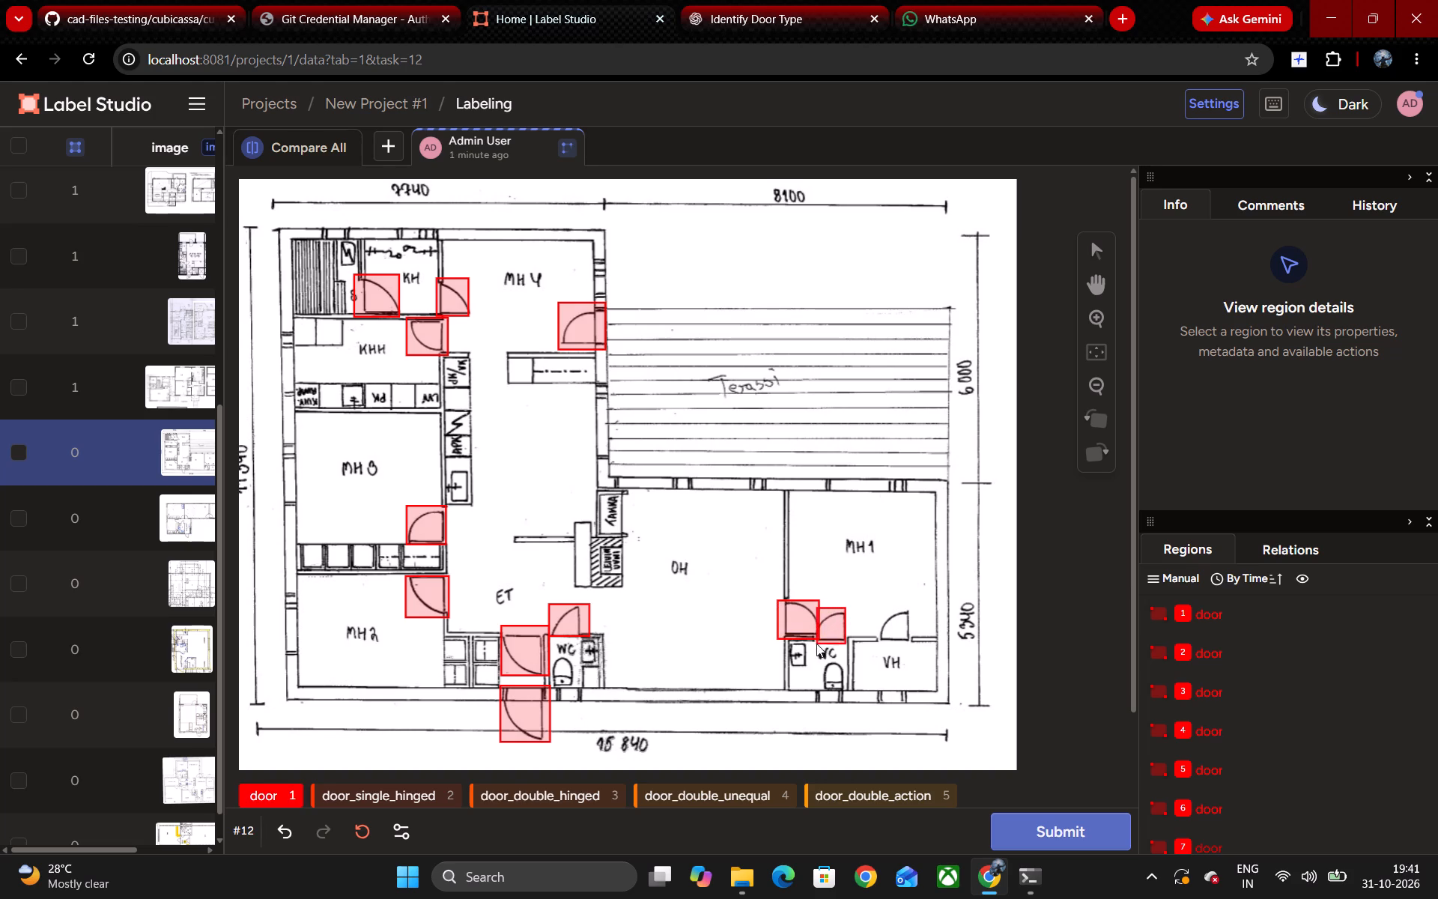
pyautogui.moveTo(816, 644); pyautogui.dragTo(813, 647)
pyautogui.press('1')
pyautogui.moveTo(910, 611); pyautogui.dragTo(881, 638)
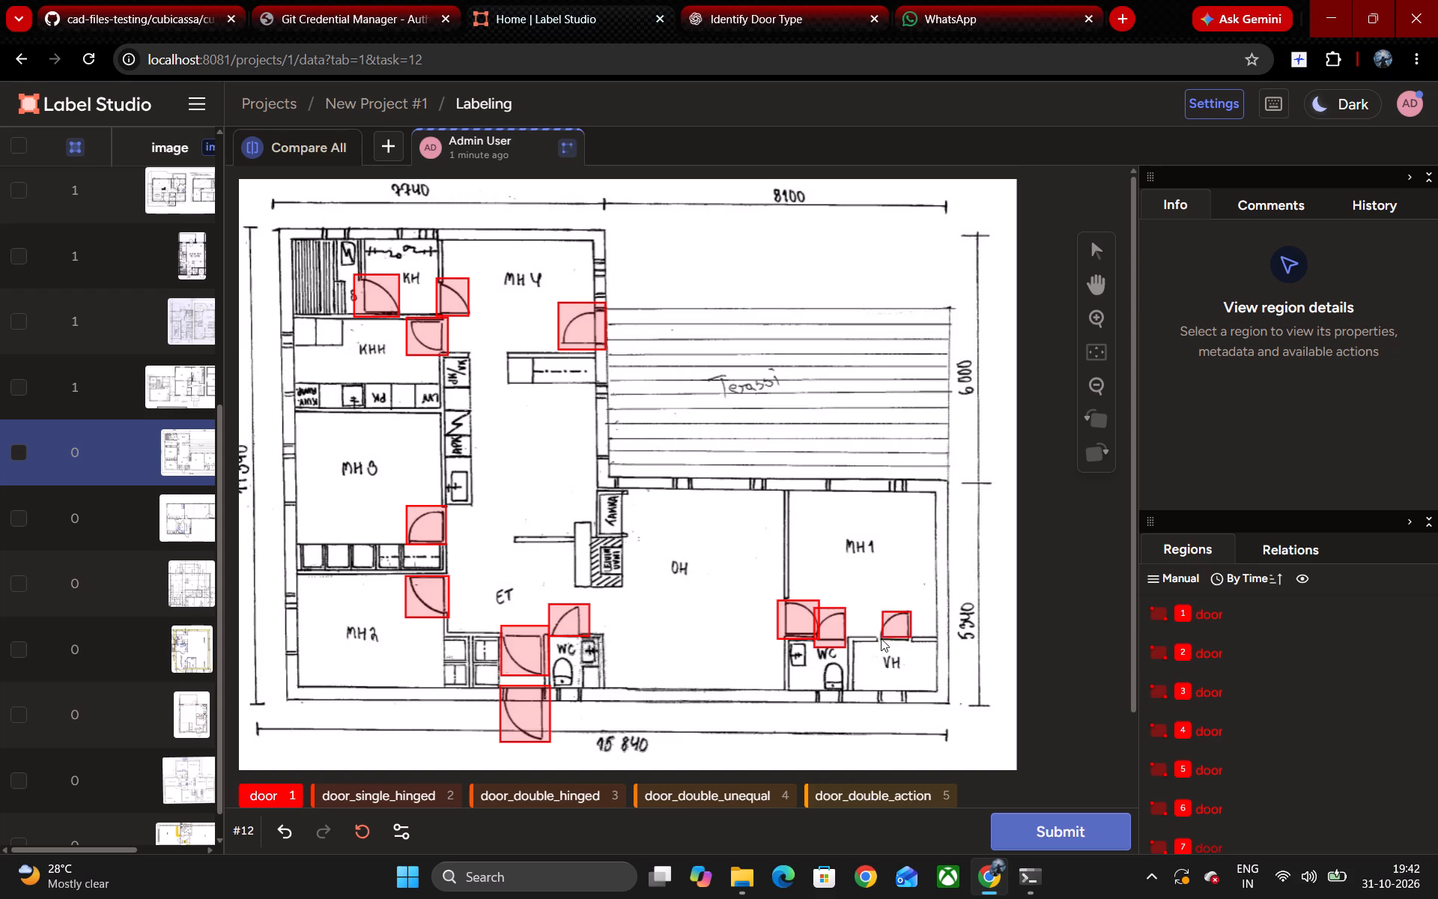
pyautogui.moveTo(881, 638); pyautogui.dragTo(876, 645)
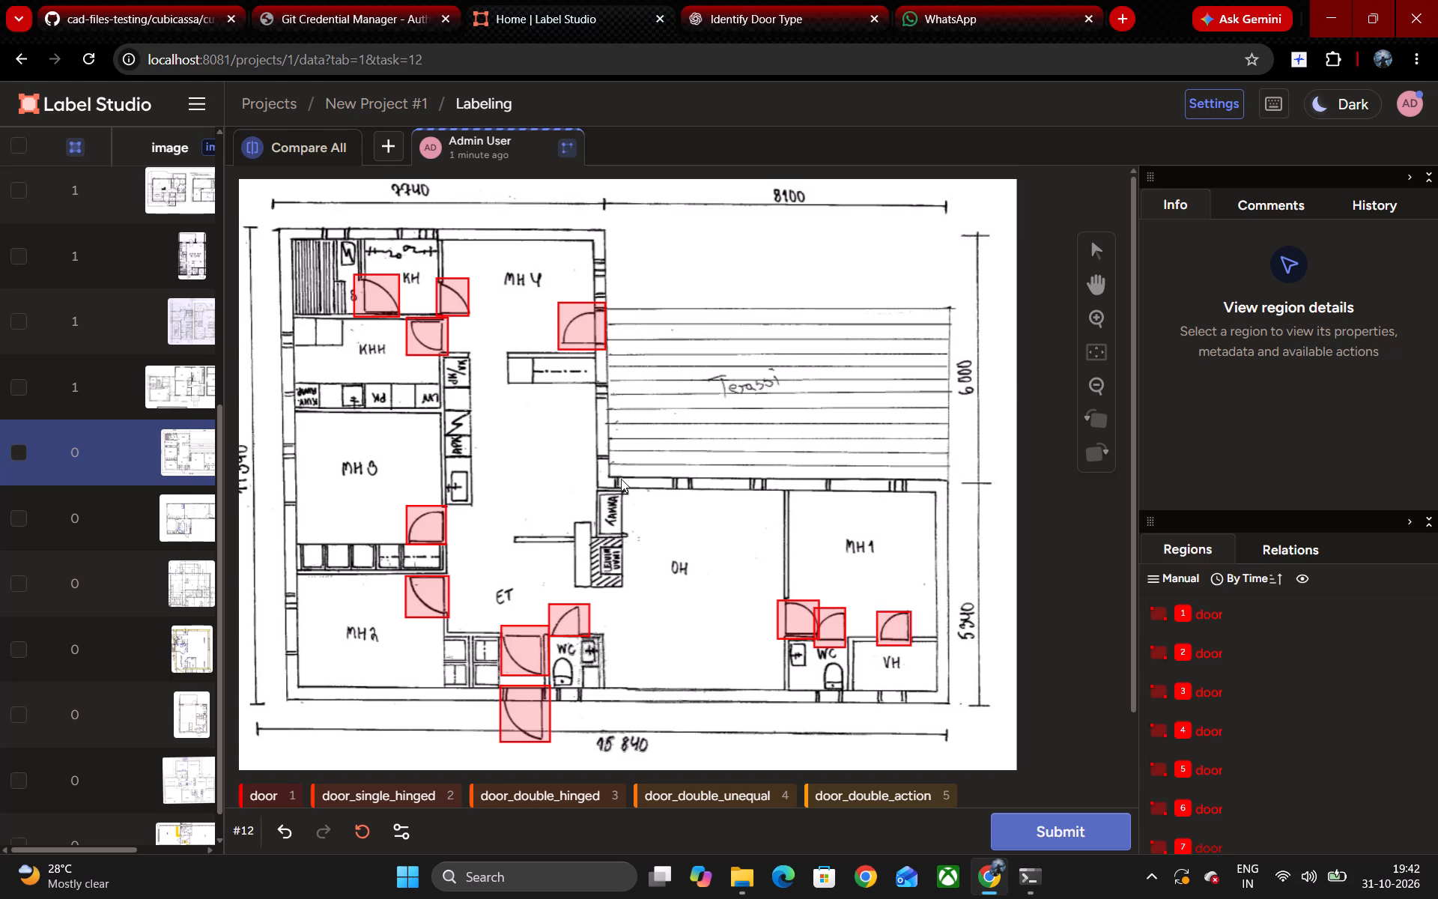
# Choose the label window for the windows of task 12's floor plan.
pyautogui.press('z')
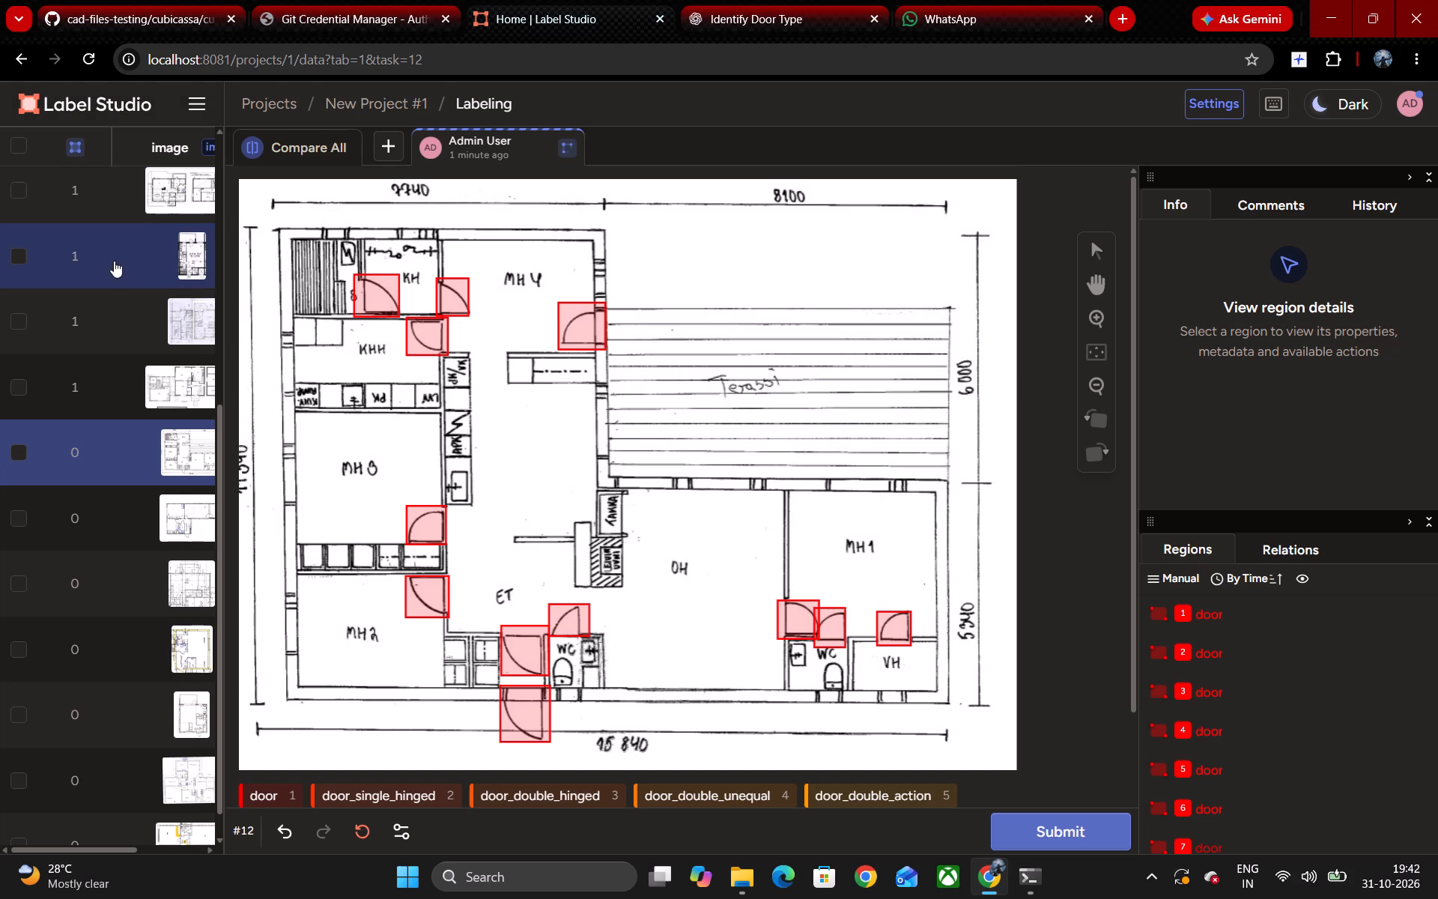
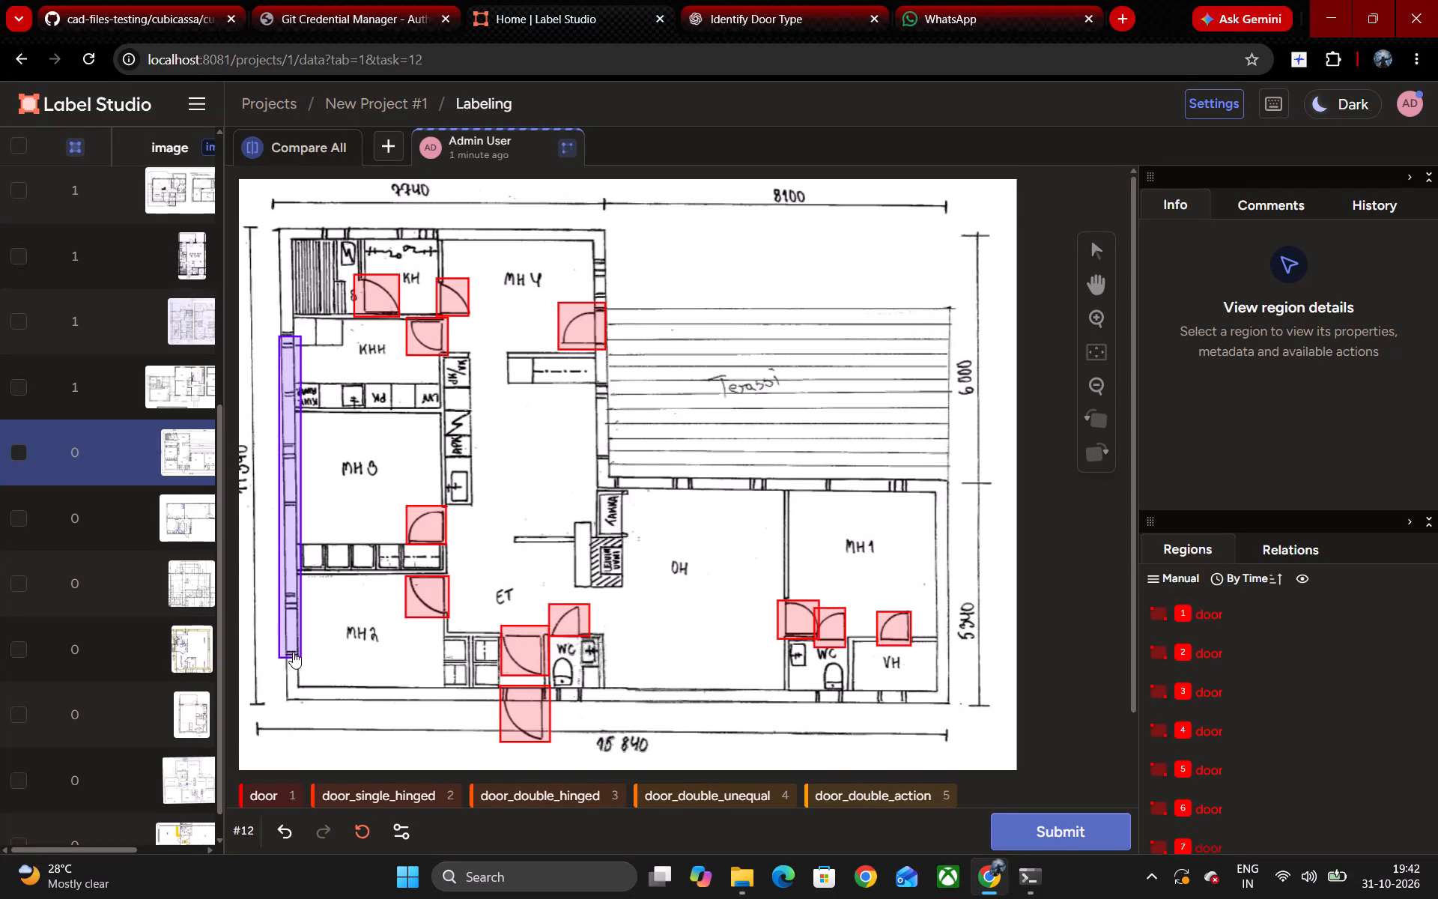
# Box the window strip between the terrace and OH/MH1 and the one along KH's outer wall with the label window.
pyautogui.press('z')
pyautogui.moveTo(613, 476); pyautogui.dragTo(721, 491)
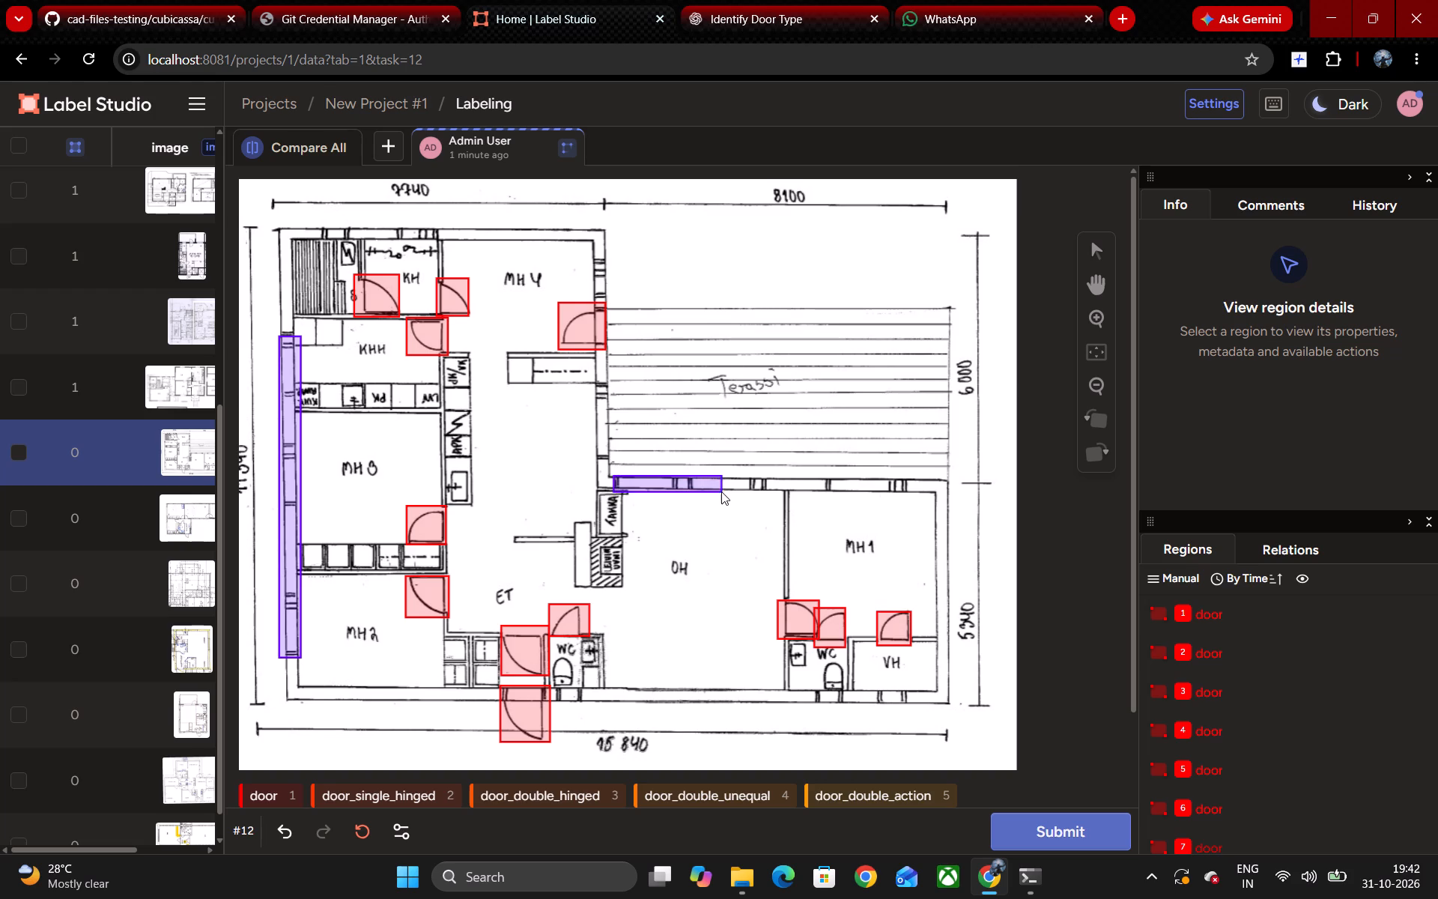
pyautogui.moveTo(721, 491); pyautogui.dragTo(902, 498)
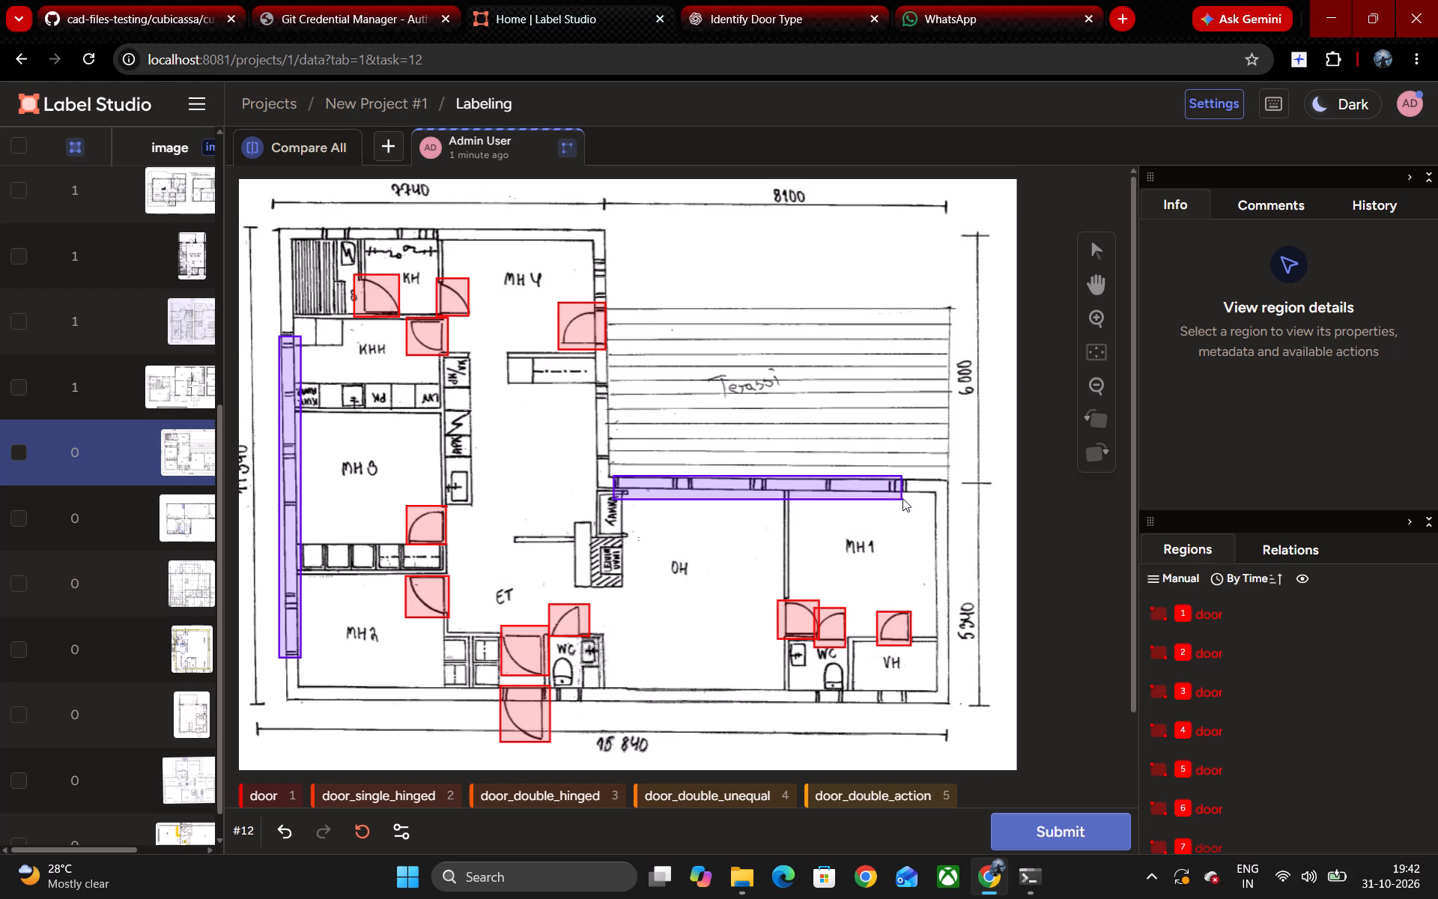
pyautogui.moveTo(902, 498); pyautogui.dragTo(904, 494)
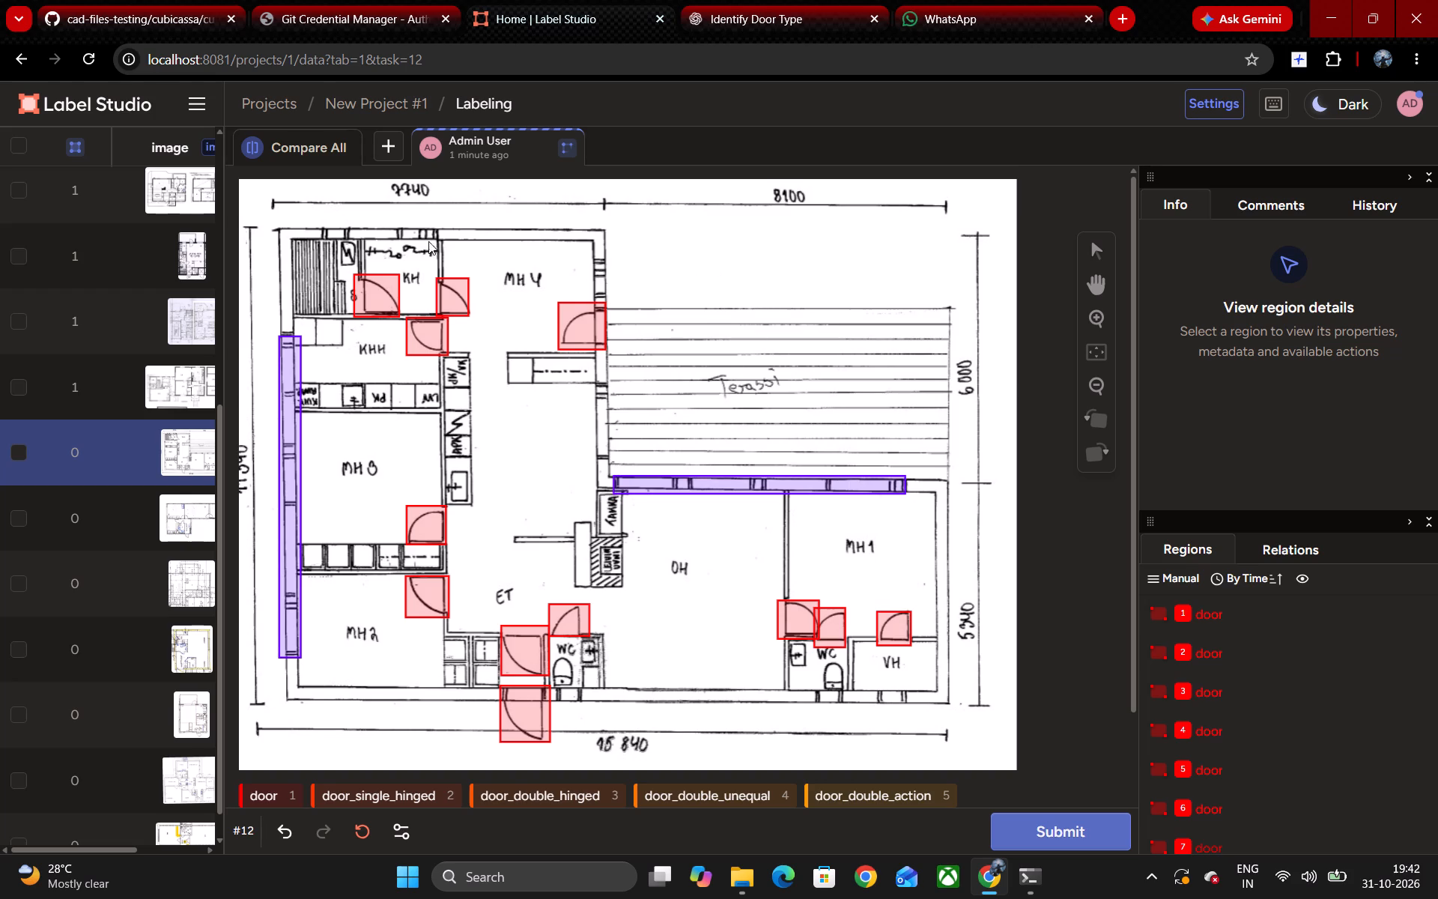
pyautogui.press('z')
pyautogui.moveTo(321, 227); pyautogui.dragTo(433, 242)
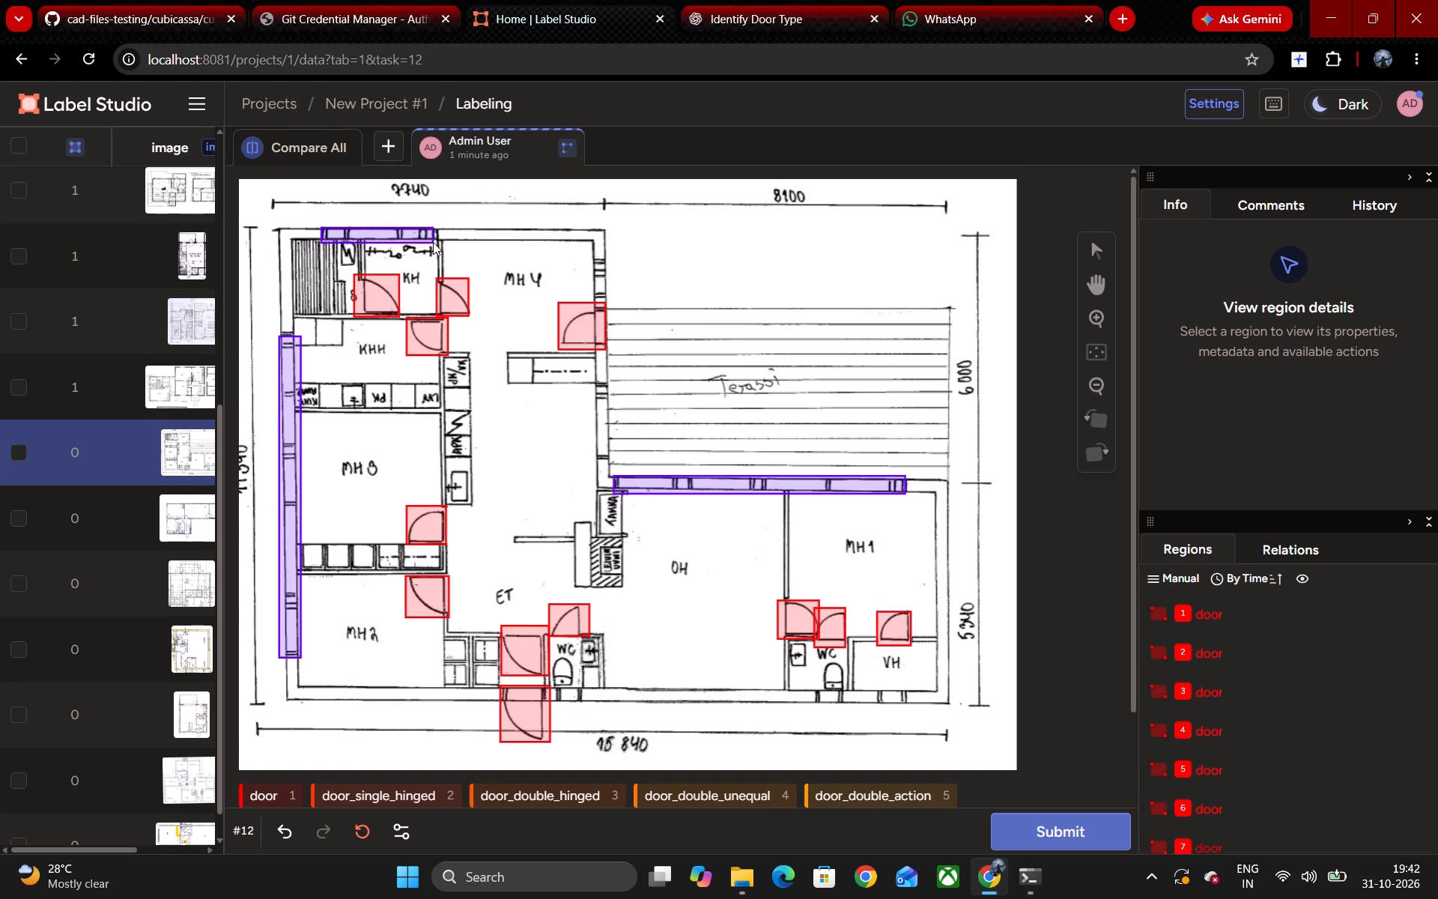
# Submit task 12's annotation and open task 13.
pyautogui.click(1030, 828)
pyautogui.click(94, 533)
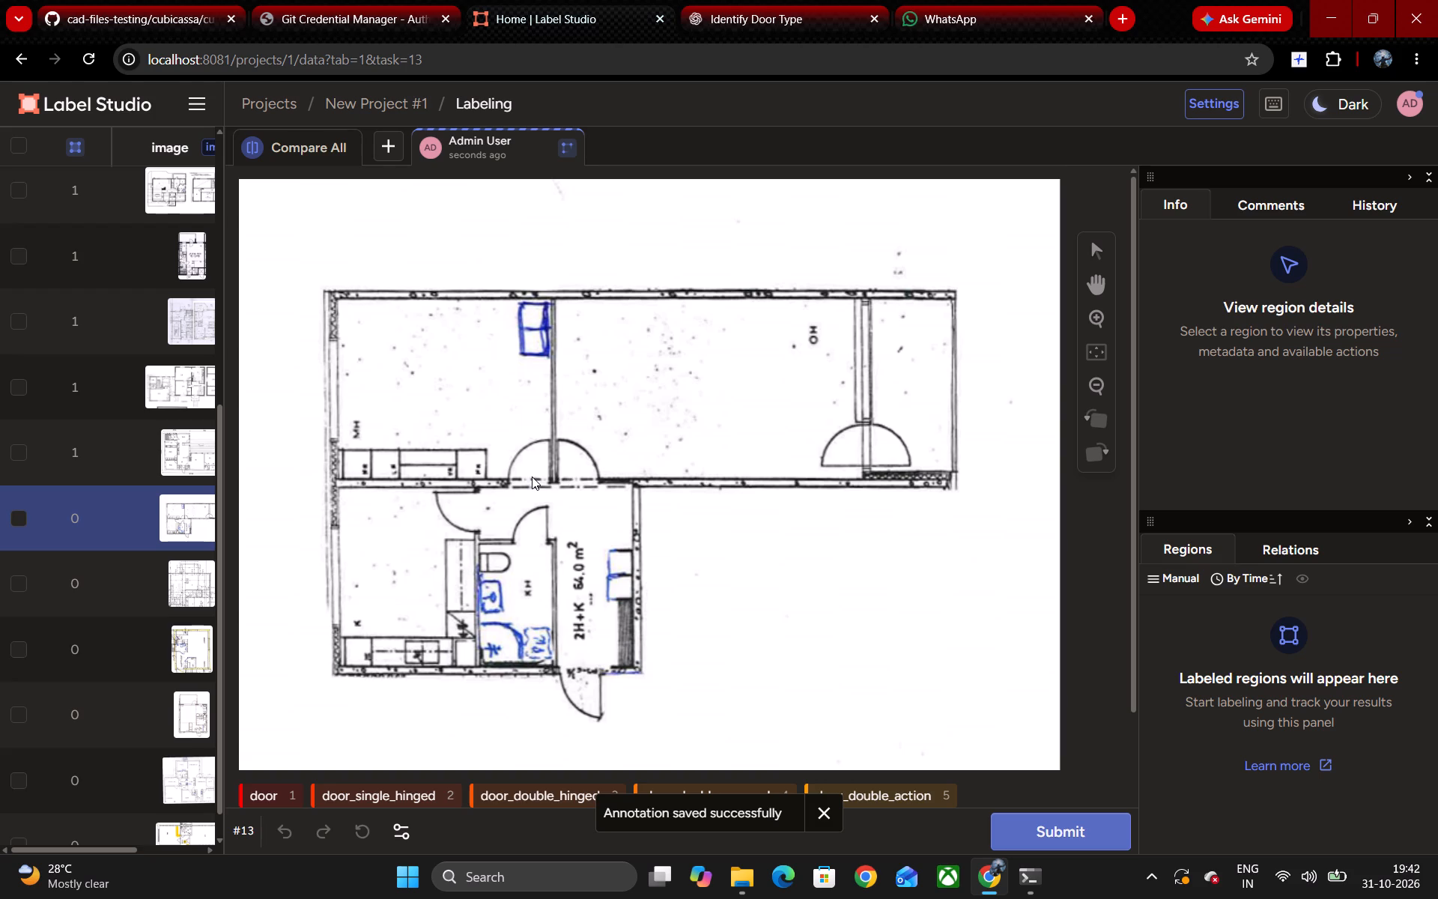
# Box the MH door beside the wall shared with OH with the label door.
pyautogui.press('1')
pyautogui.moveTo(553, 439); pyautogui.dragTo(518, 465)
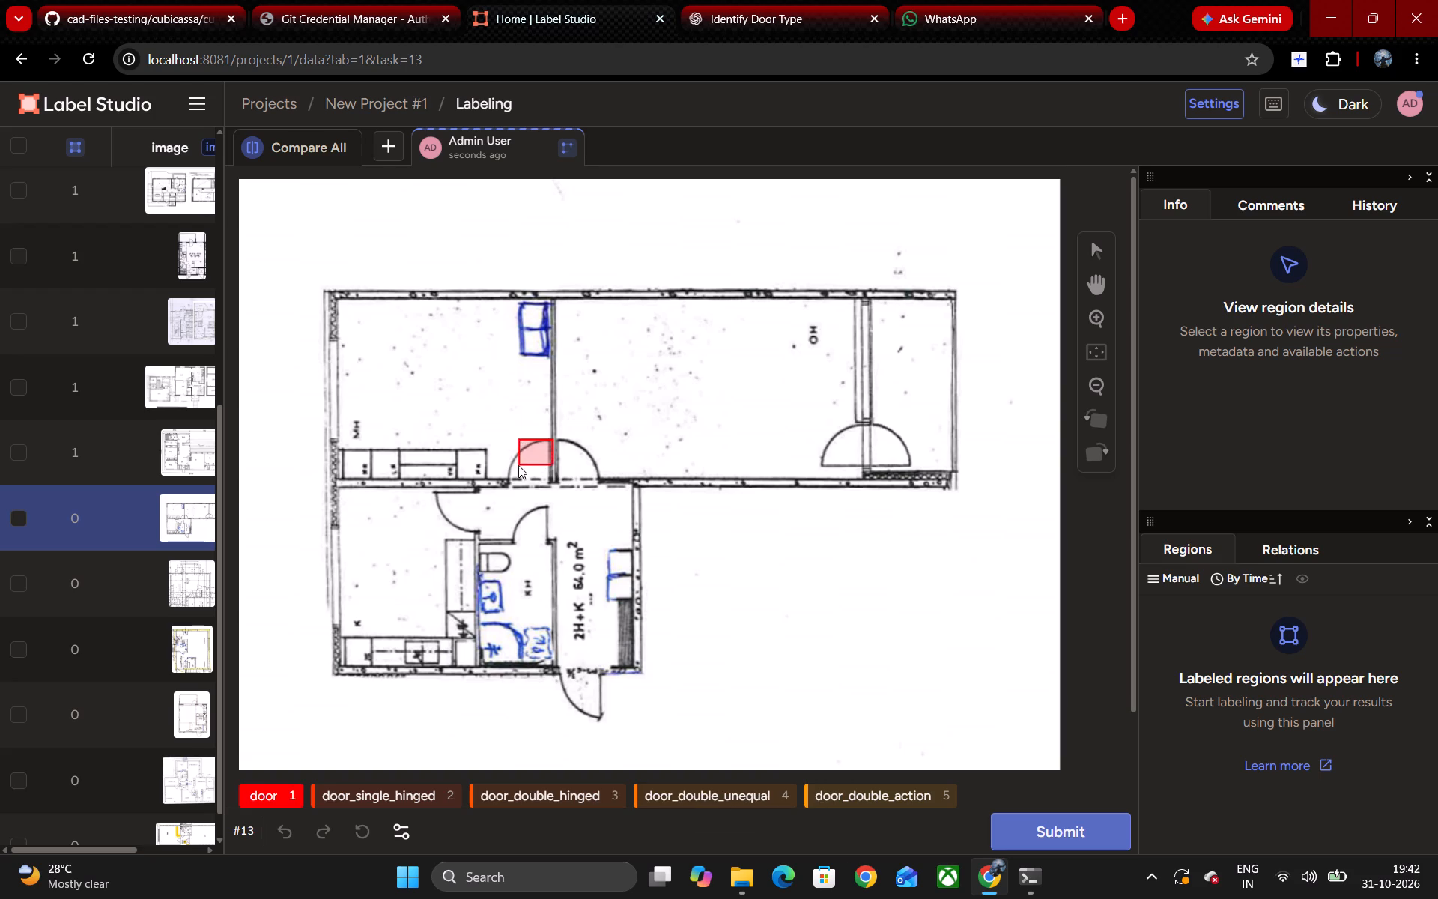
pyautogui.moveTo(518, 465); pyautogui.dragTo(502, 485)
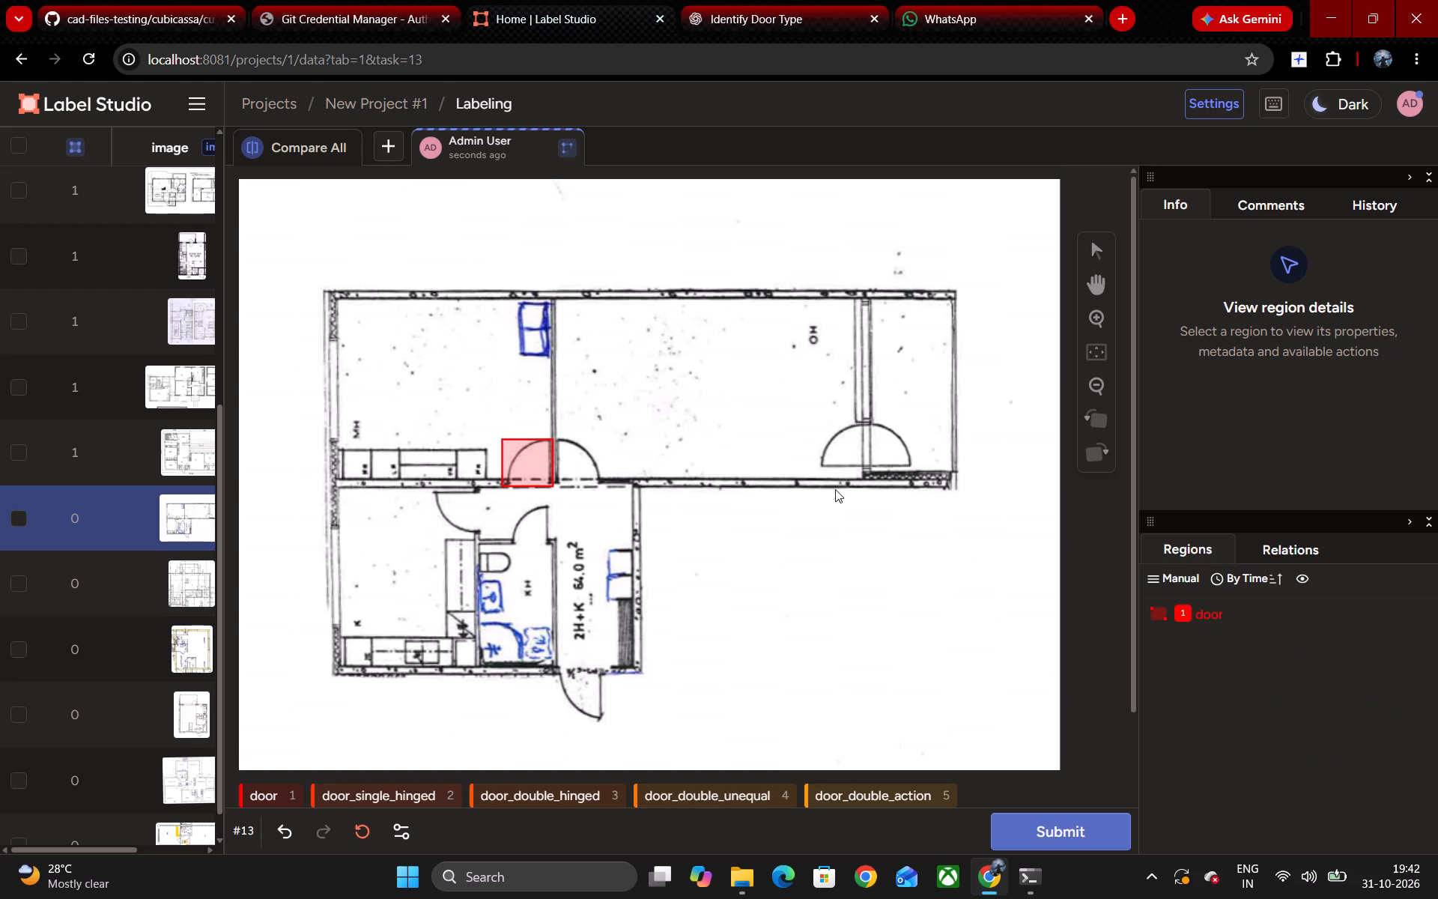
# Box the semicircular door at the far end of OH with the label door_double_hinged.
pyautogui.press('3')
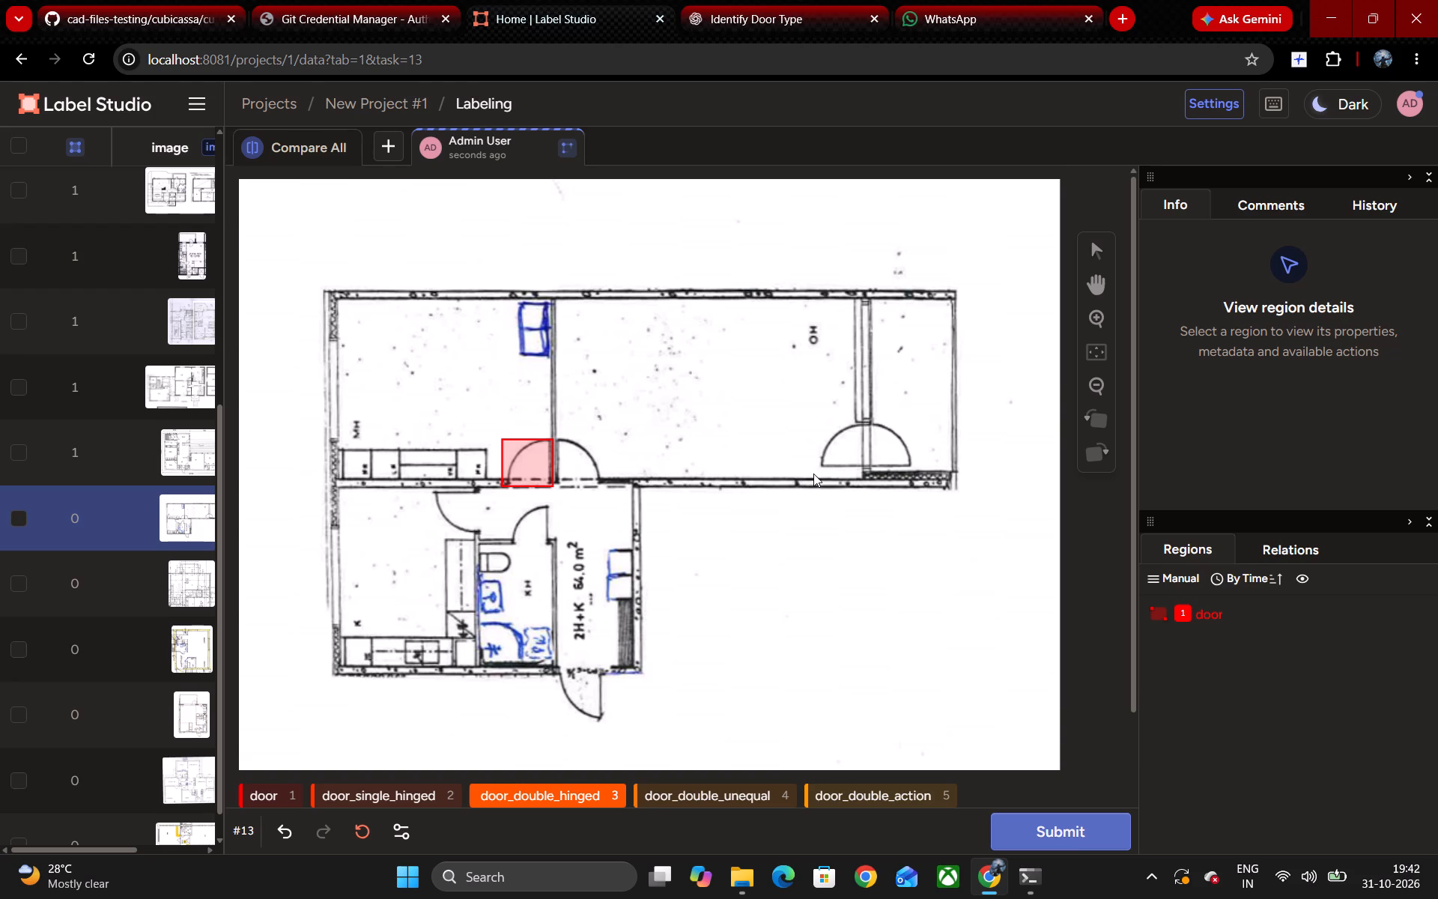
pyautogui.moveTo(813, 473); pyautogui.dragTo(913, 420)
# Box the KH door, the K door and the exterior entrance door with the label door.
pyautogui.press('2')
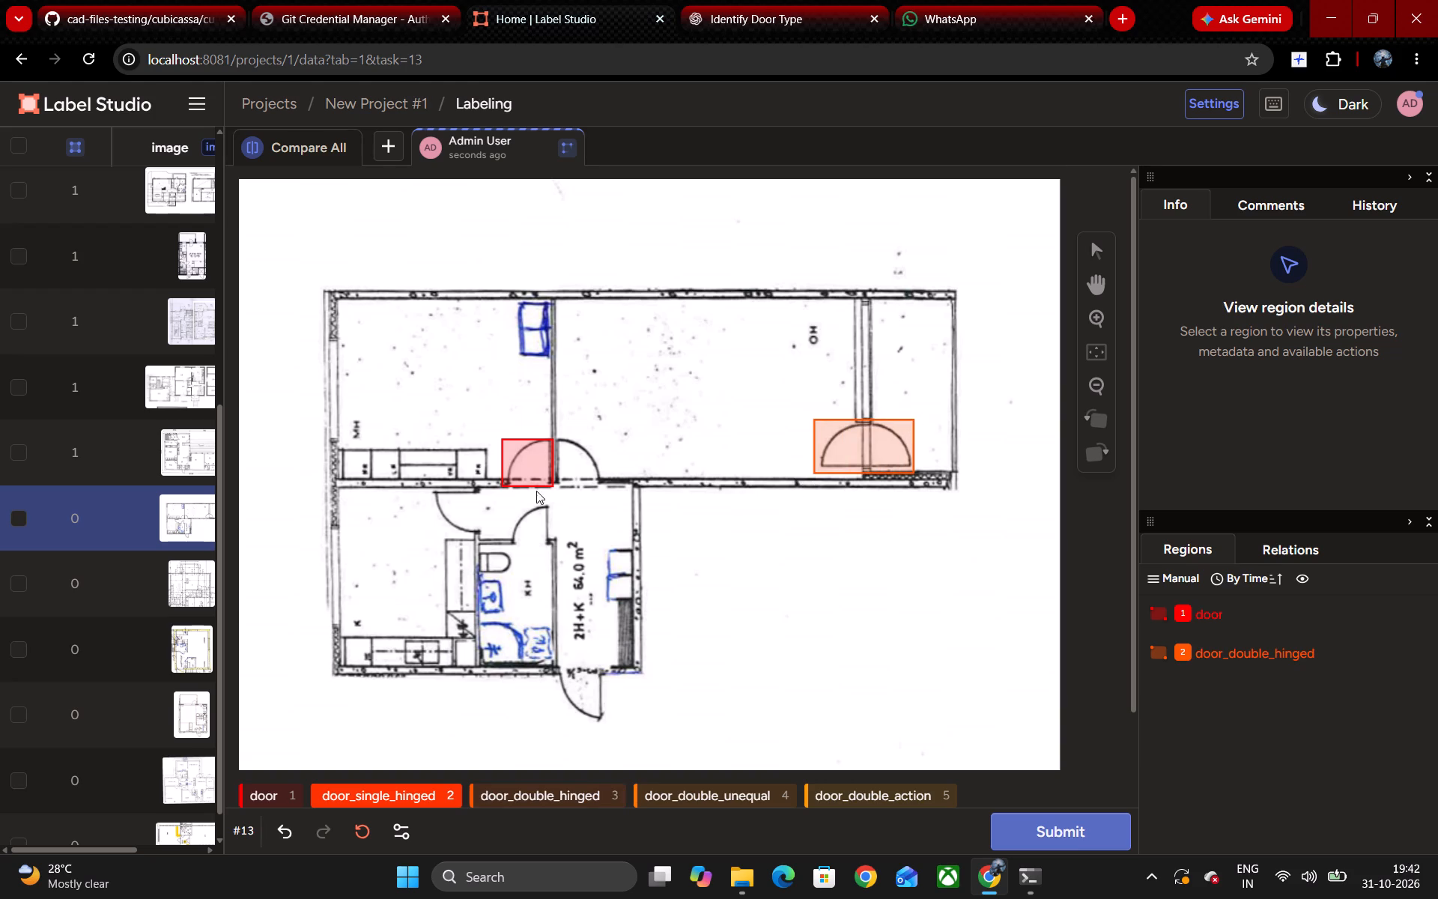
pyautogui.press('1')
pyautogui.moveTo(549, 503); pyautogui.dragTo(507, 542)
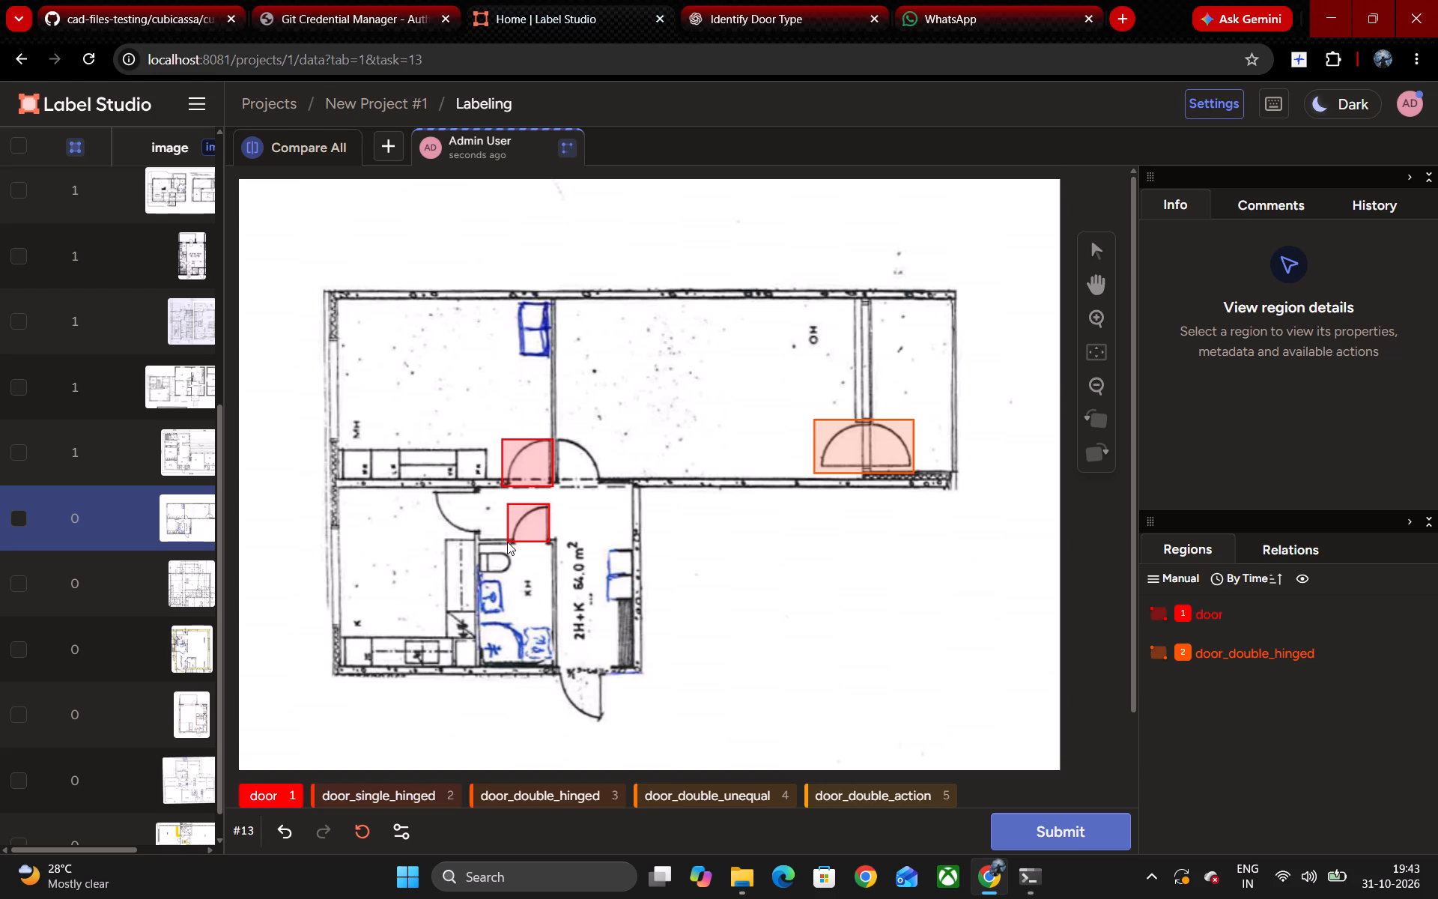
pyautogui.moveTo(507, 542); pyautogui.dragTo(507, 542)
pyautogui.press('1')
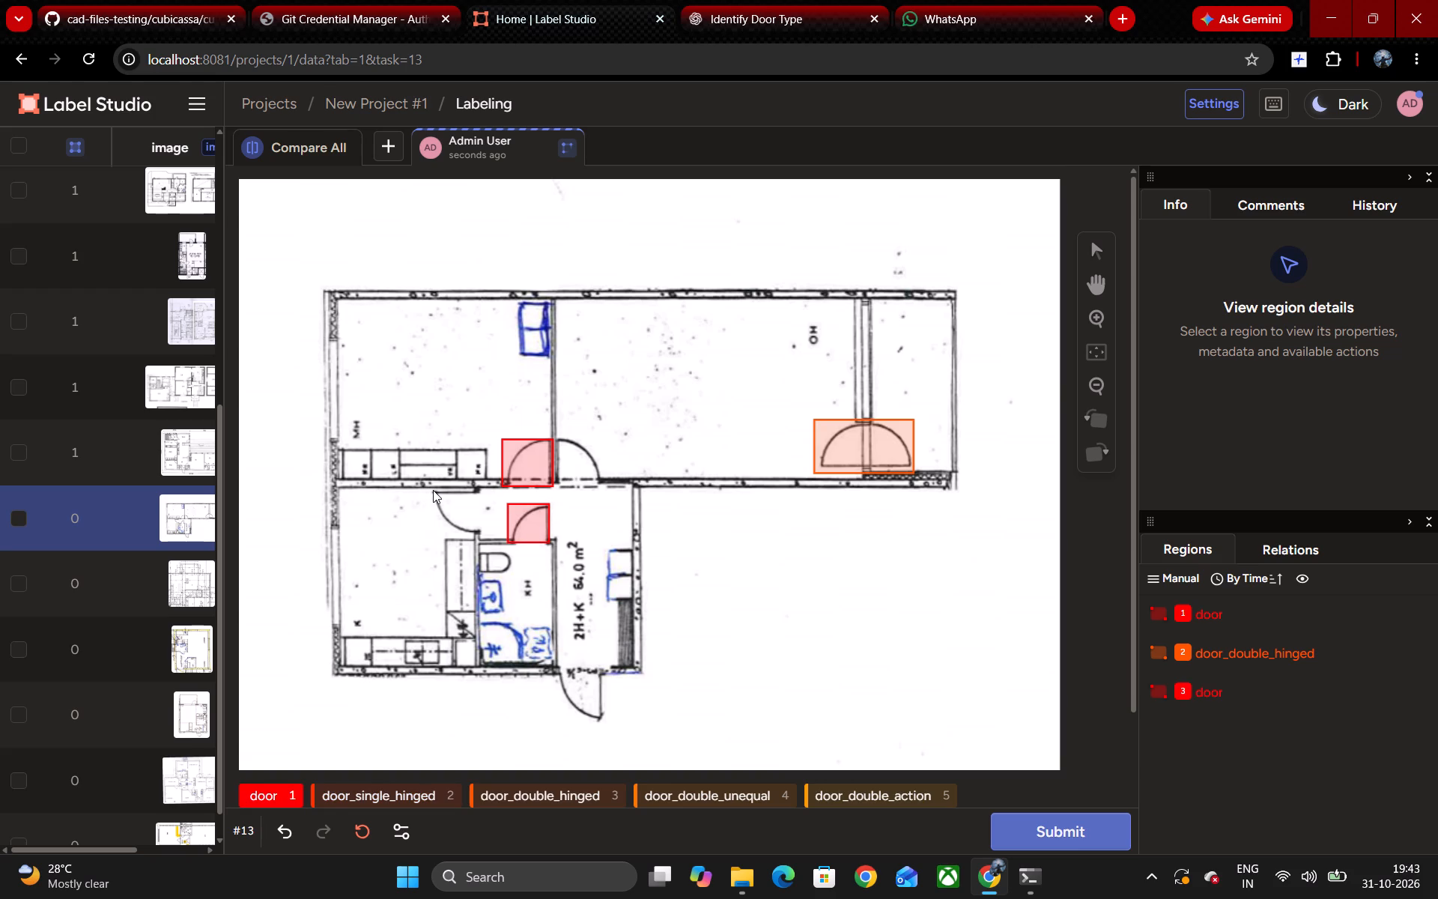
pyautogui.moveTo(430, 488); pyautogui.dragTo(477, 534)
pyautogui.moveTo(477, 534); pyautogui.dragTo(480, 536)
pyautogui.press('1')
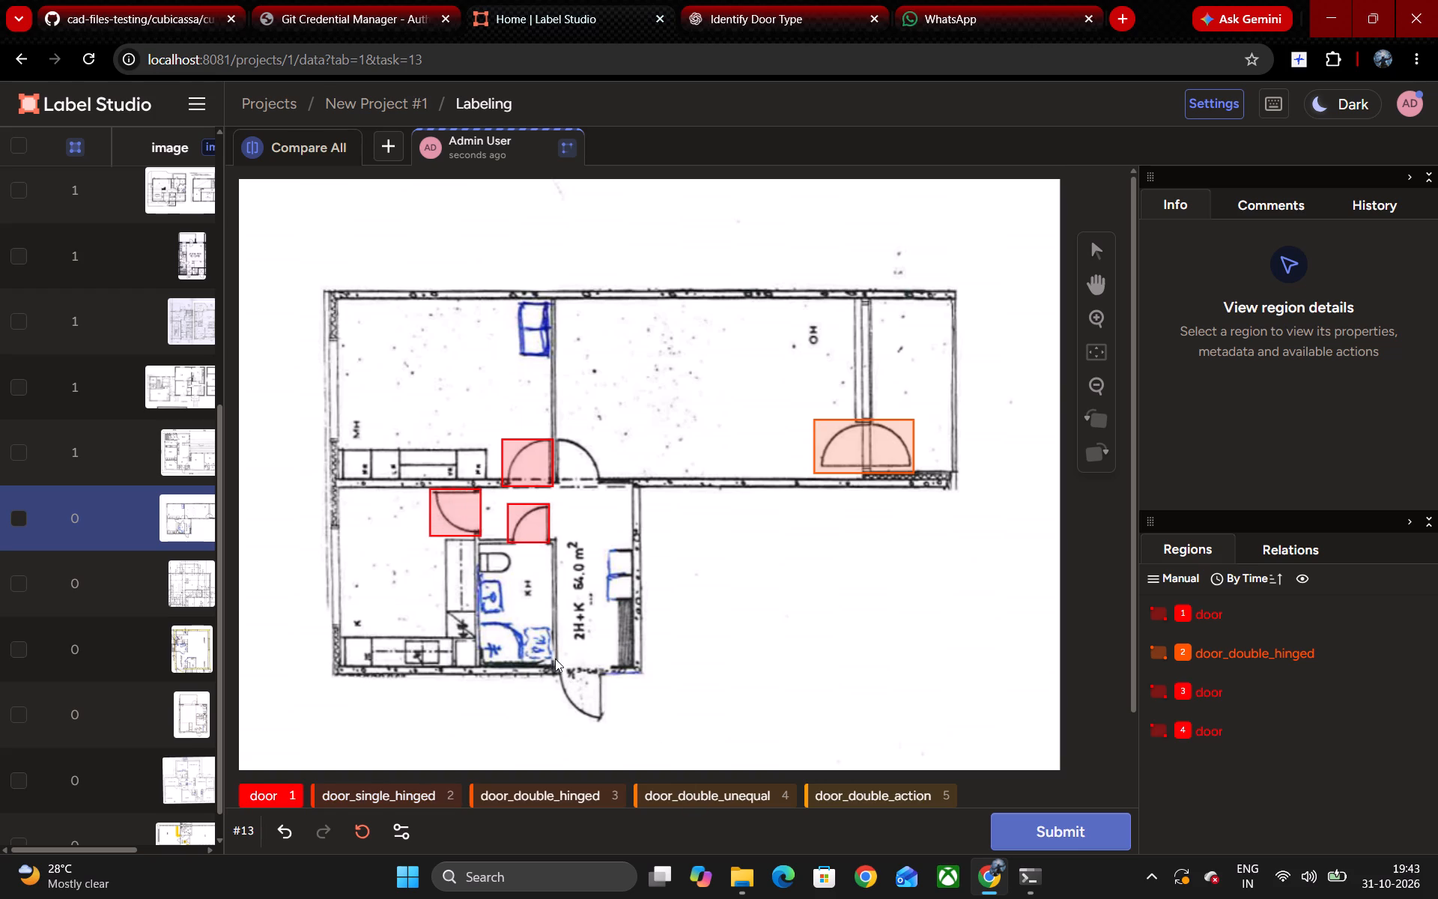
pyautogui.moveTo(556, 669); pyautogui.dragTo(609, 726)
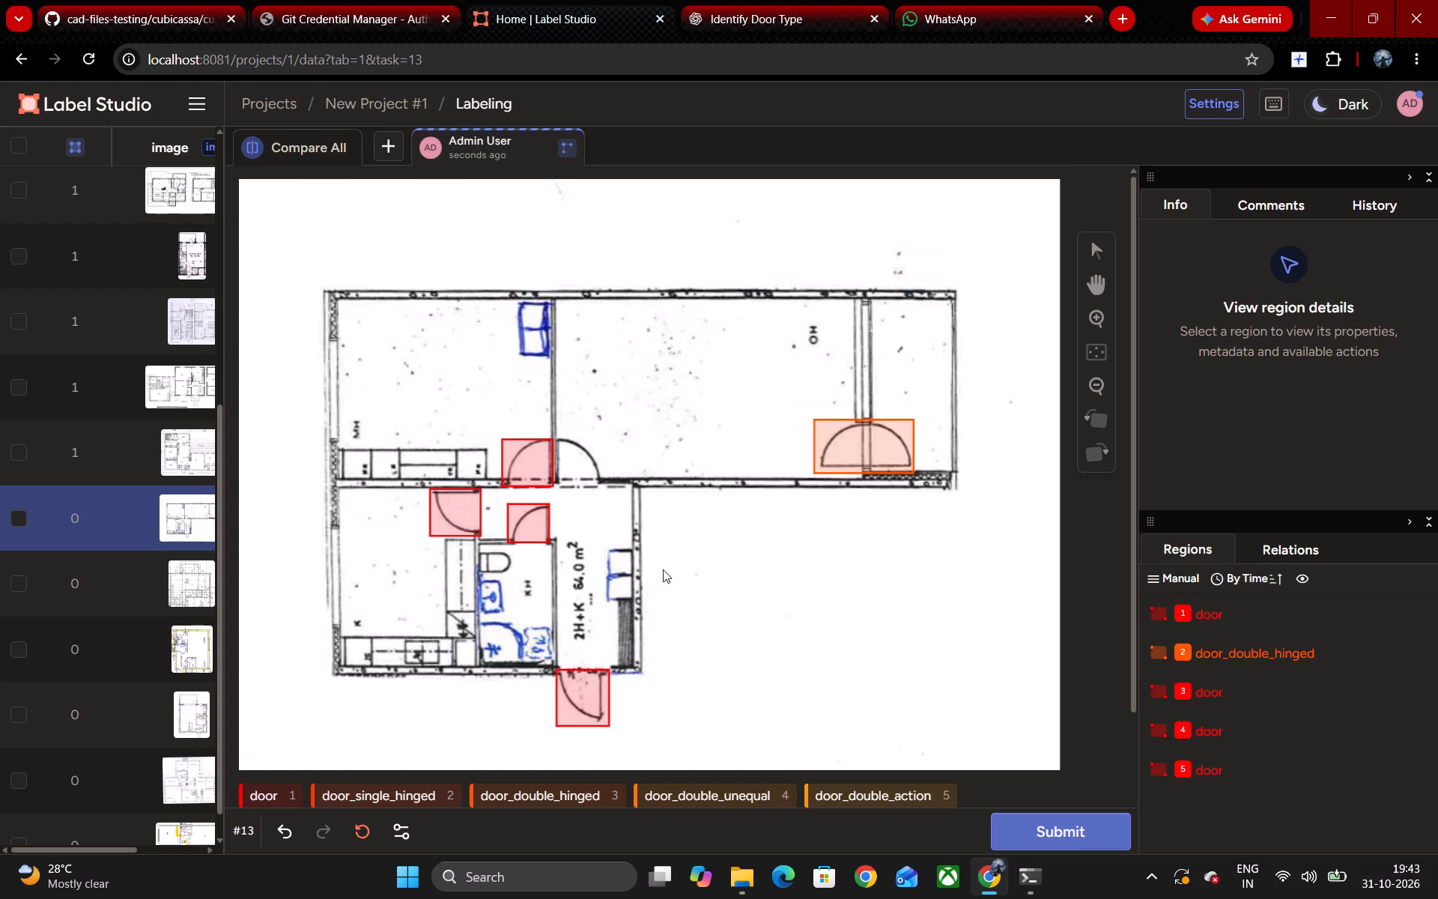
# Submit task 13's annotation.
pyautogui.click(1040, 835)
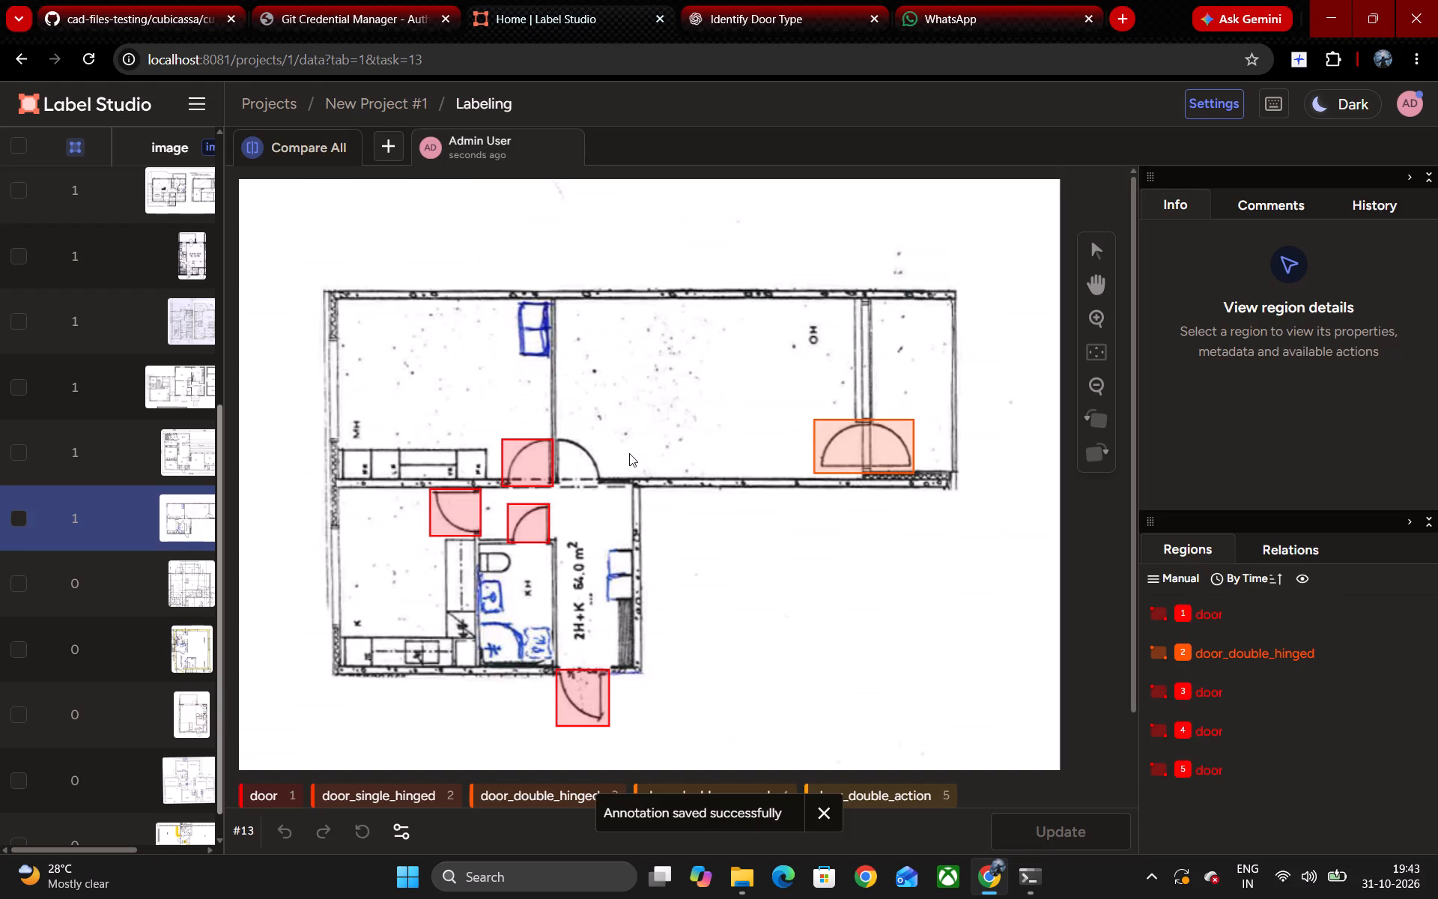
# Box the OH door adjoining the MH door with the label door and update task 13's annotation.
pyautogui.press('1')
pyautogui.moveTo(601, 484); pyautogui.dragTo(550, 439)
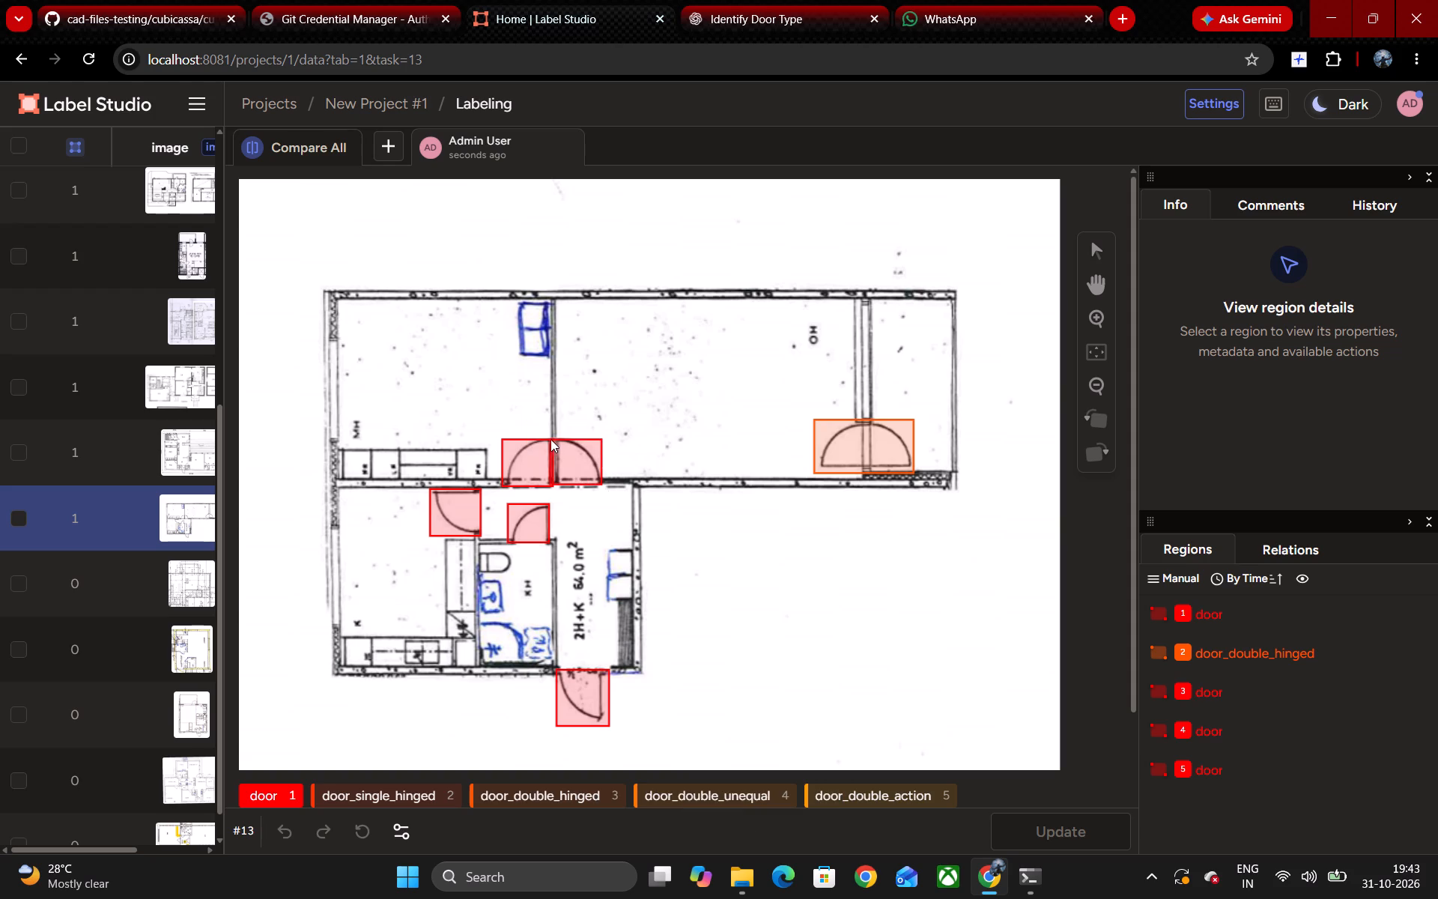
pyautogui.moveTo(550, 439); pyautogui.dragTo(555, 438)
pyautogui.click(1055, 845)
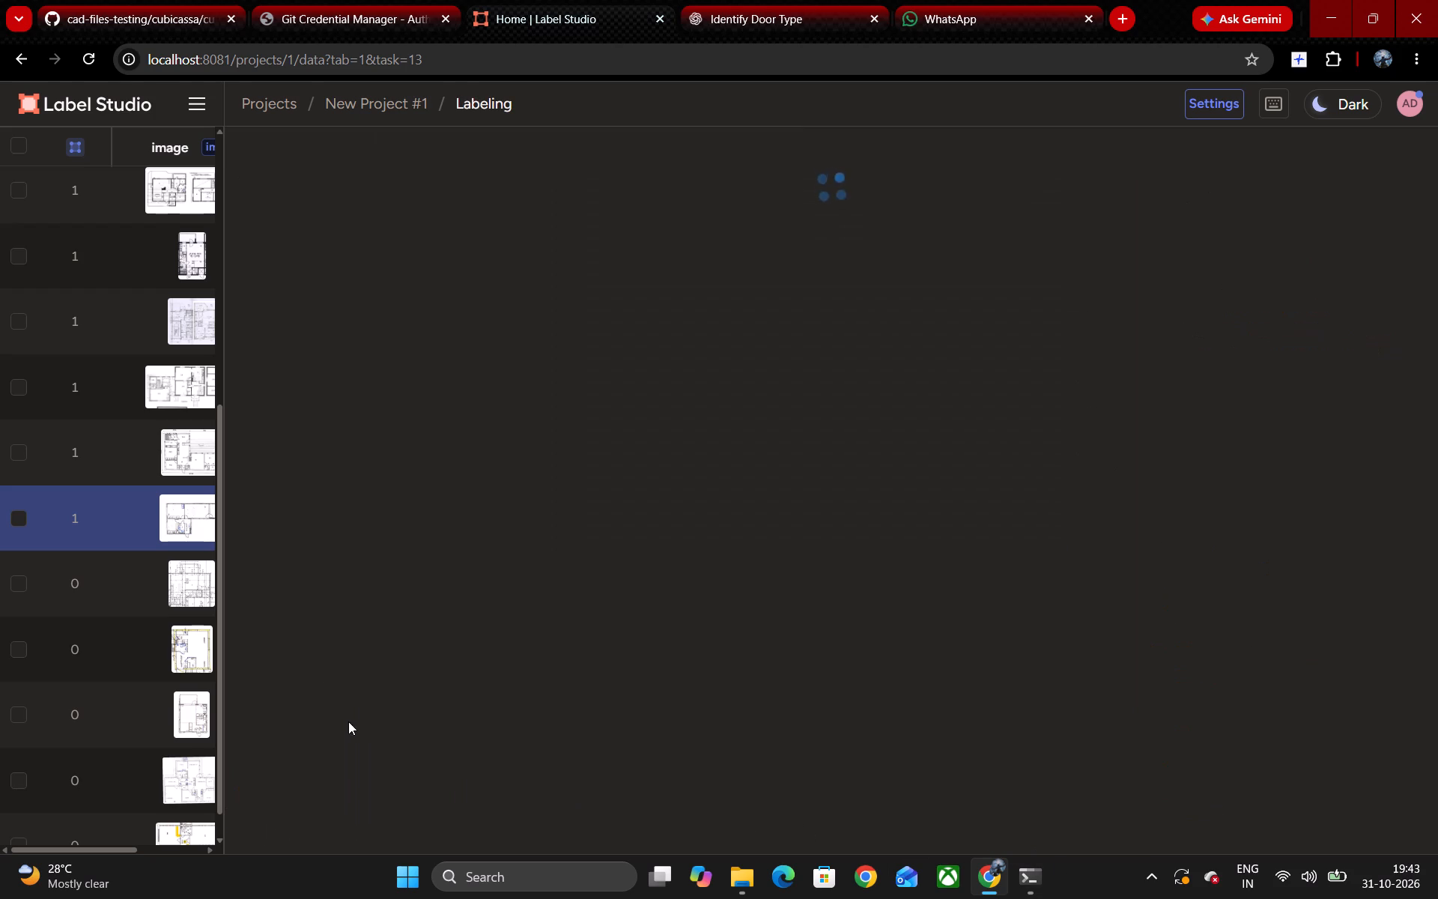
# Open task 14 for labelling.
pyautogui.scroll(-5, 230, 601)
pyautogui.scroll(-4, 61, 589)
pyautogui.click(64, 577)
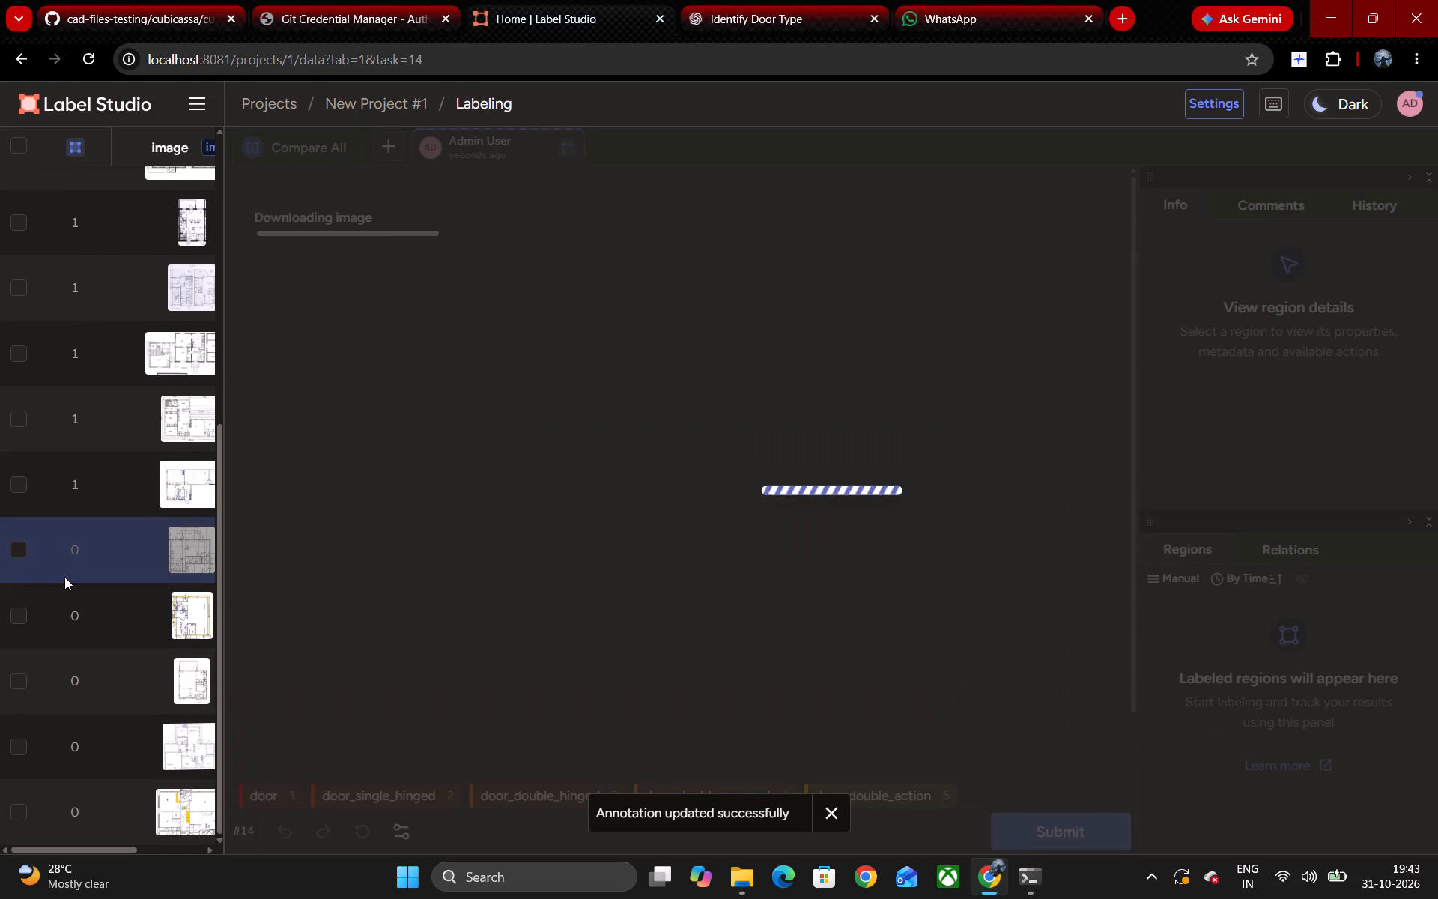
# Box the balcony door, the door between OH and MH, and the VH door with the label door.
pyautogui.press('1')
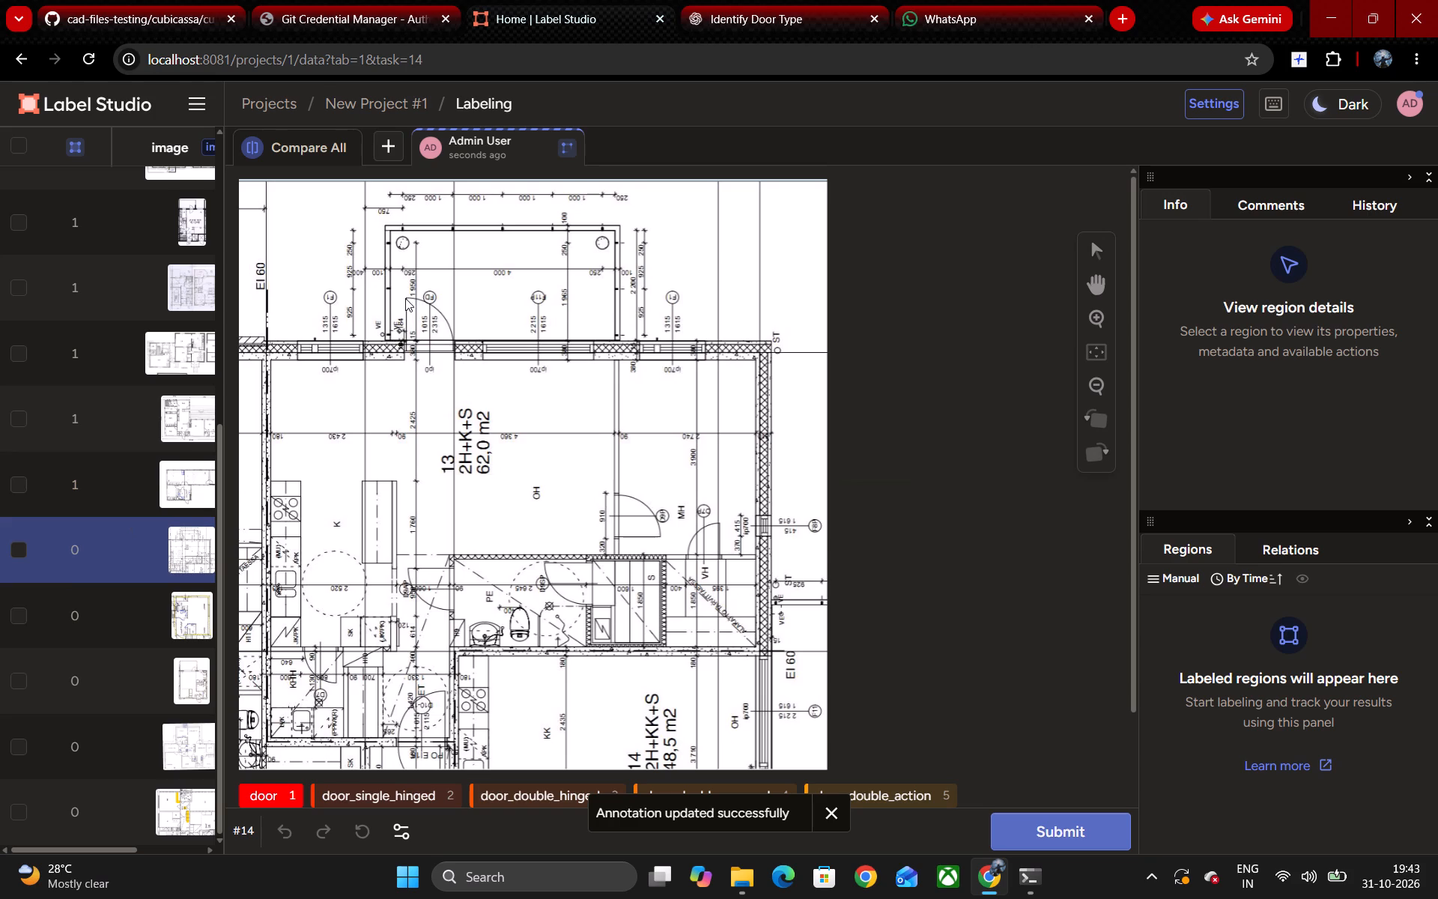
pyautogui.moveTo(402, 294); pyautogui.dragTo(453, 351)
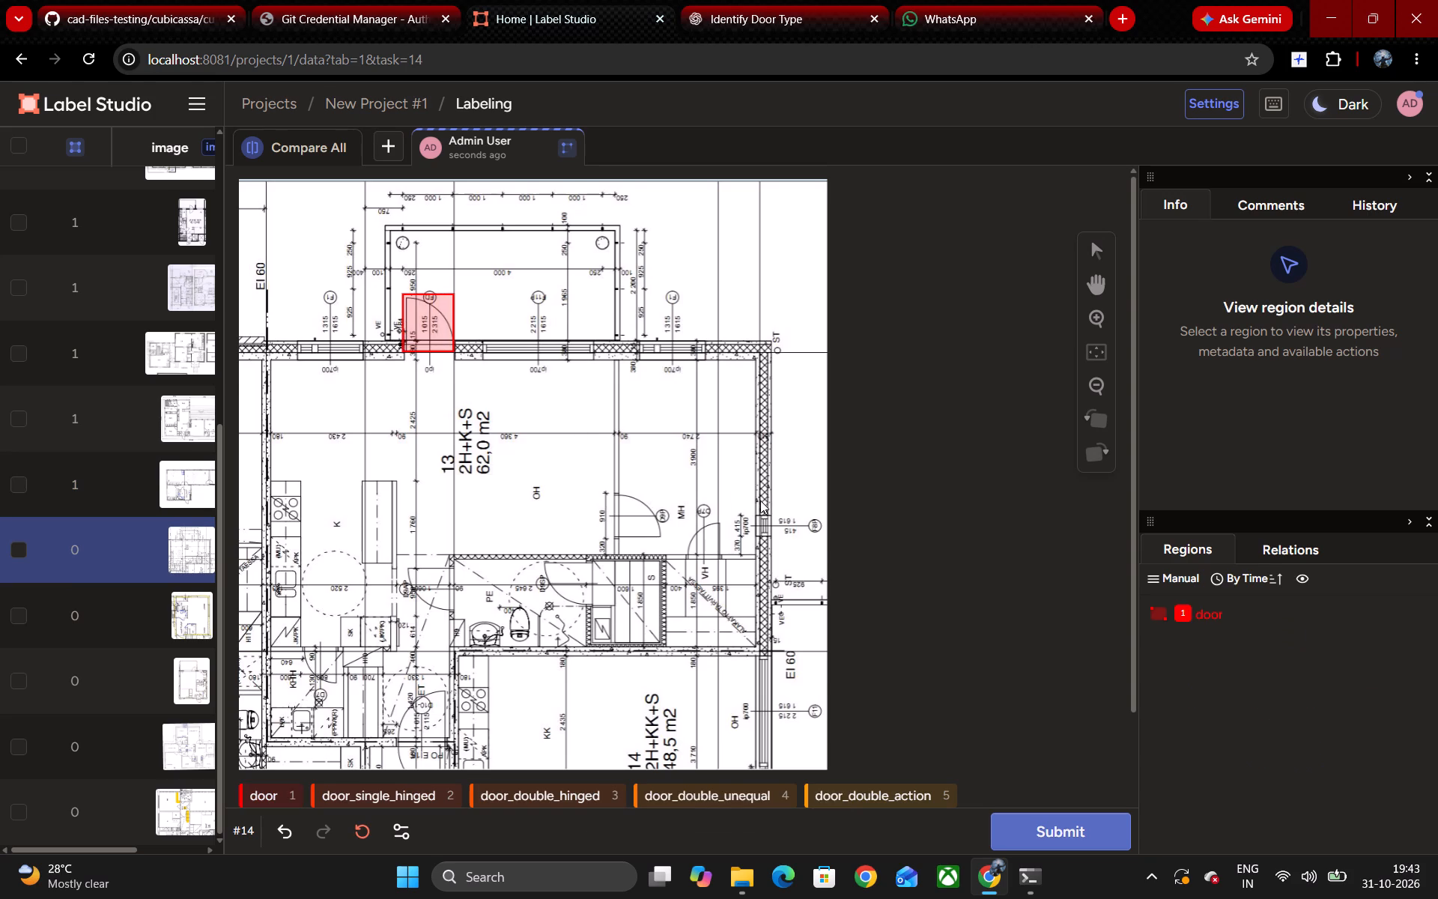
pyautogui.press('1')
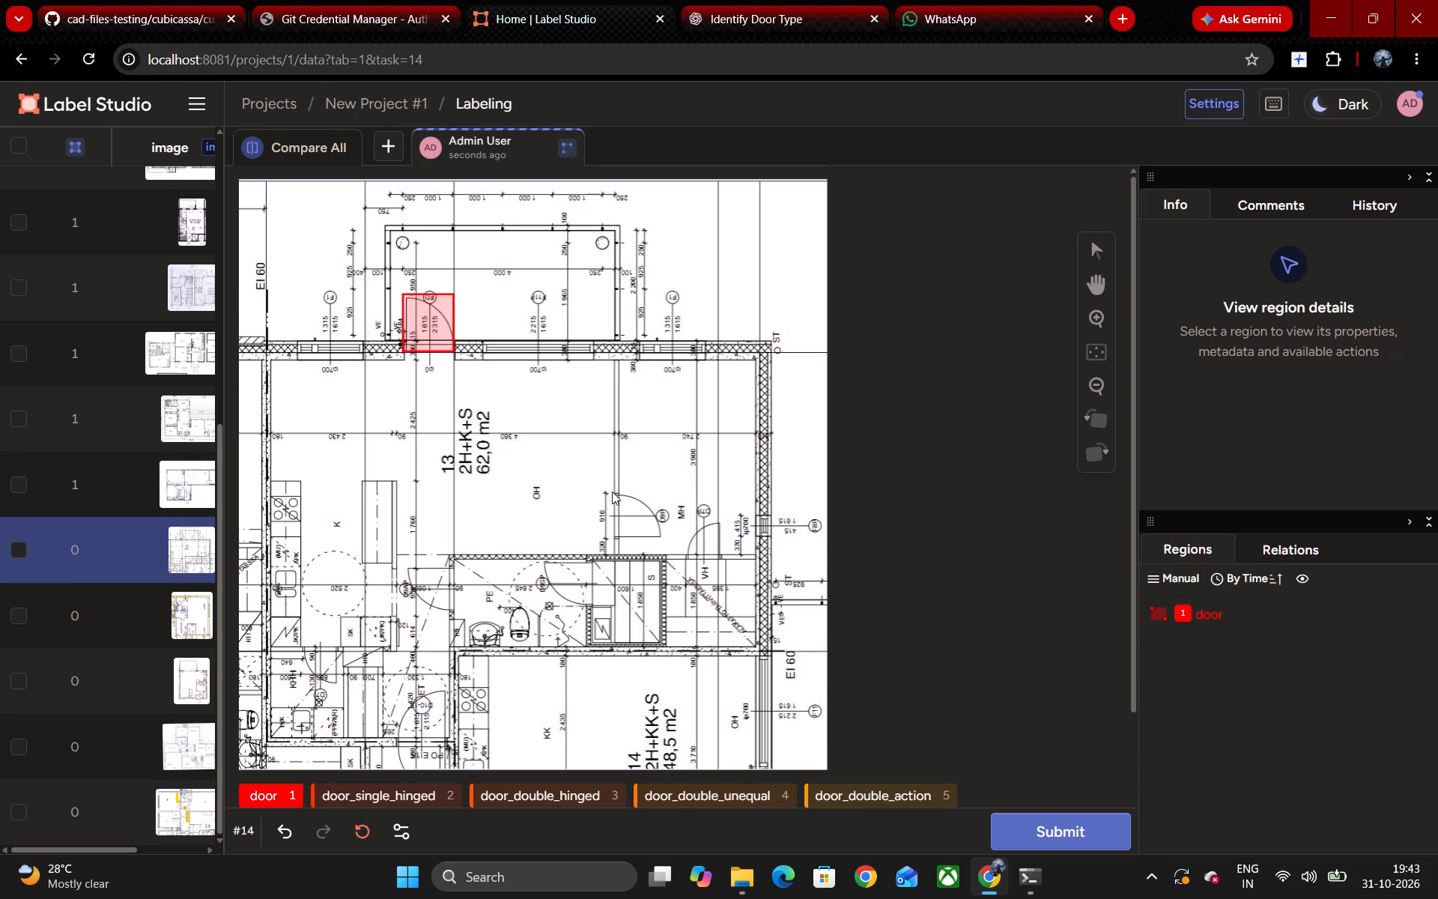
pyautogui.moveTo(609, 491); pyautogui.dragTo(664, 543)
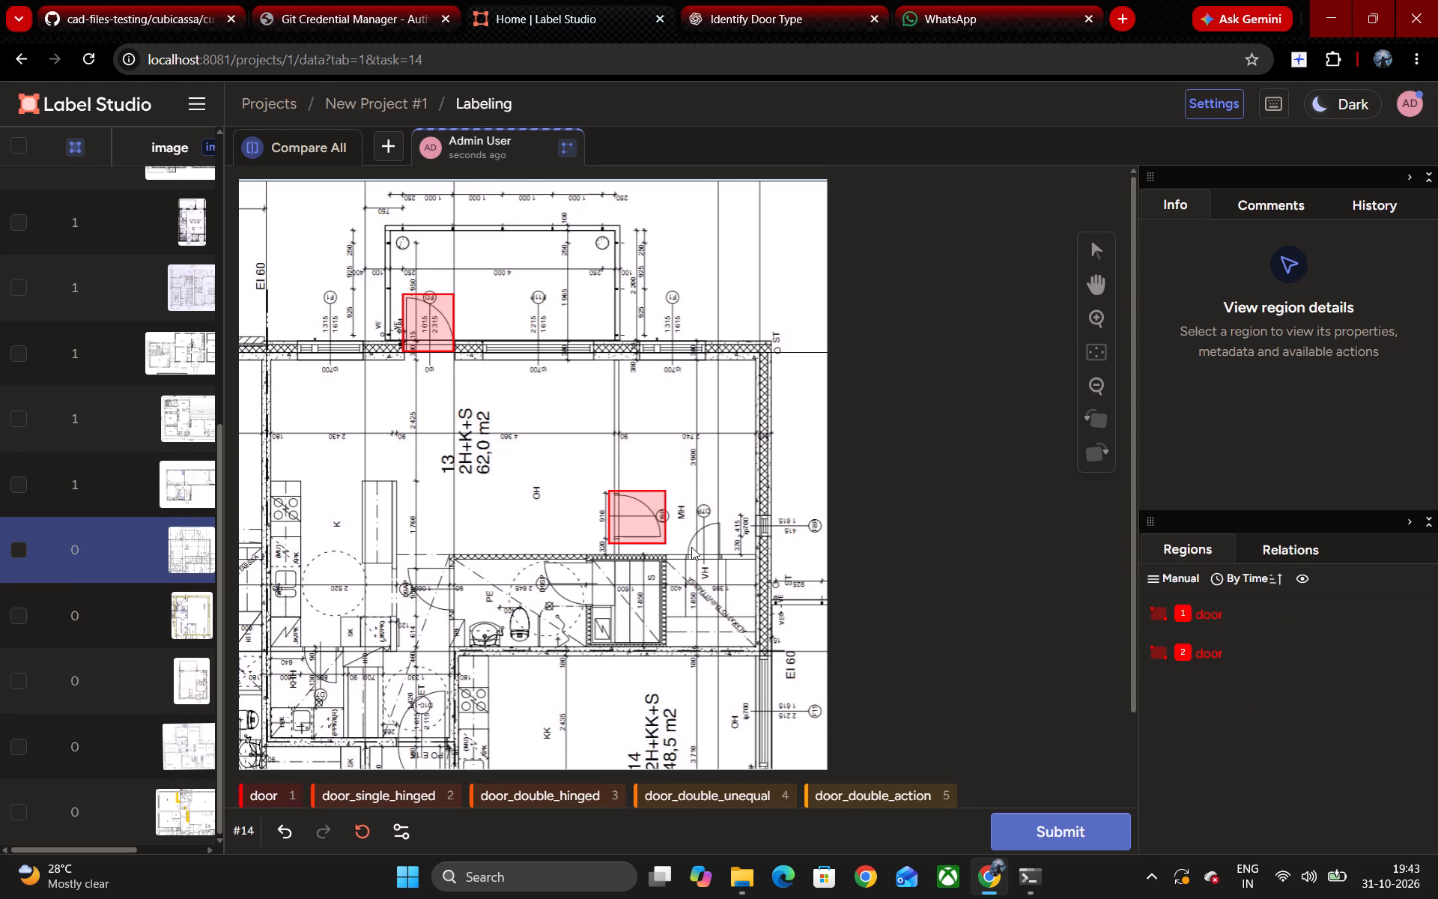
pyautogui.press('1')
pyautogui.moveTo(720, 518); pyautogui.dragTo(697, 543)
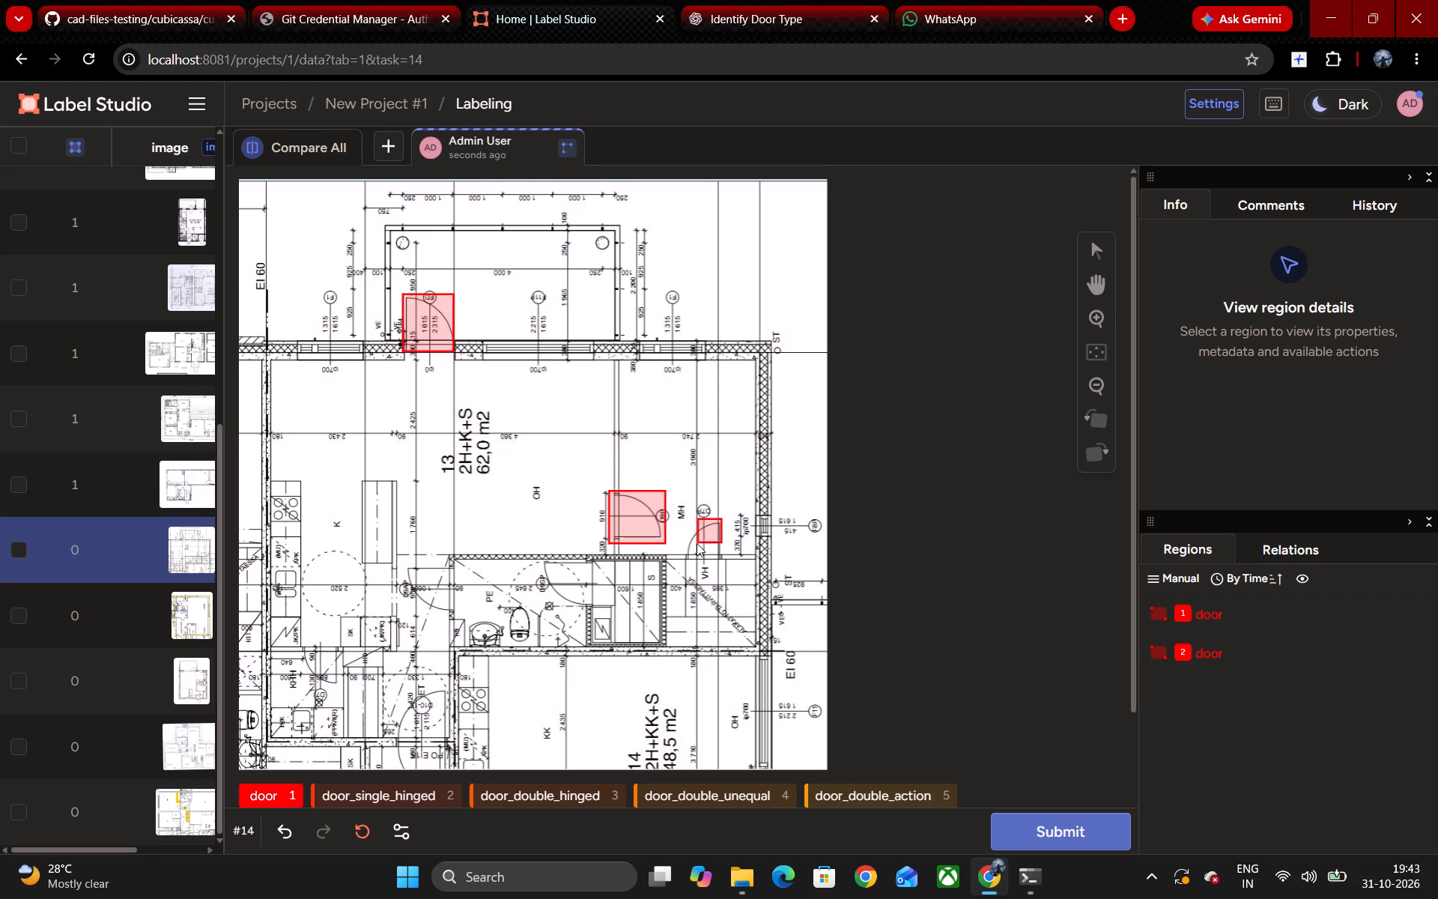
pyautogui.moveTo(697, 543); pyautogui.dragTo(688, 571)
pyautogui.moveTo(688, 571); pyautogui.dragTo(679, 565)
# Box the door between PE and S and the PE entrance door with the label door.
pyautogui.press('1')
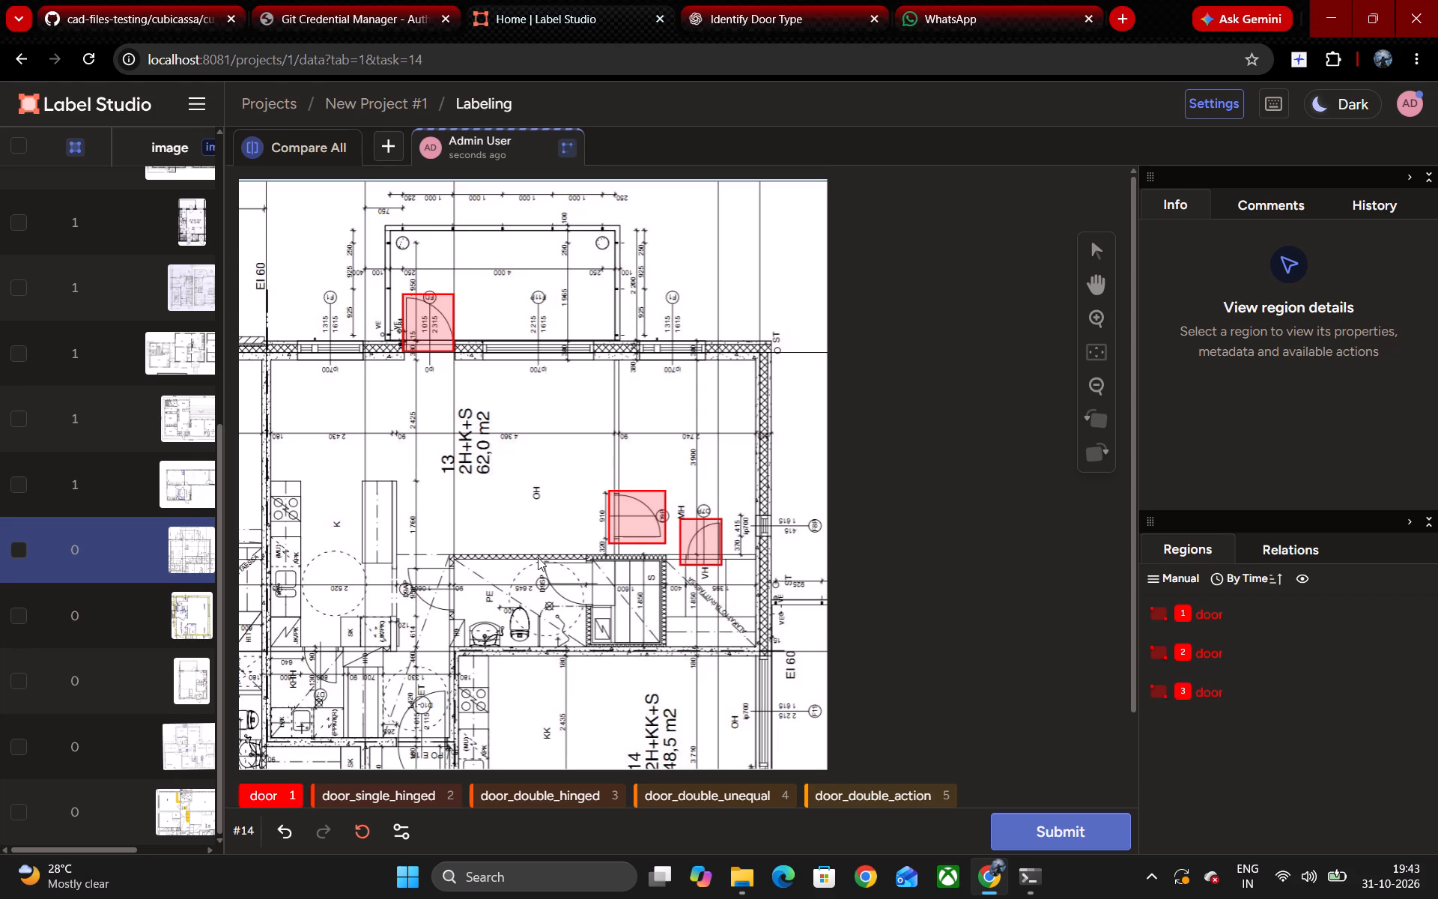
pyautogui.moveTo(541, 557); pyautogui.dragTo(598, 611)
pyautogui.press('1')
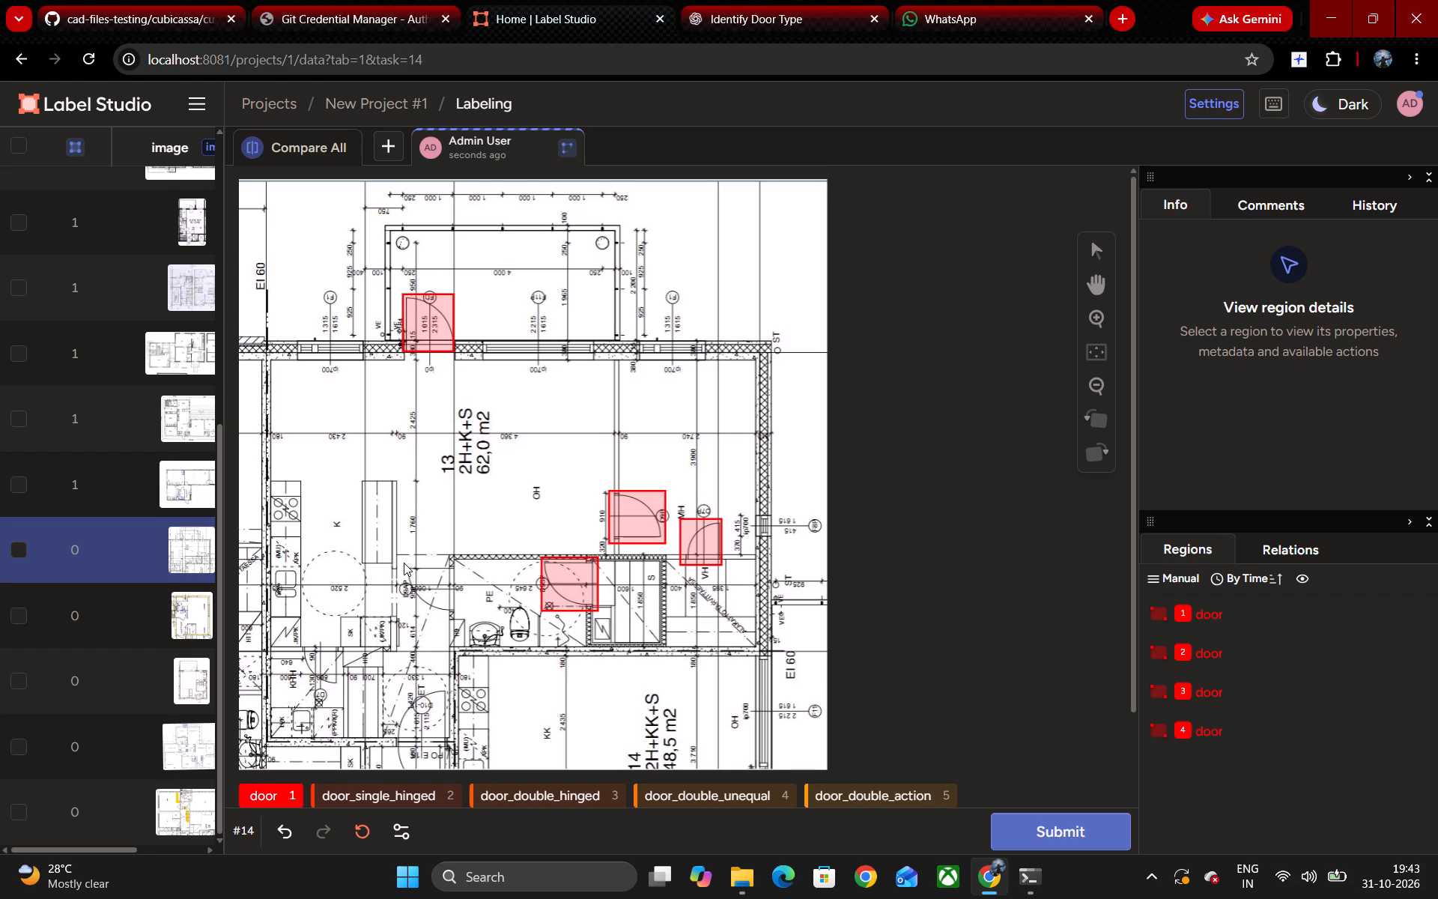
pyautogui.moveTo(404, 563); pyautogui.dragTo(455, 617)
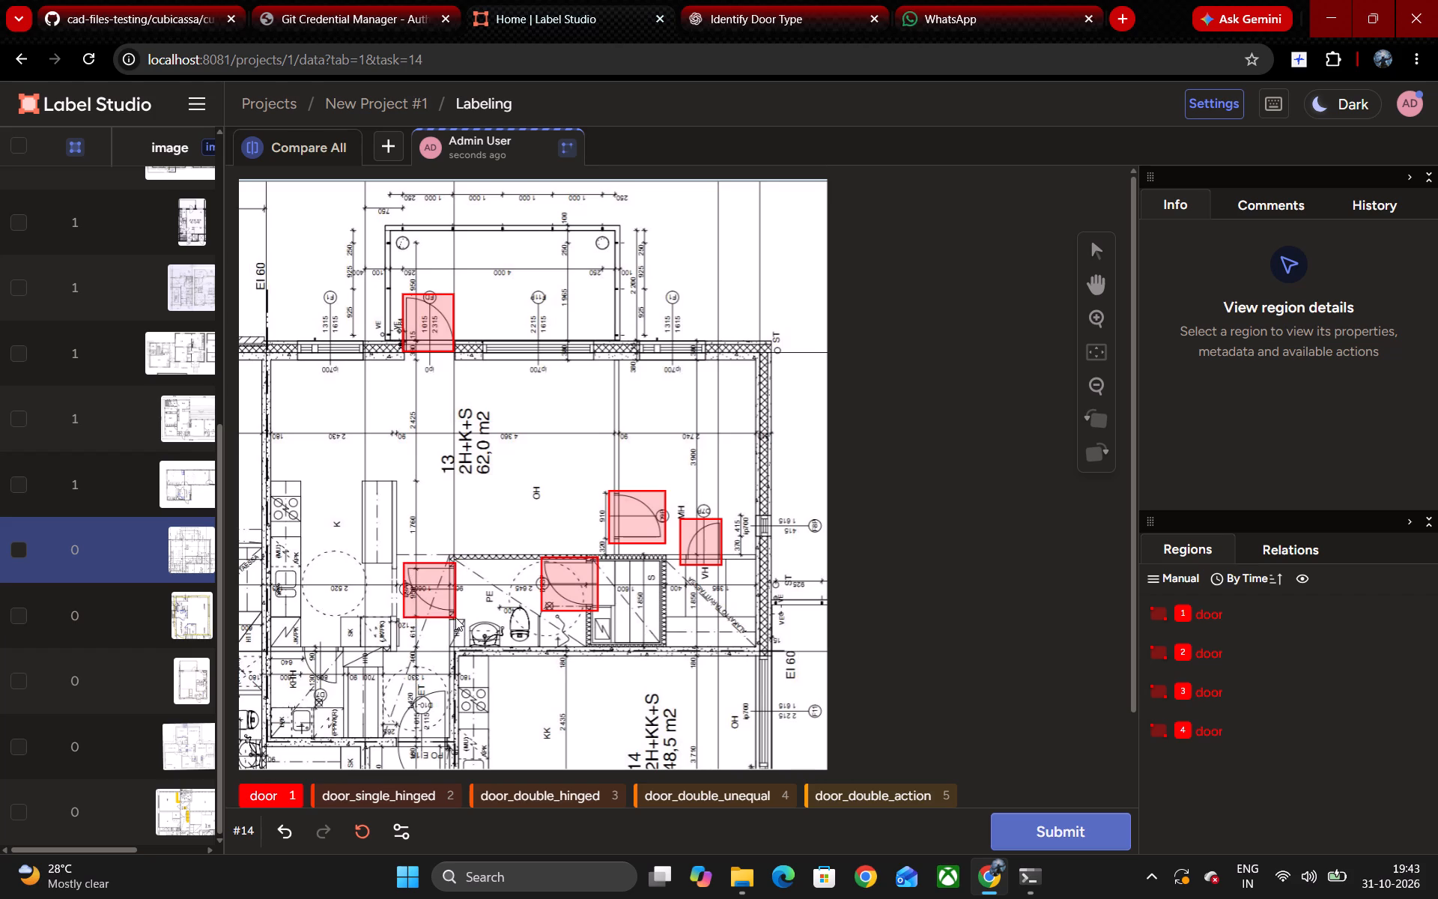
pyautogui.moveTo(455, 617); pyautogui.dragTo(457, 615)
# Box the entrance door at ET near the plan's lower edge with the label door_double_hinged.
pyautogui.scroll(-1, 437, 688)
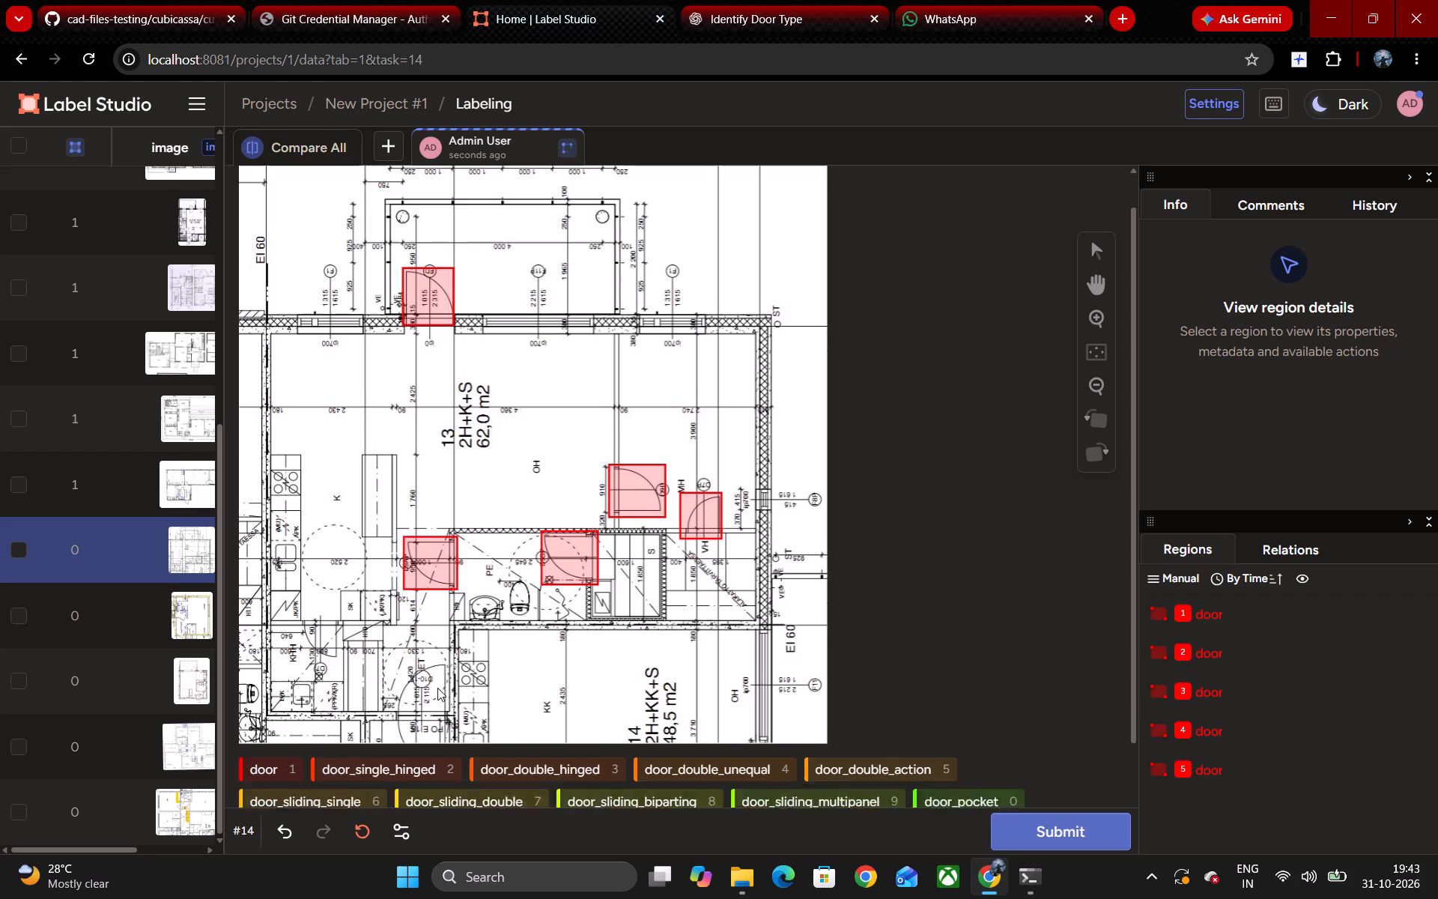
pyautogui.scroll(-1, 437, 688)
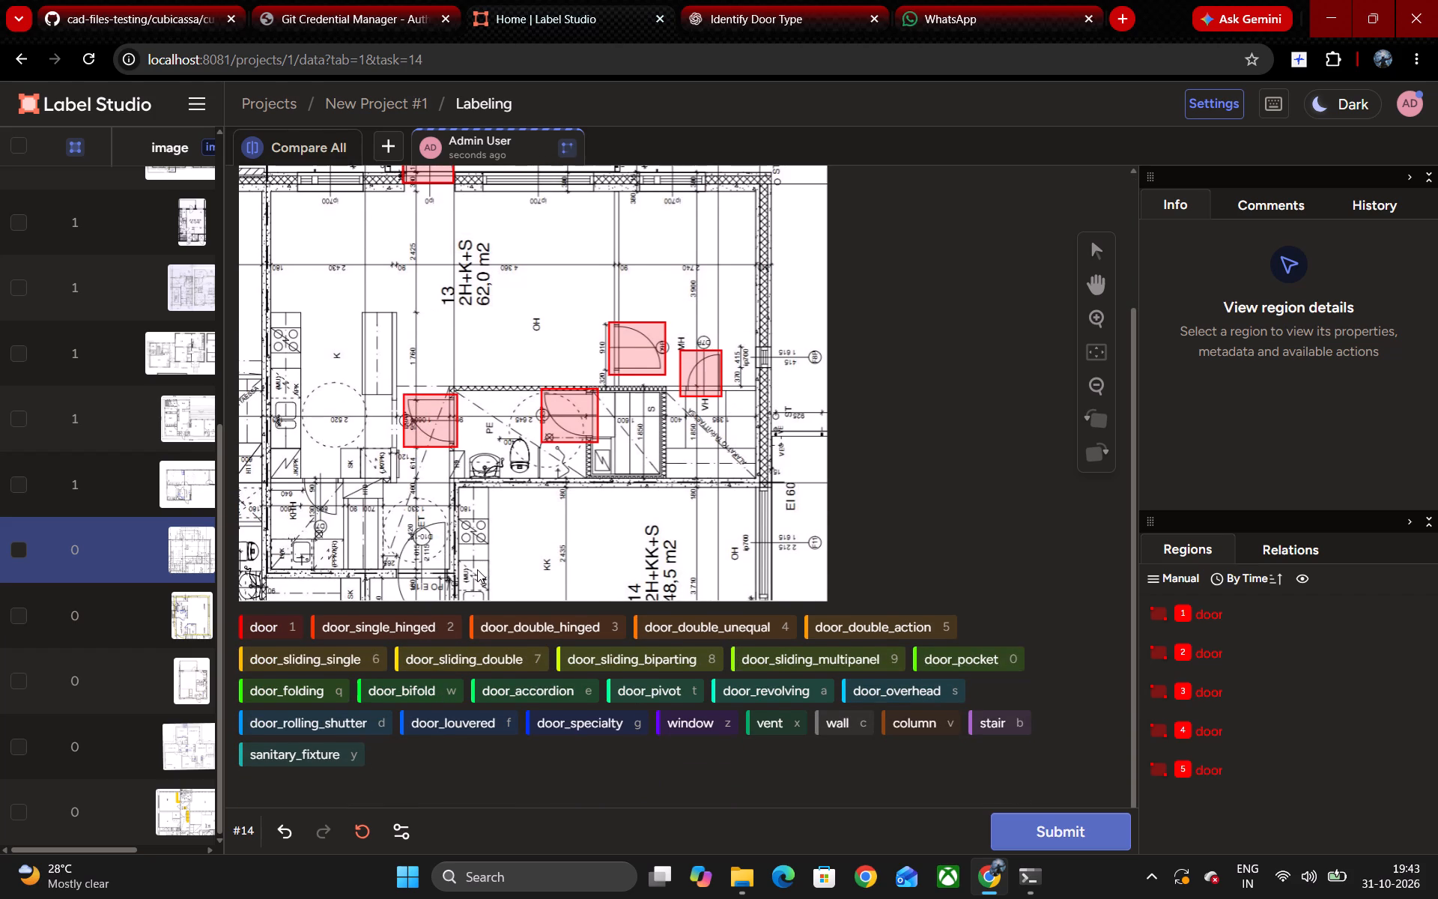
pyautogui.press('4')
pyautogui.press('5')
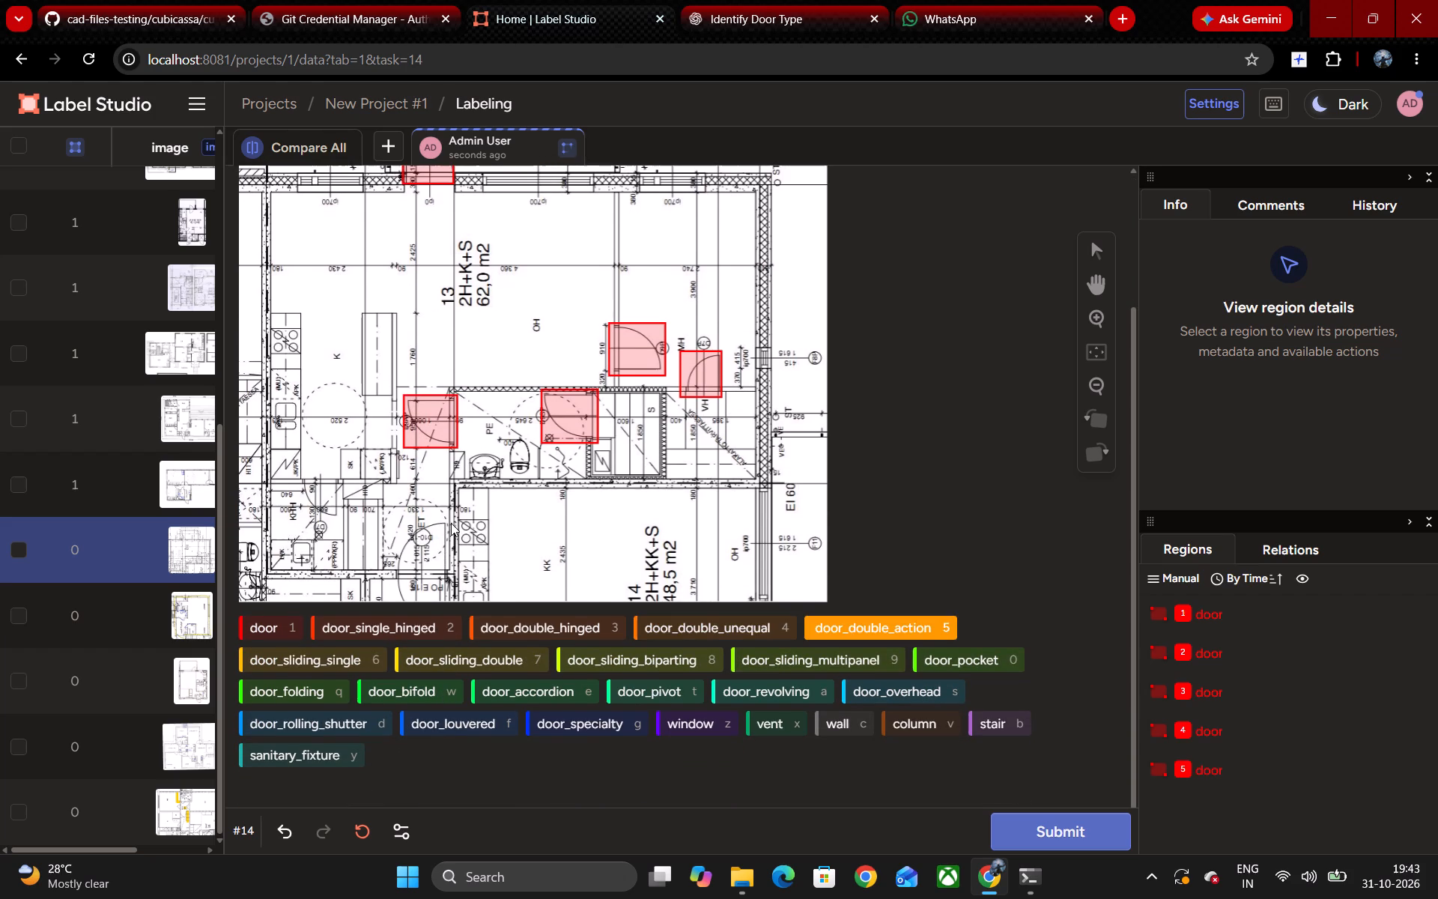
pyautogui.press('2')
pyautogui.press('3')
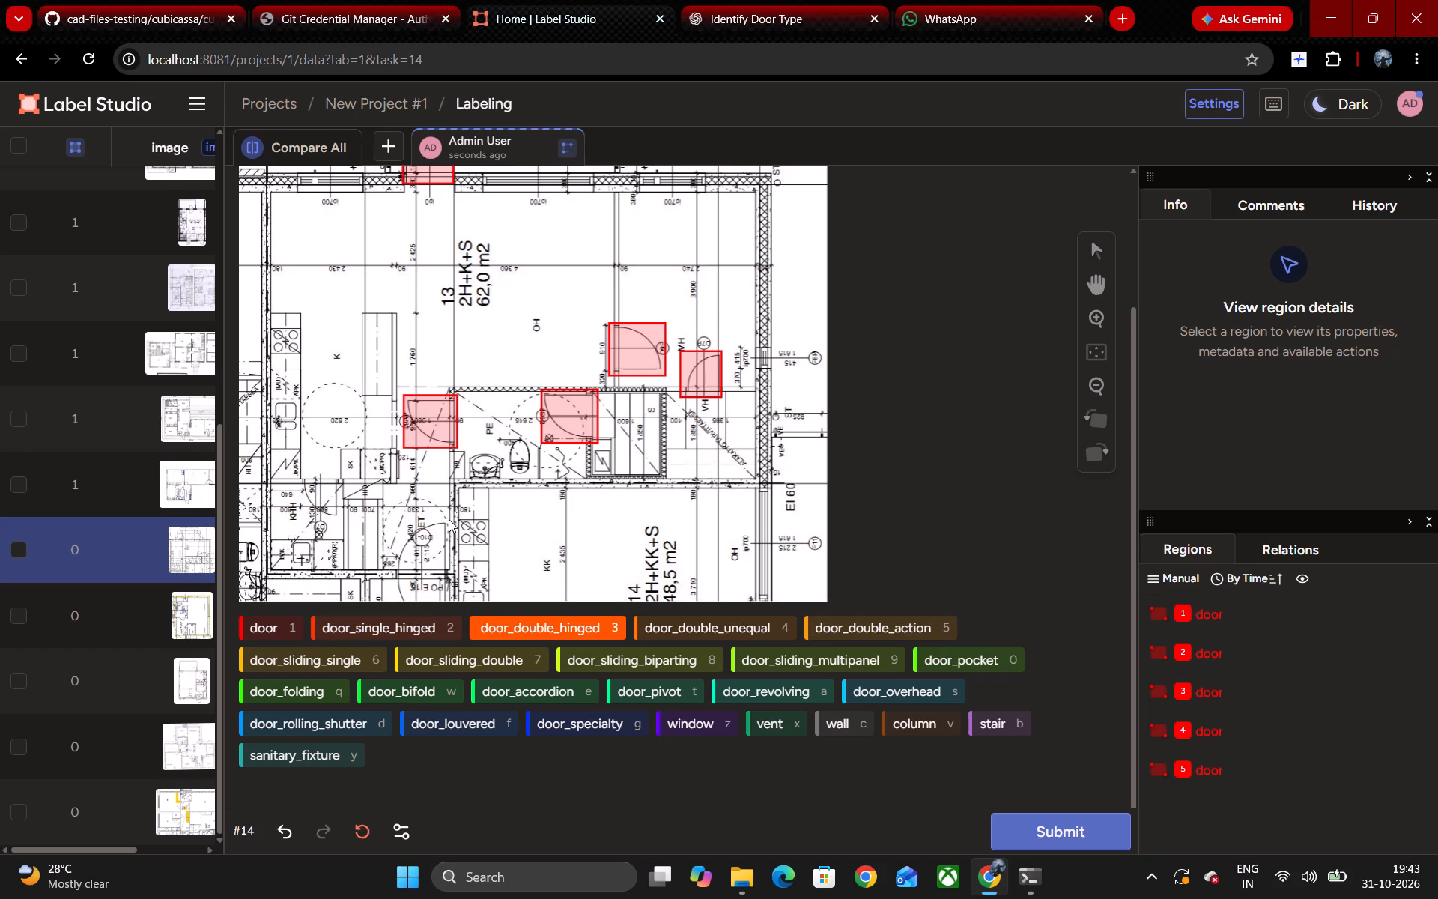
pyautogui.moveTo(449, 519); pyautogui.dragTo(392, 600)
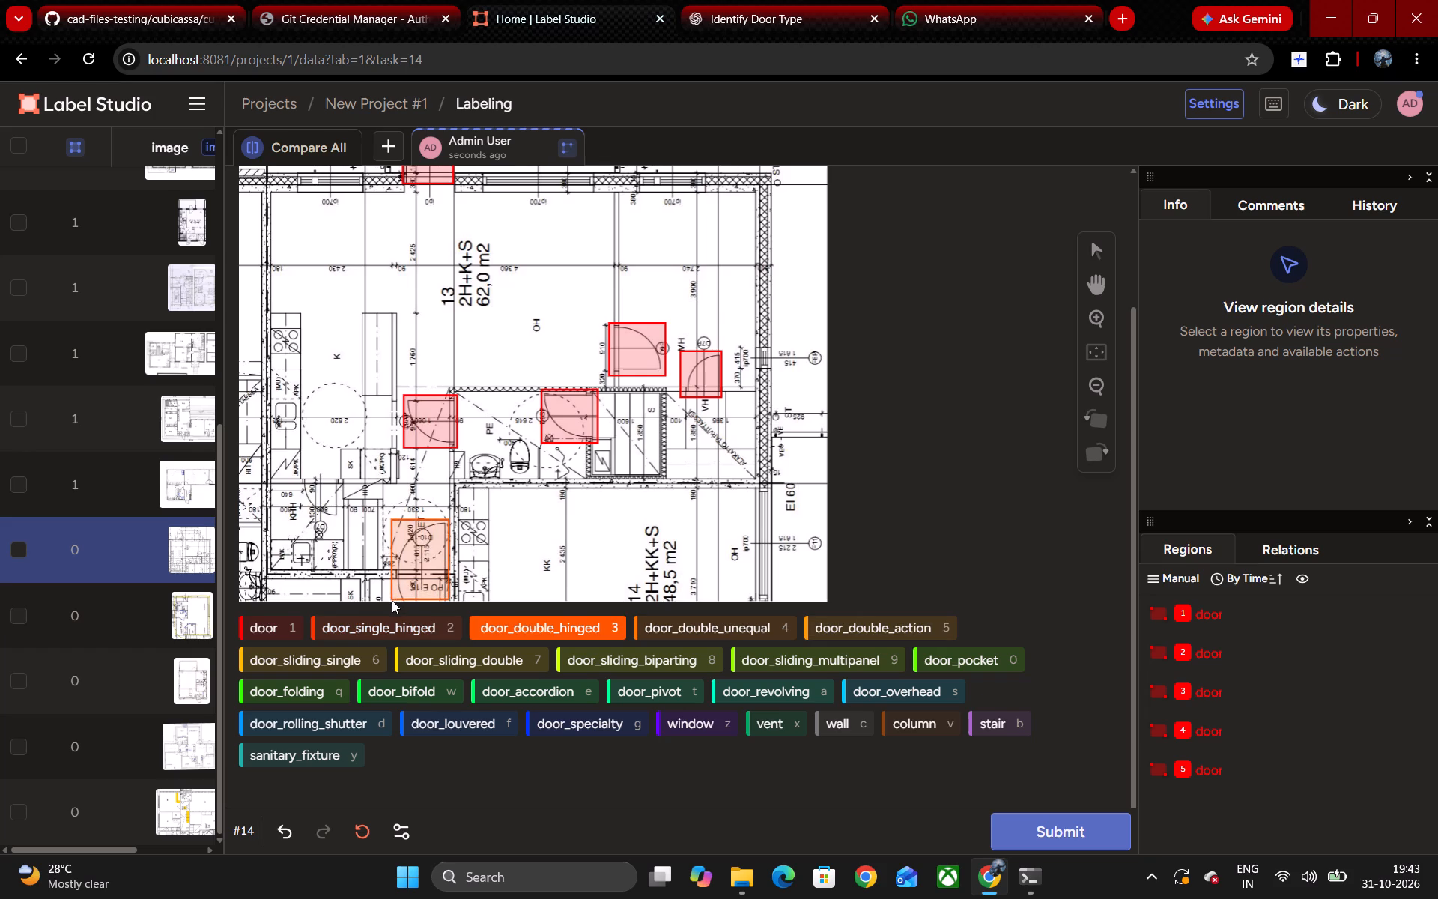
pyautogui.moveTo(392, 600); pyautogui.dragTo(391, 604)
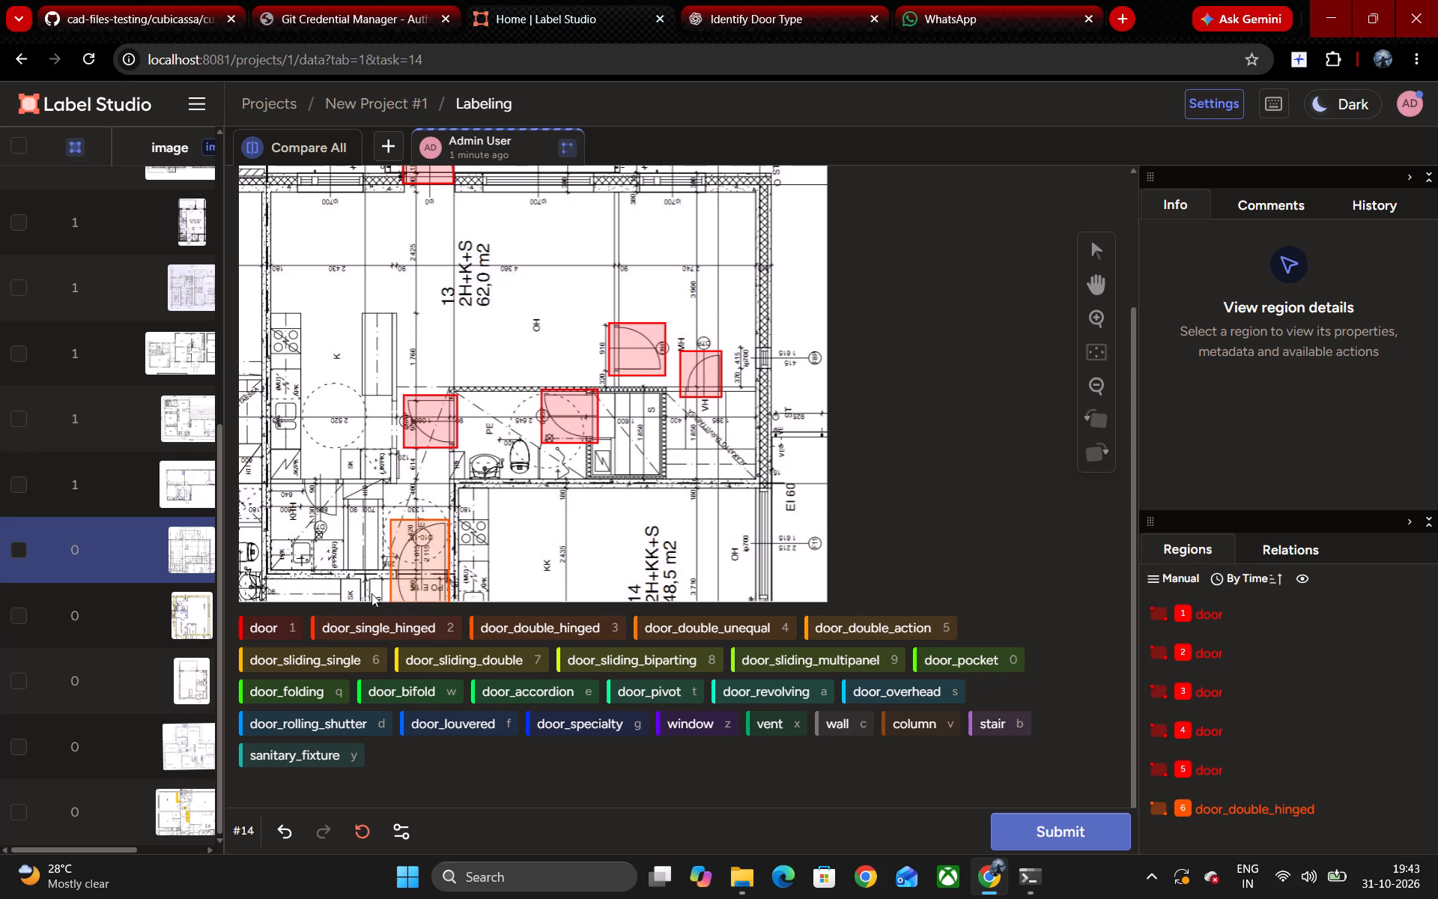
# Box the door of the KHH room, above the washbasin area, with the label door.
pyautogui.press('1')
pyautogui.moveTo(303, 476); pyautogui.dragTo(303, 482)
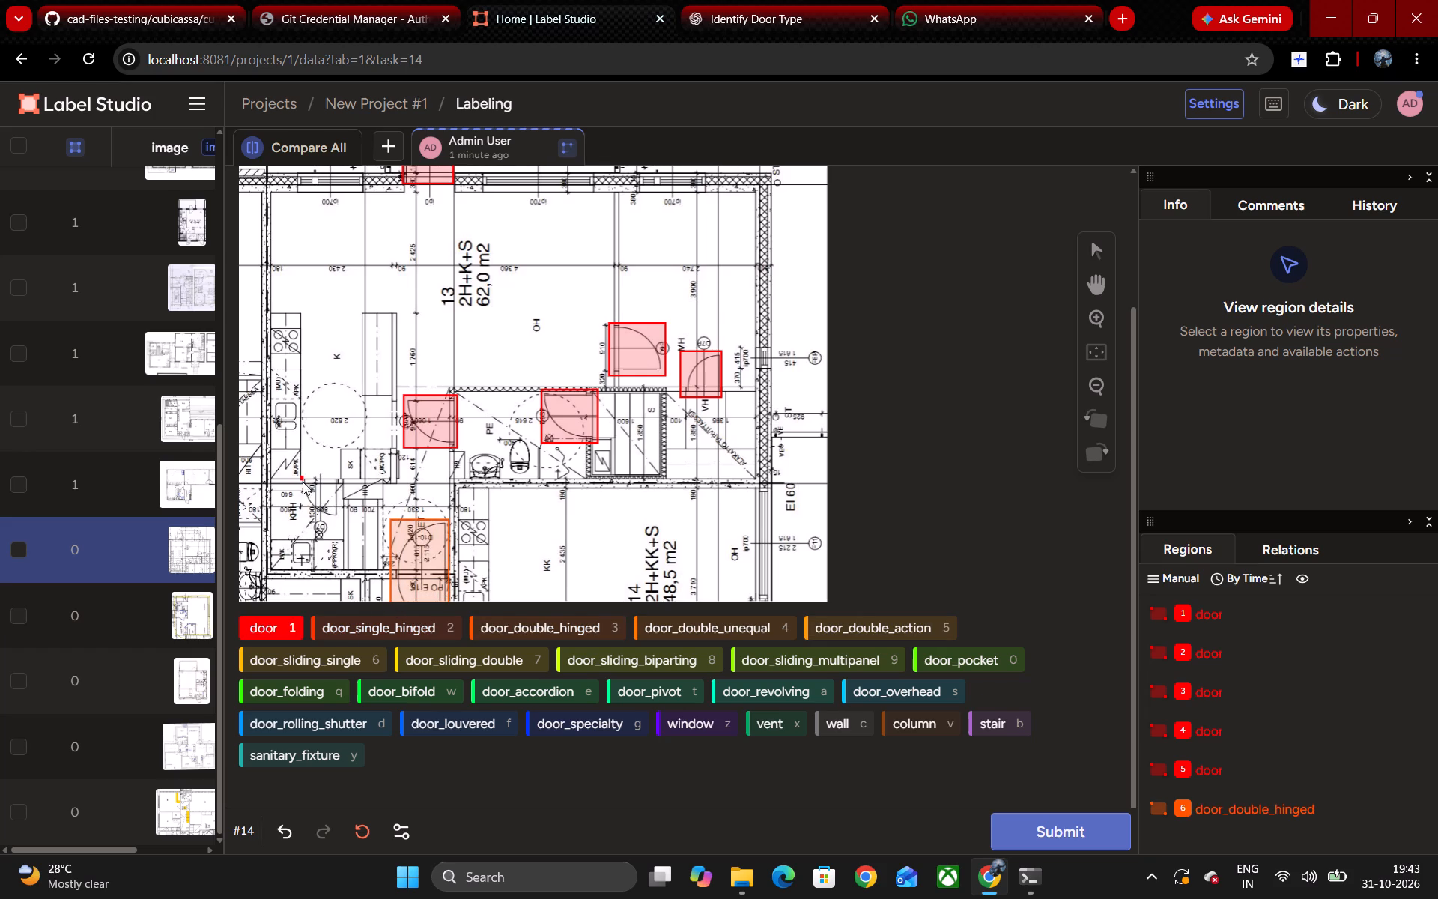
pyautogui.moveTo(303, 482); pyautogui.dragTo(339, 520)
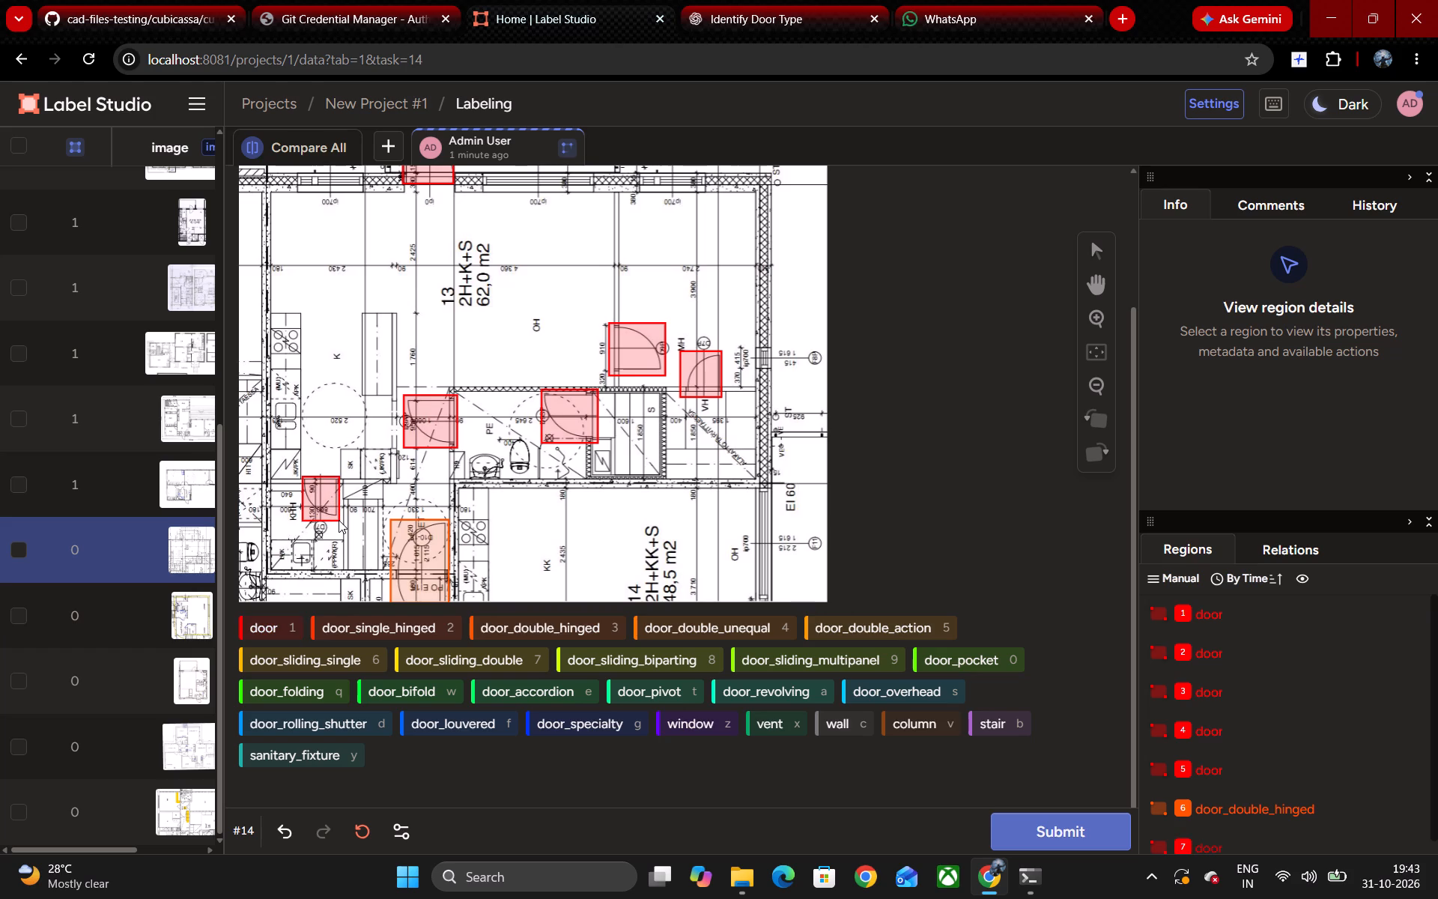
# Box the three windows along the plan's upper exterior wall, by the balcony and MH, with the label window.
pyautogui.scroll(5, 321, 417)
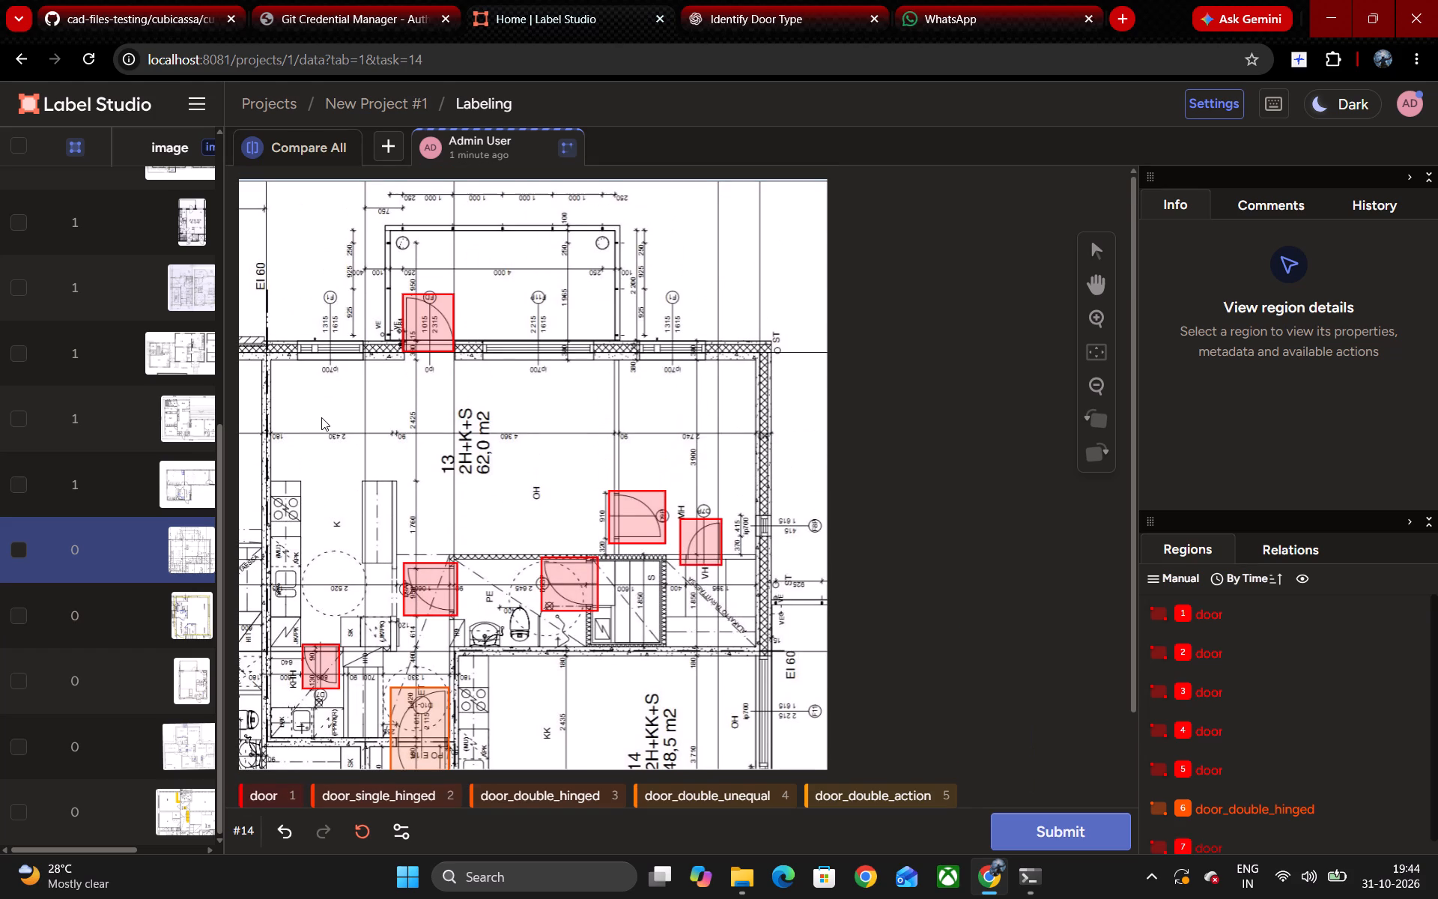
pyautogui.press('z')
pyautogui.moveTo(297, 339); pyautogui.dragTo(365, 359)
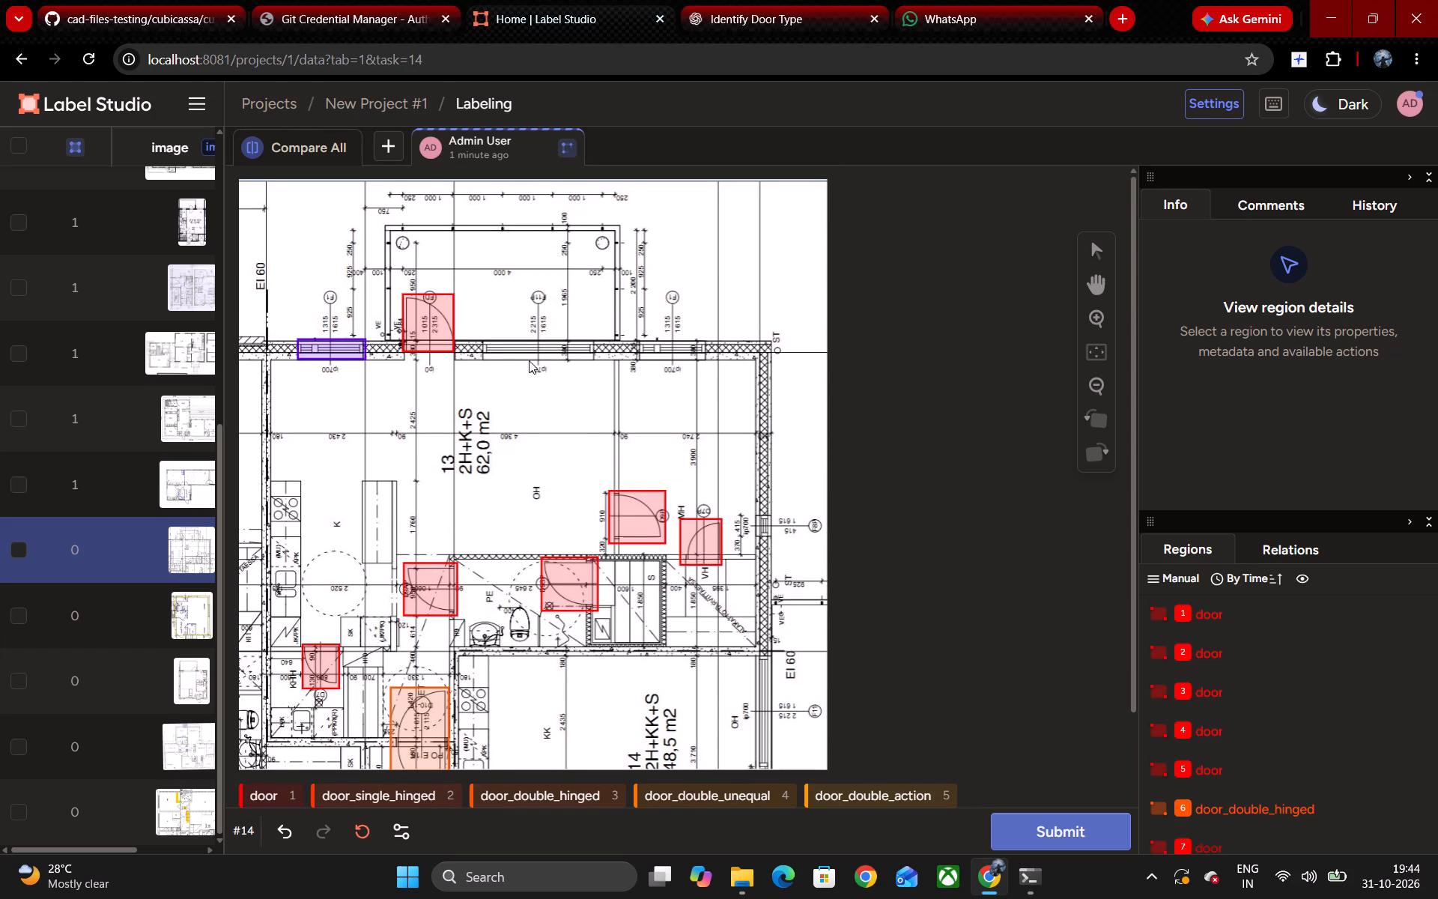
pyautogui.press('z')
pyautogui.moveTo(482, 340); pyautogui.dragTo(500, 358)
pyautogui.moveTo(500, 358); pyautogui.dragTo(590, 363)
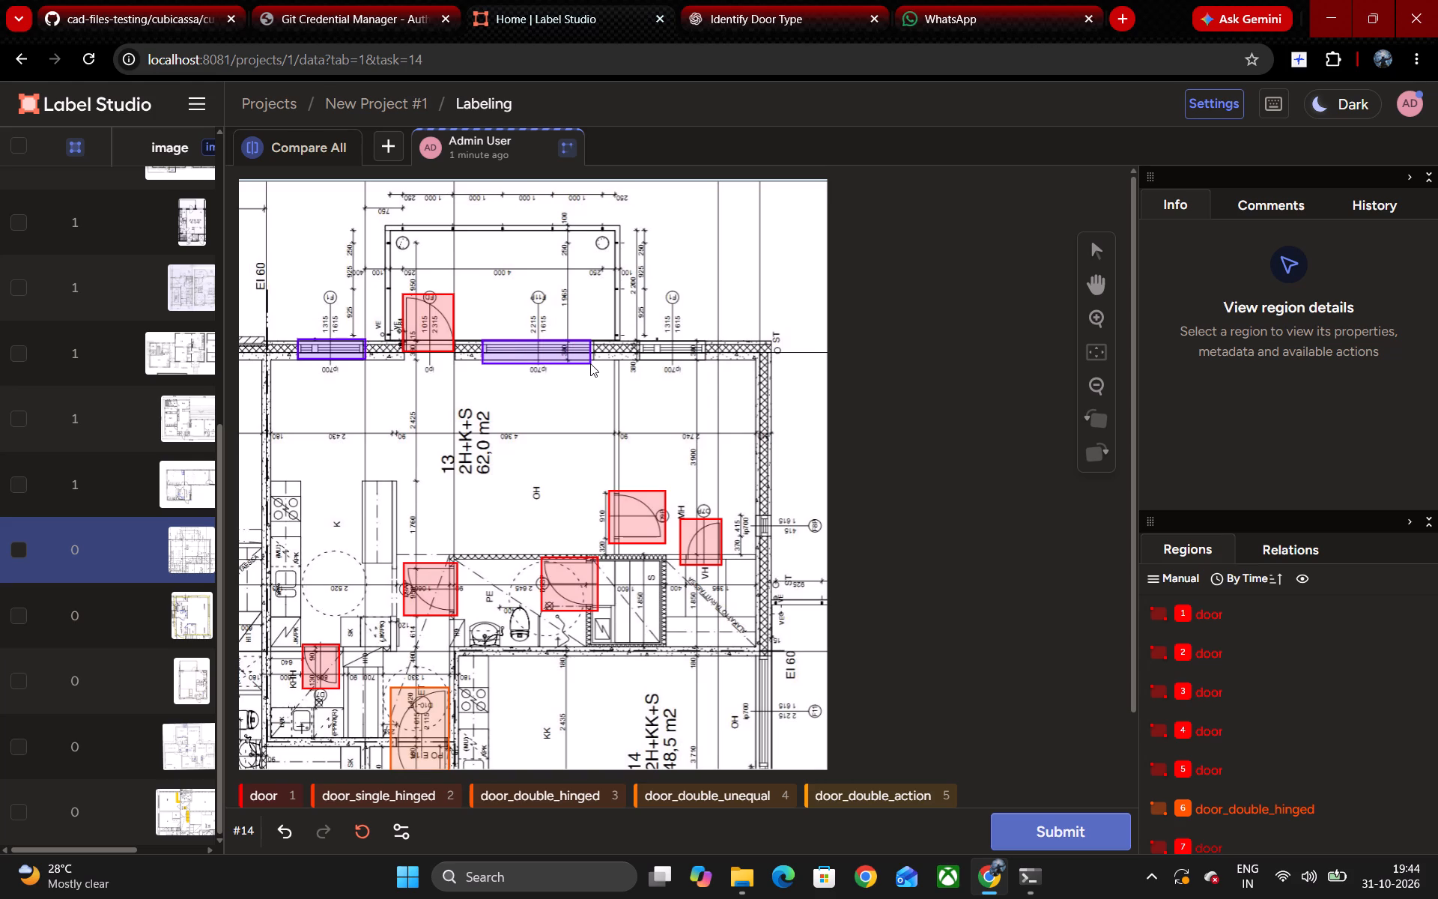
pyautogui.moveTo(590, 363); pyautogui.dragTo(593, 363)
pyautogui.press('z')
pyautogui.moveTo(638, 339); pyautogui.dragTo(687, 358)
pyautogui.moveTo(687, 358); pyautogui.dragTo(700, 362)
# Box the small window beside VH and the tall window of apartment 14's OH in the side exterior wall with the label window.
pyautogui.press('z')
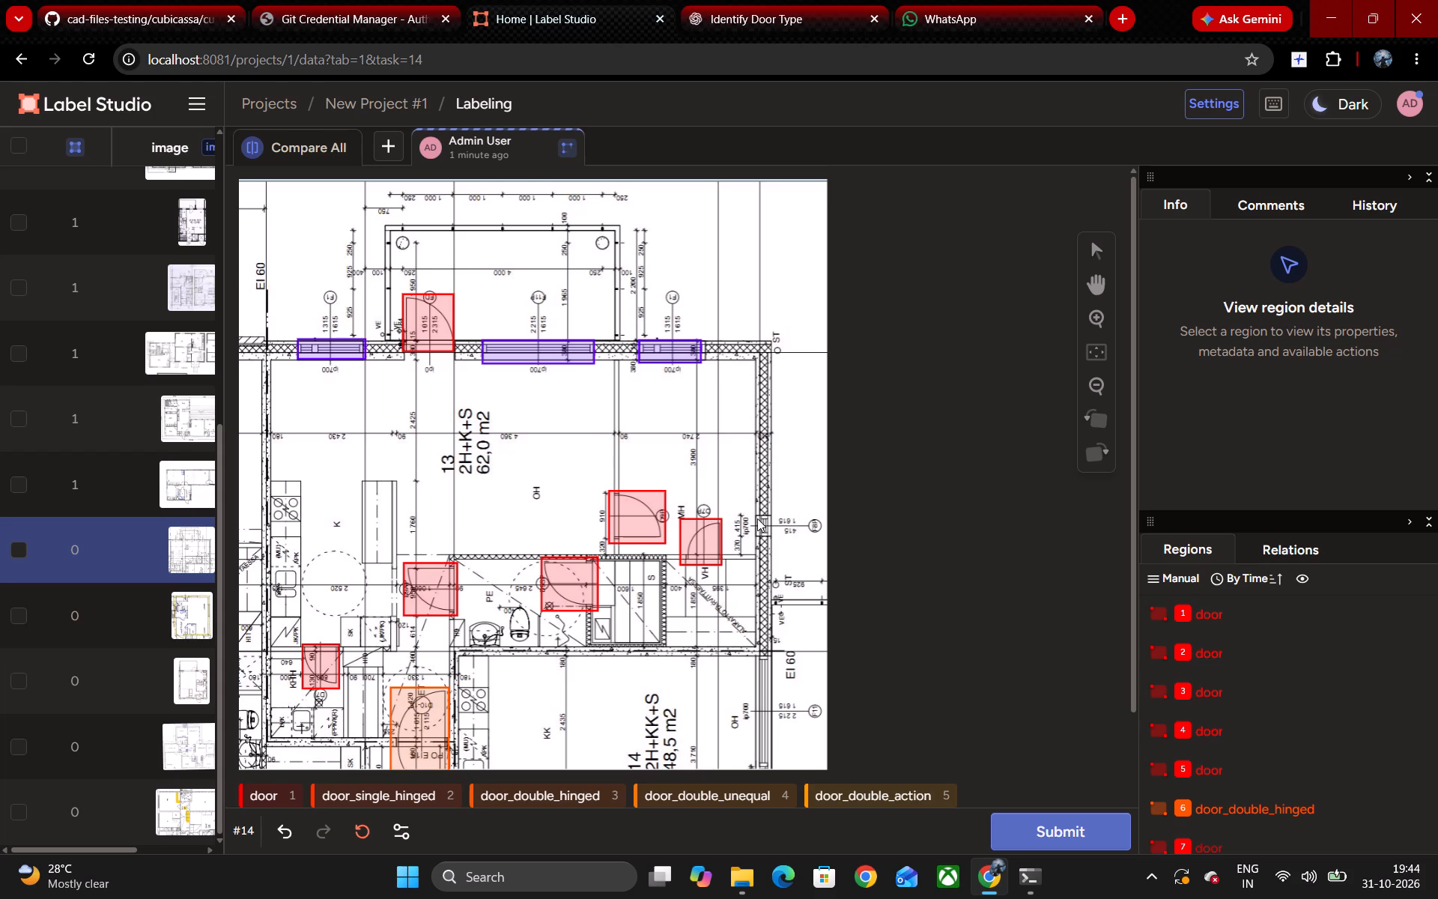
pyautogui.moveTo(756, 512); pyautogui.dragTo(774, 535)
pyautogui.moveTo(774, 535); pyautogui.dragTo(772, 536)
pyautogui.scroll(-2, 771, 591)
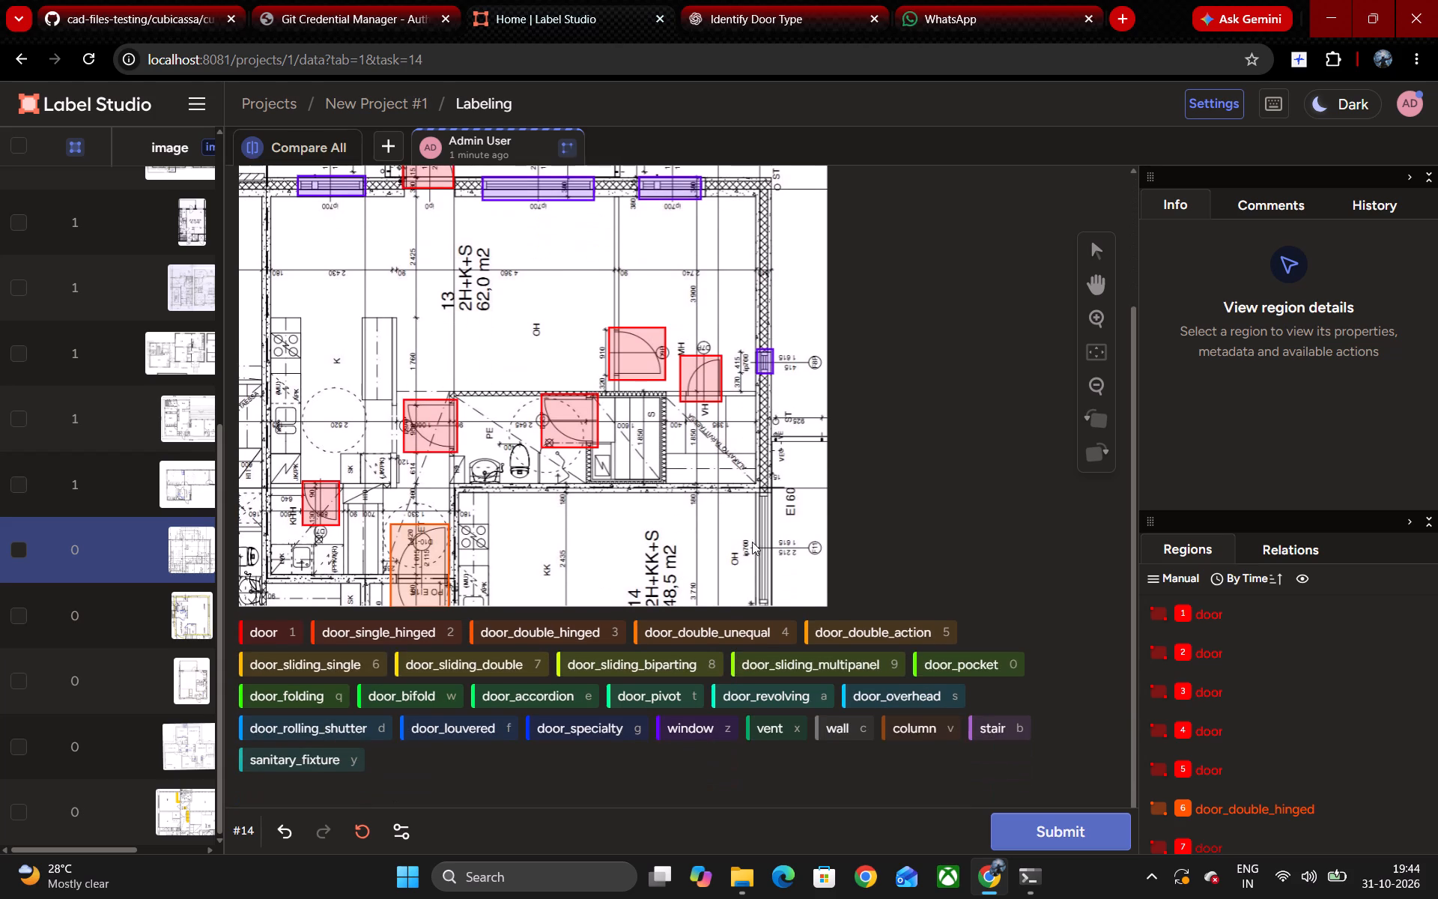
pyautogui.press('z')
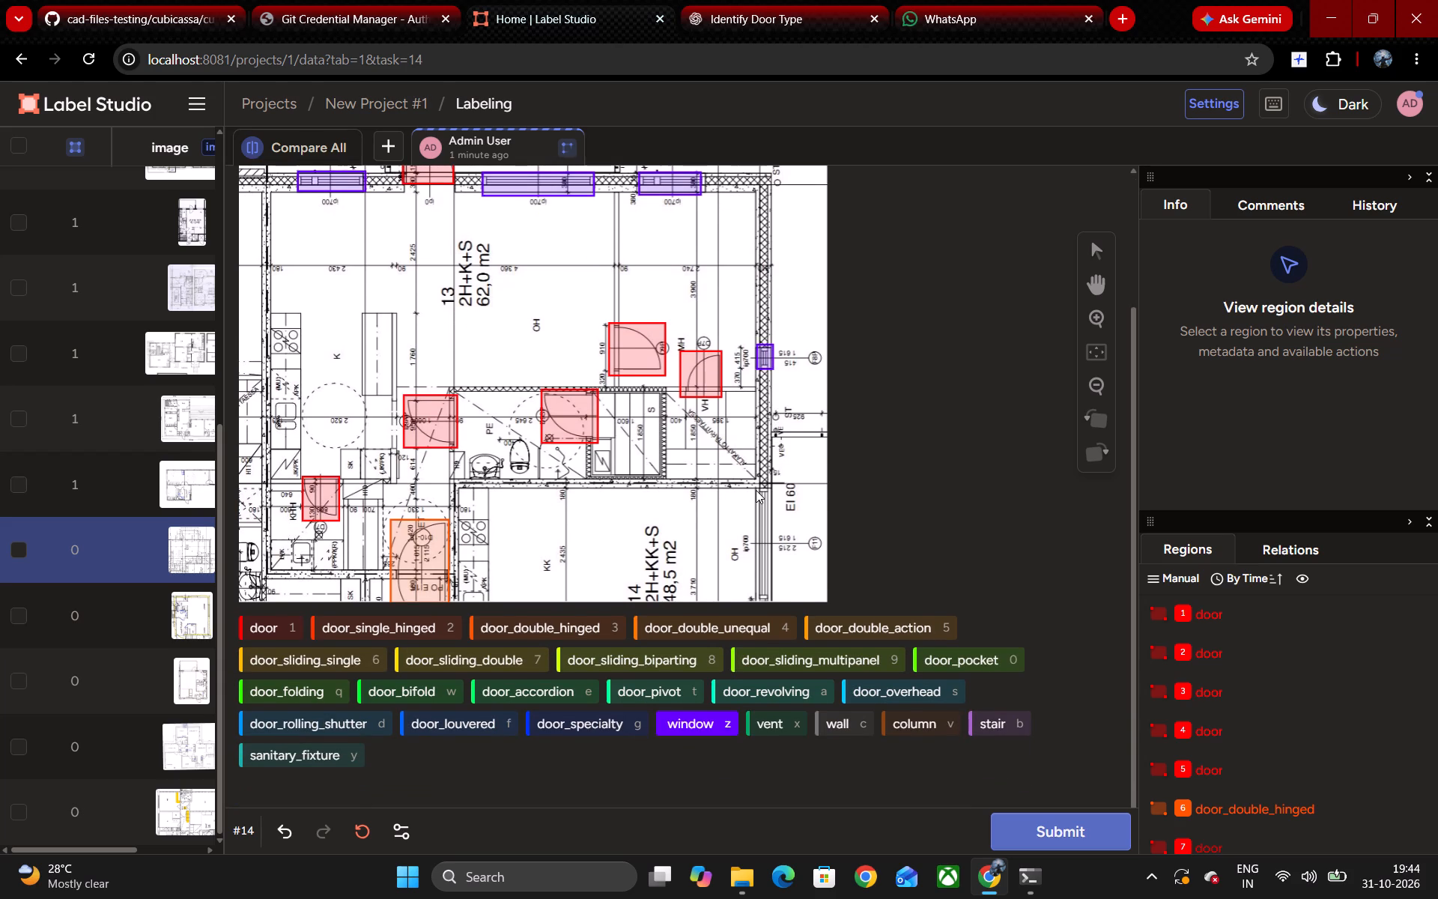
pyautogui.moveTo(755, 488); pyautogui.dragTo(773, 577)
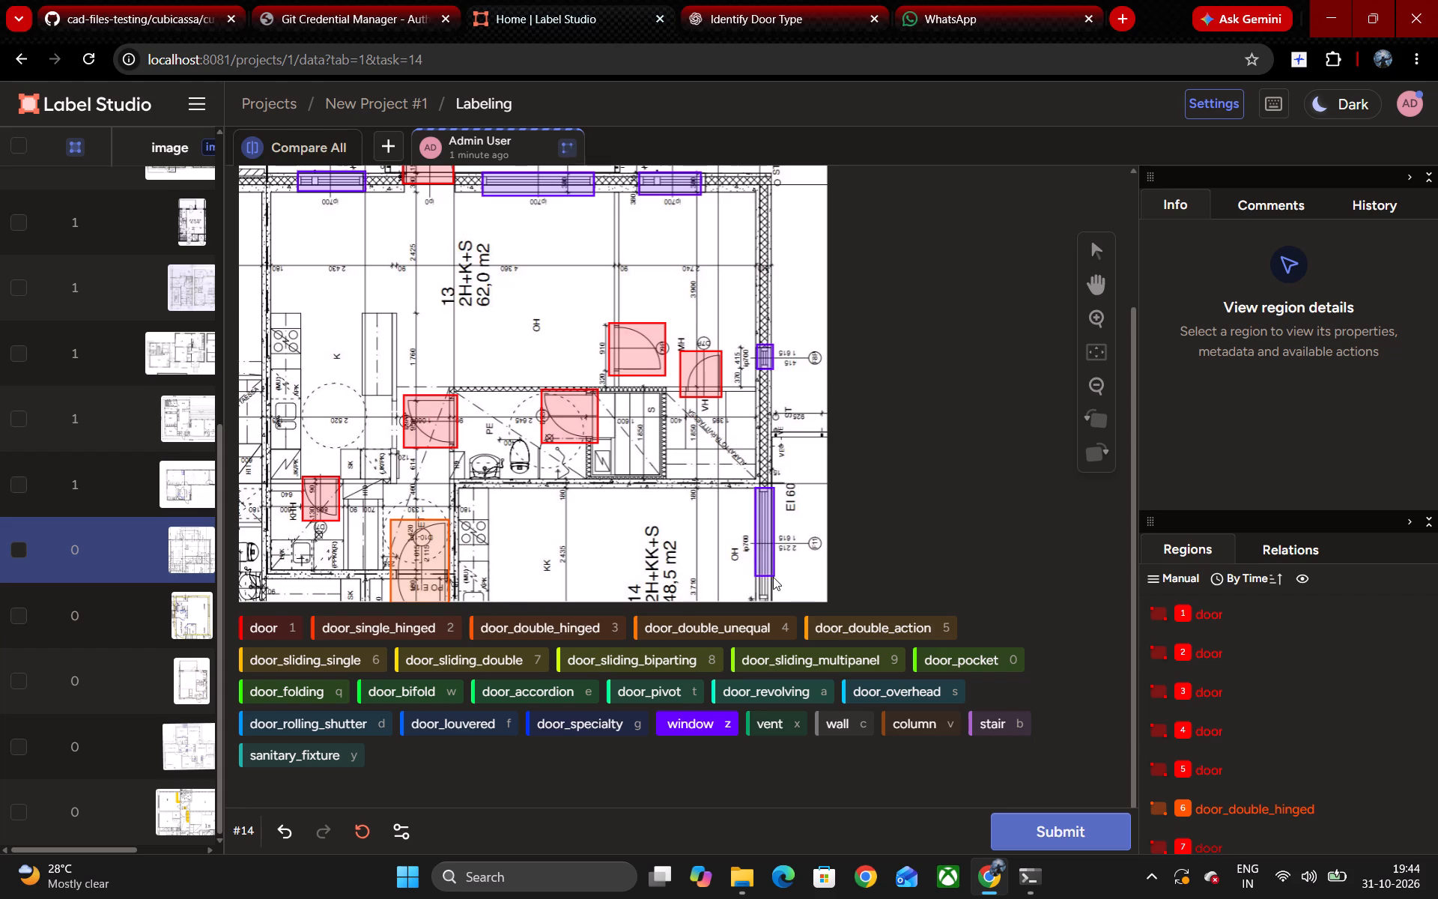
pyautogui.moveTo(773, 577); pyautogui.dragTo(772, 609)
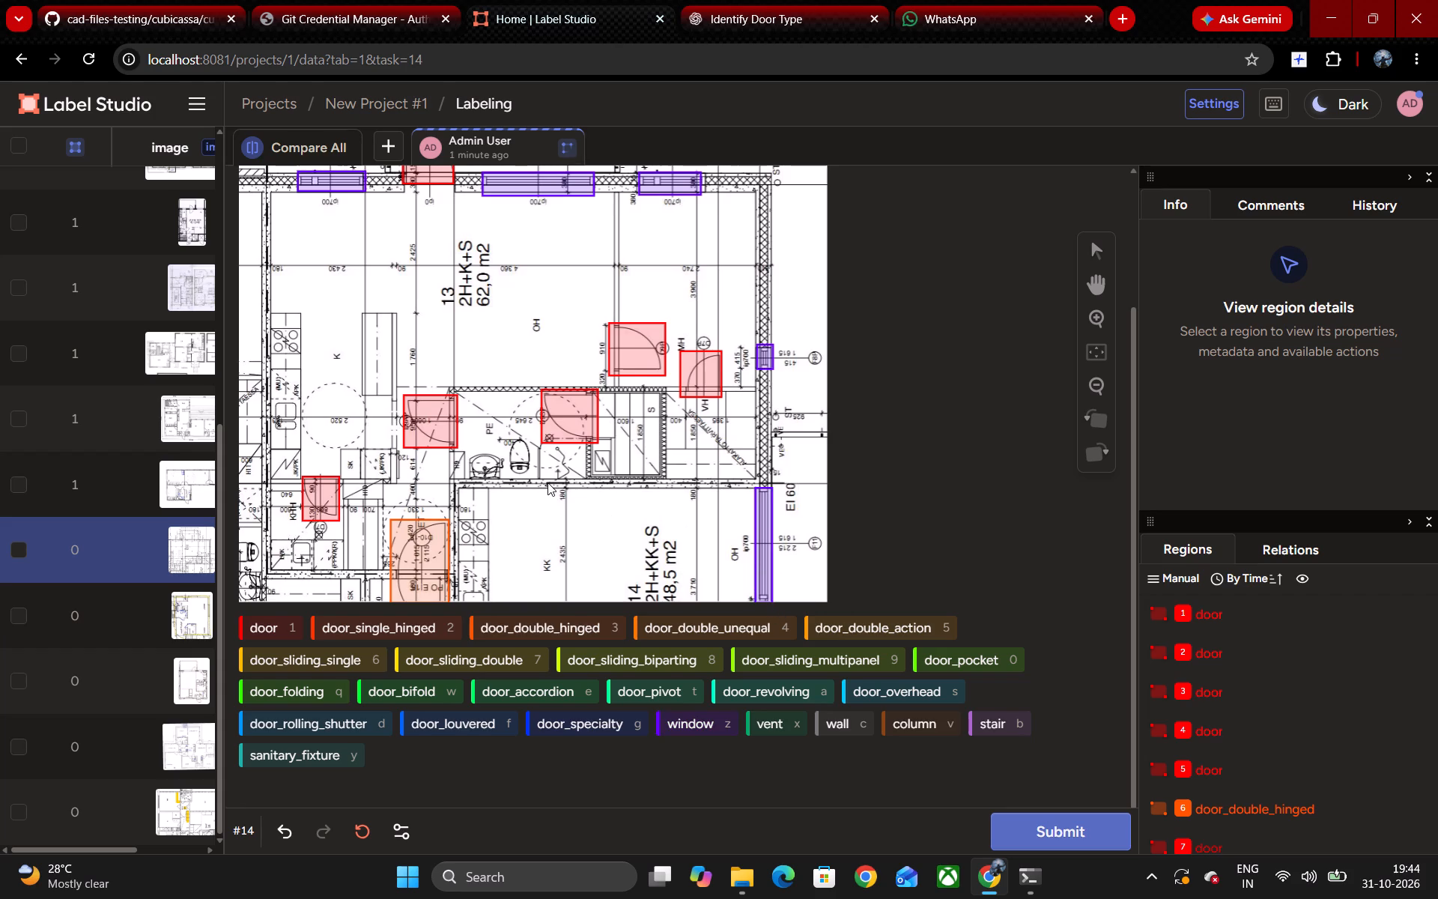
# Submit the annotation of task 14 and open task 15 for labelling.
pyautogui.scroll(2, 547, 482)
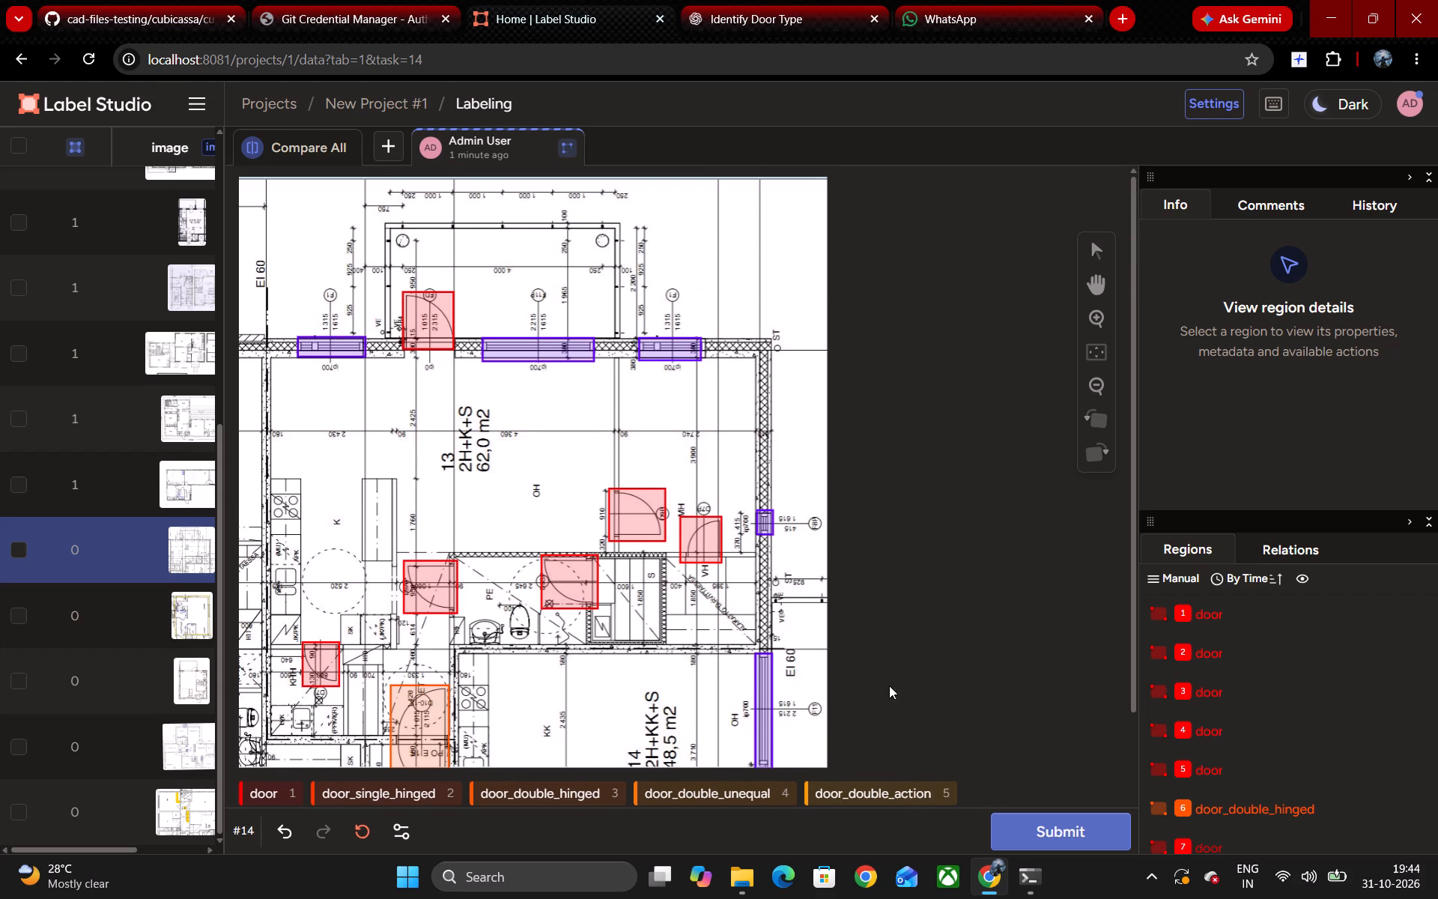
pyautogui.click(1099, 830)
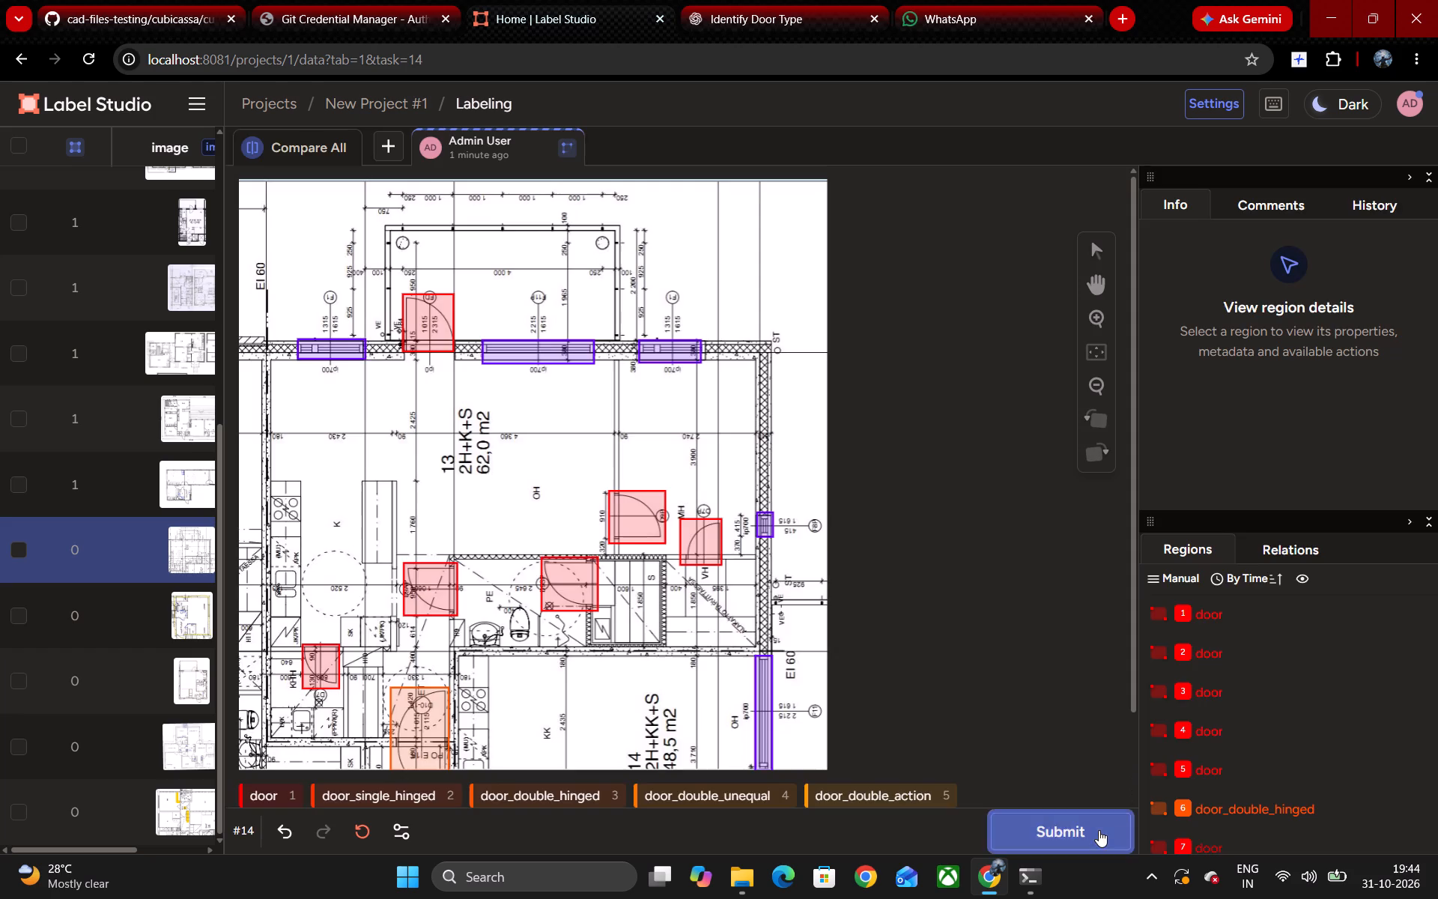
pyautogui.click(162, 622)
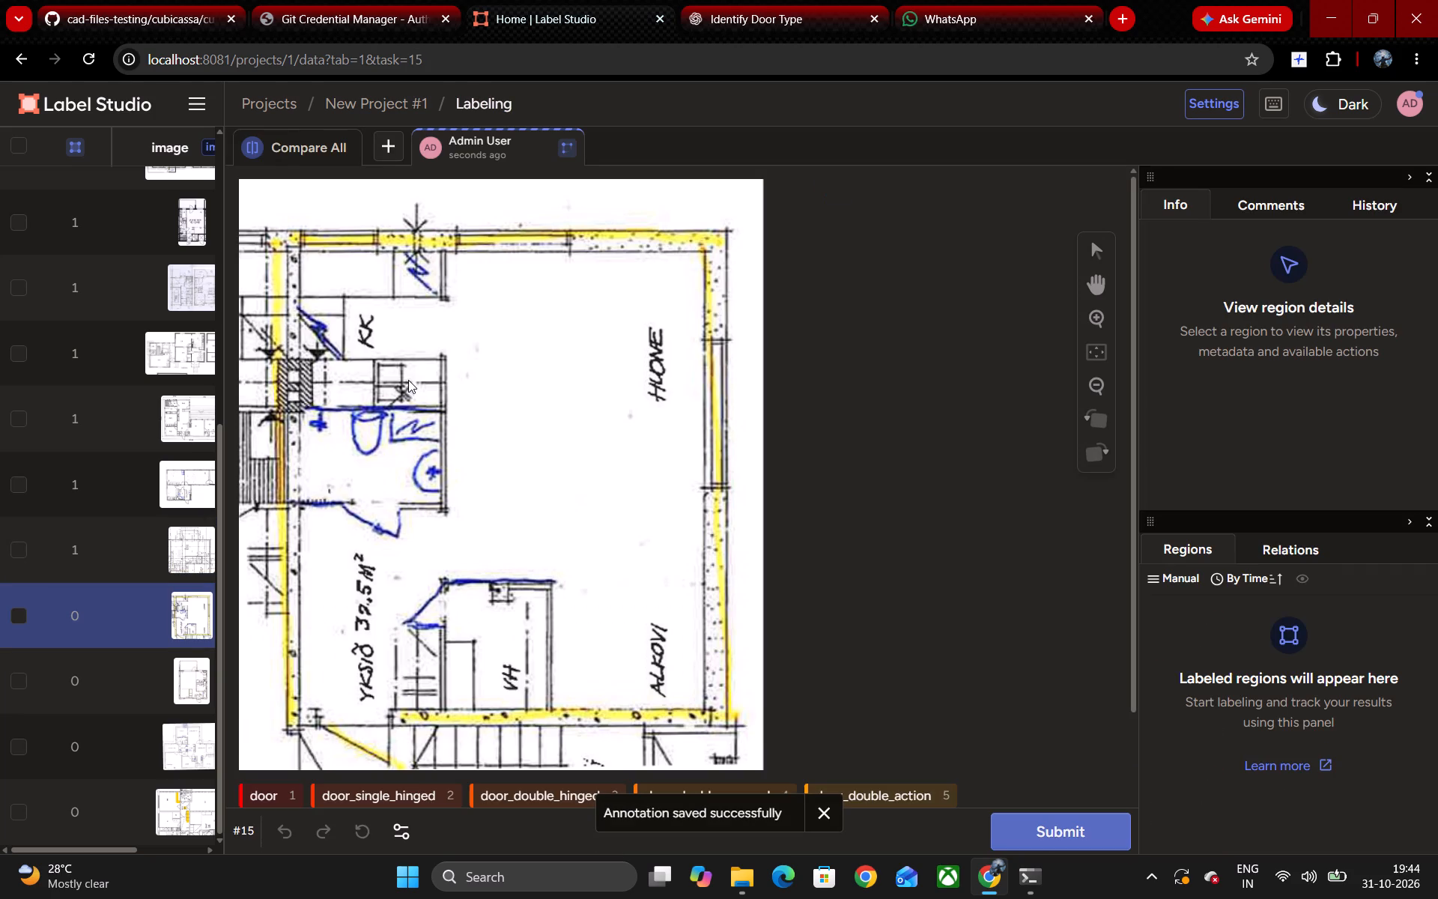
# Box the entrance door, the bathroom door and the VH closet door with the label door_single_hinged.
pyautogui.press('2')
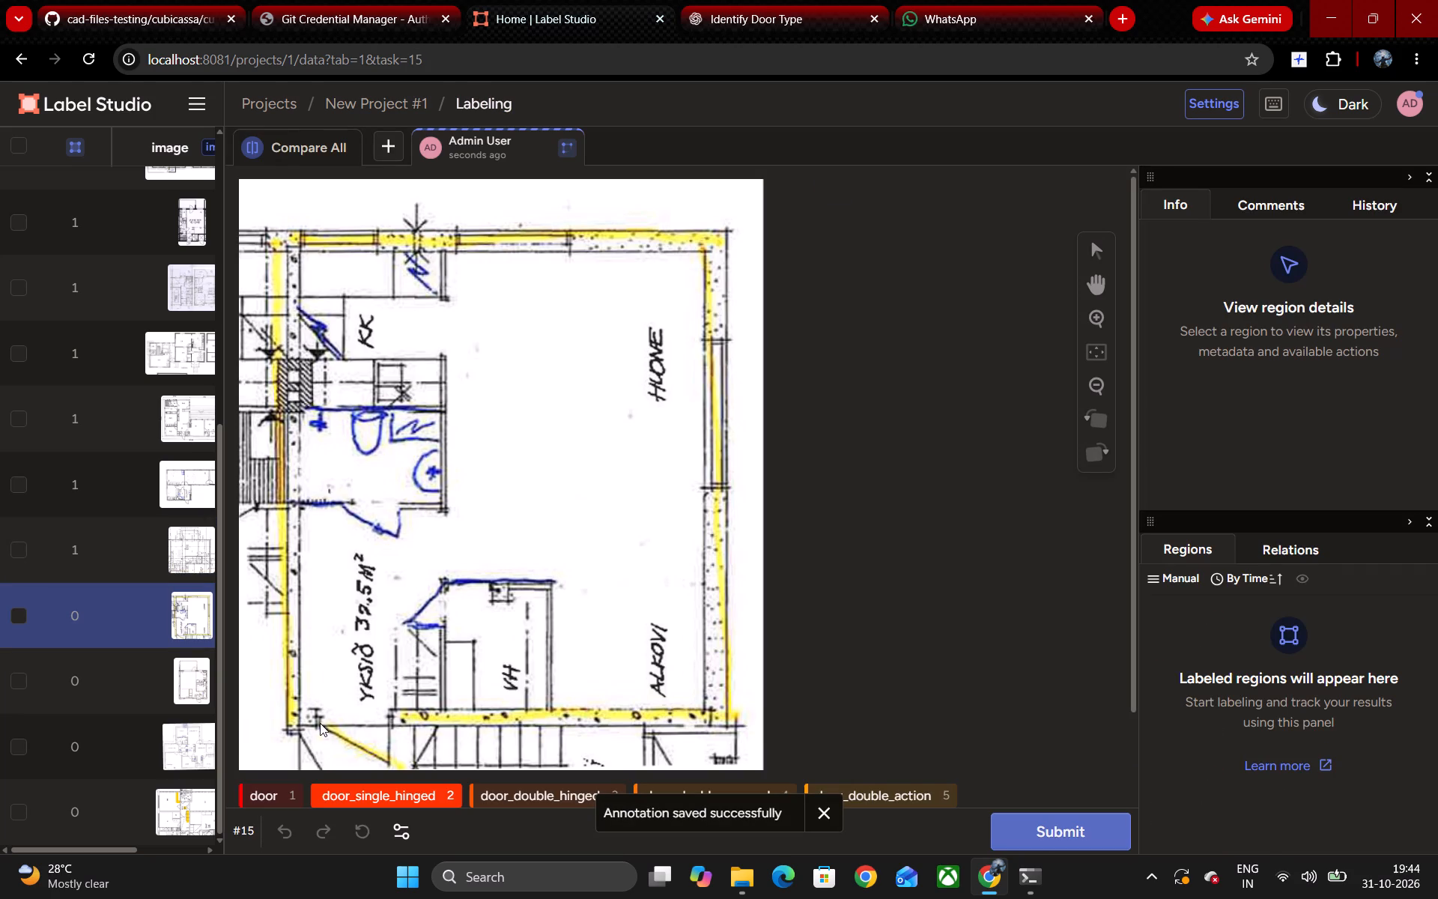
pyautogui.moveTo(318, 723); pyautogui.dragTo(394, 766)
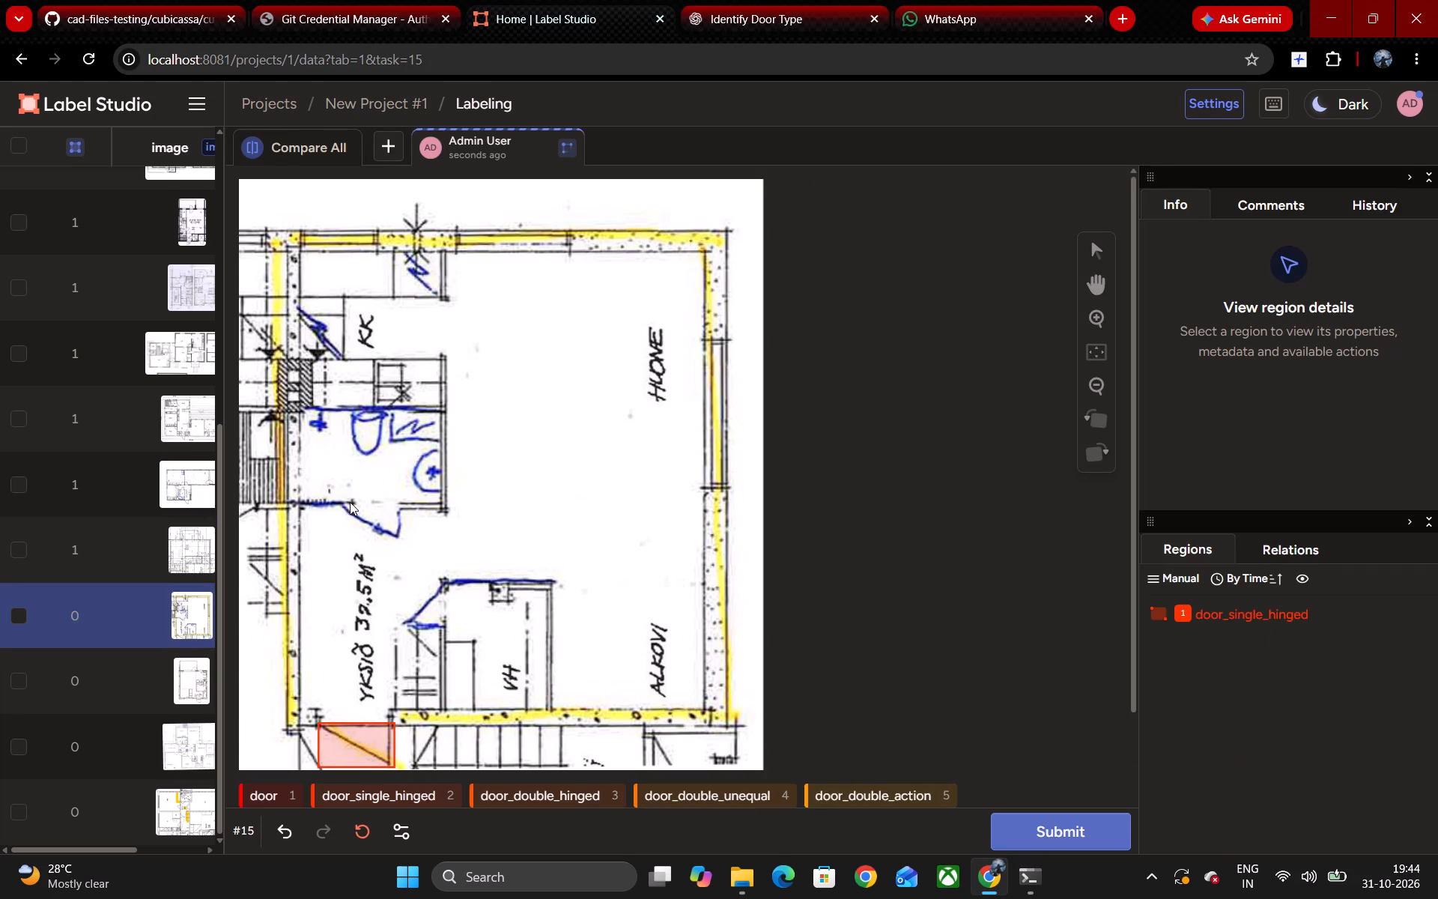
pyautogui.press('2')
pyautogui.moveTo(332, 497); pyautogui.dragTo(404, 542)
pyautogui.press('2')
pyautogui.moveTo(452, 582); pyautogui.dragTo(431, 614)
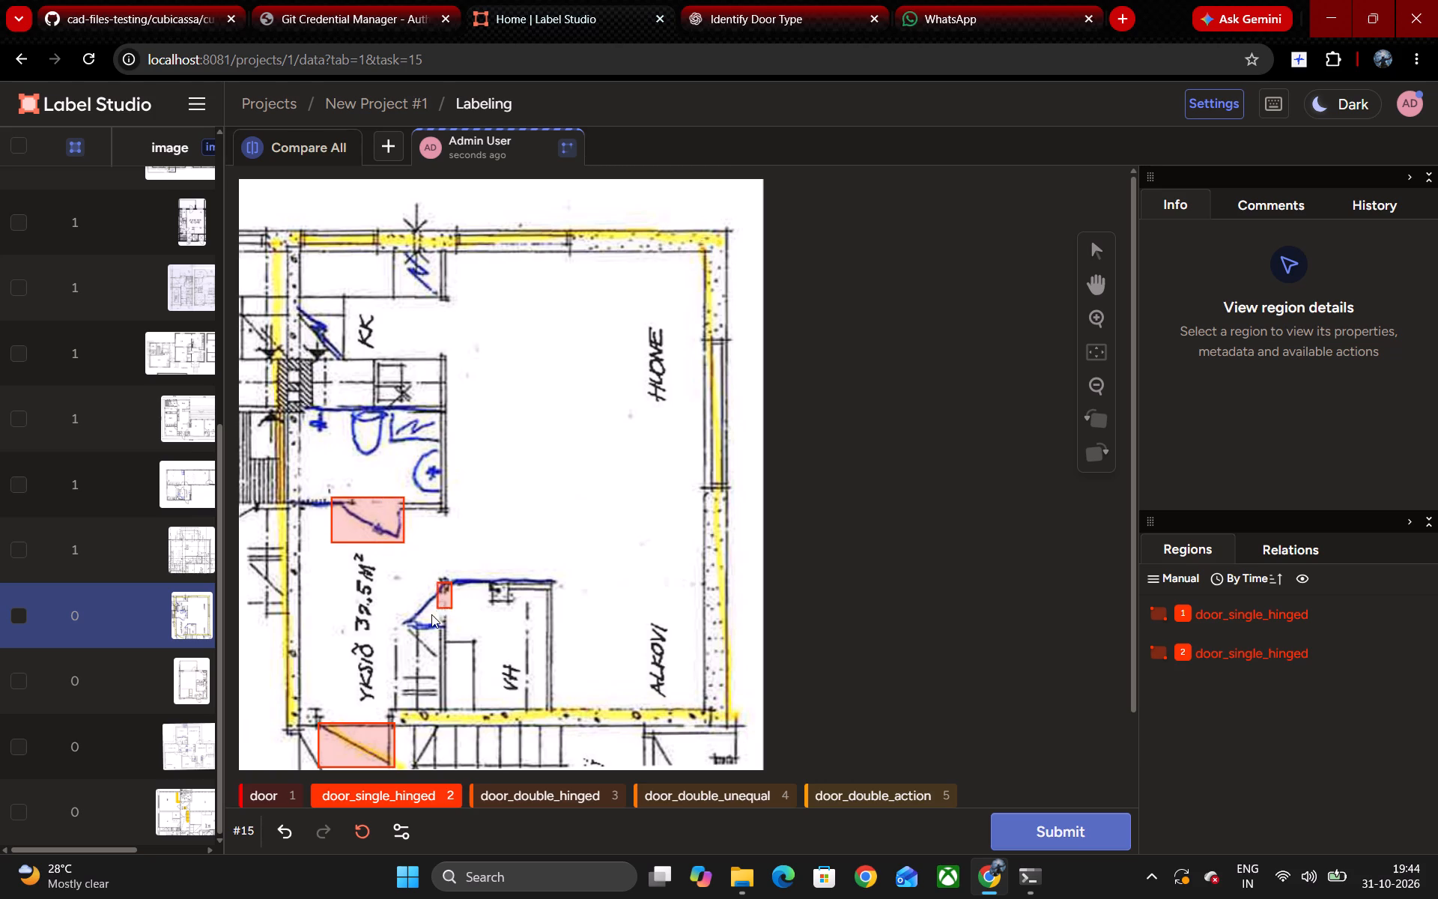
pyautogui.moveTo(431, 614); pyautogui.dragTo(406, 632)
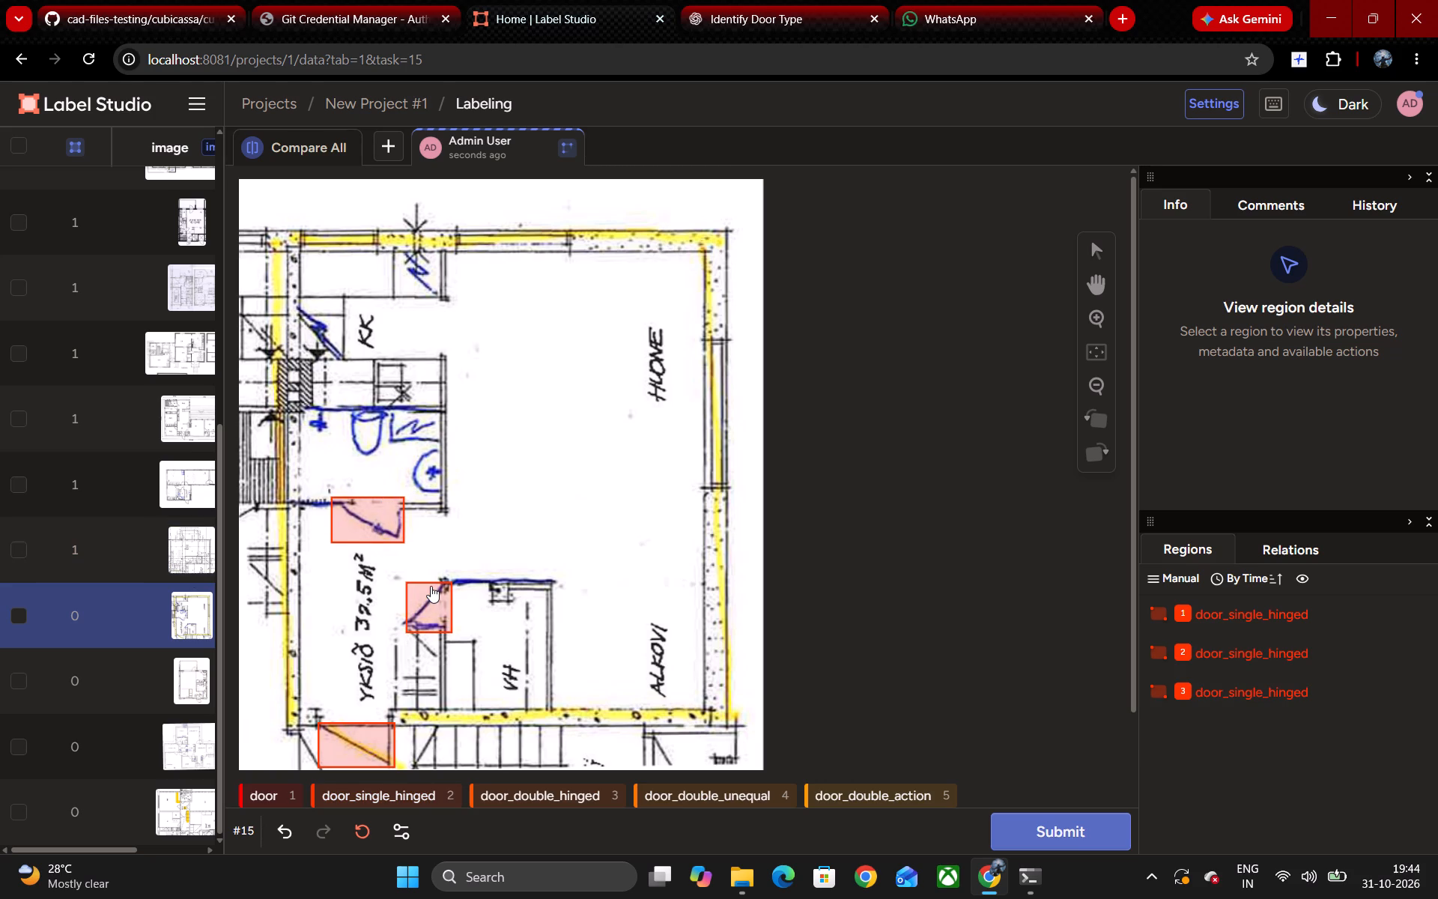
# Box the HUONE side-wall window and the two windows in the plan's upper wall with the label window.
pyautogui.press('z')
pyautogui.moveTo(701, 336); pyautogui.dragTo(732, 473)
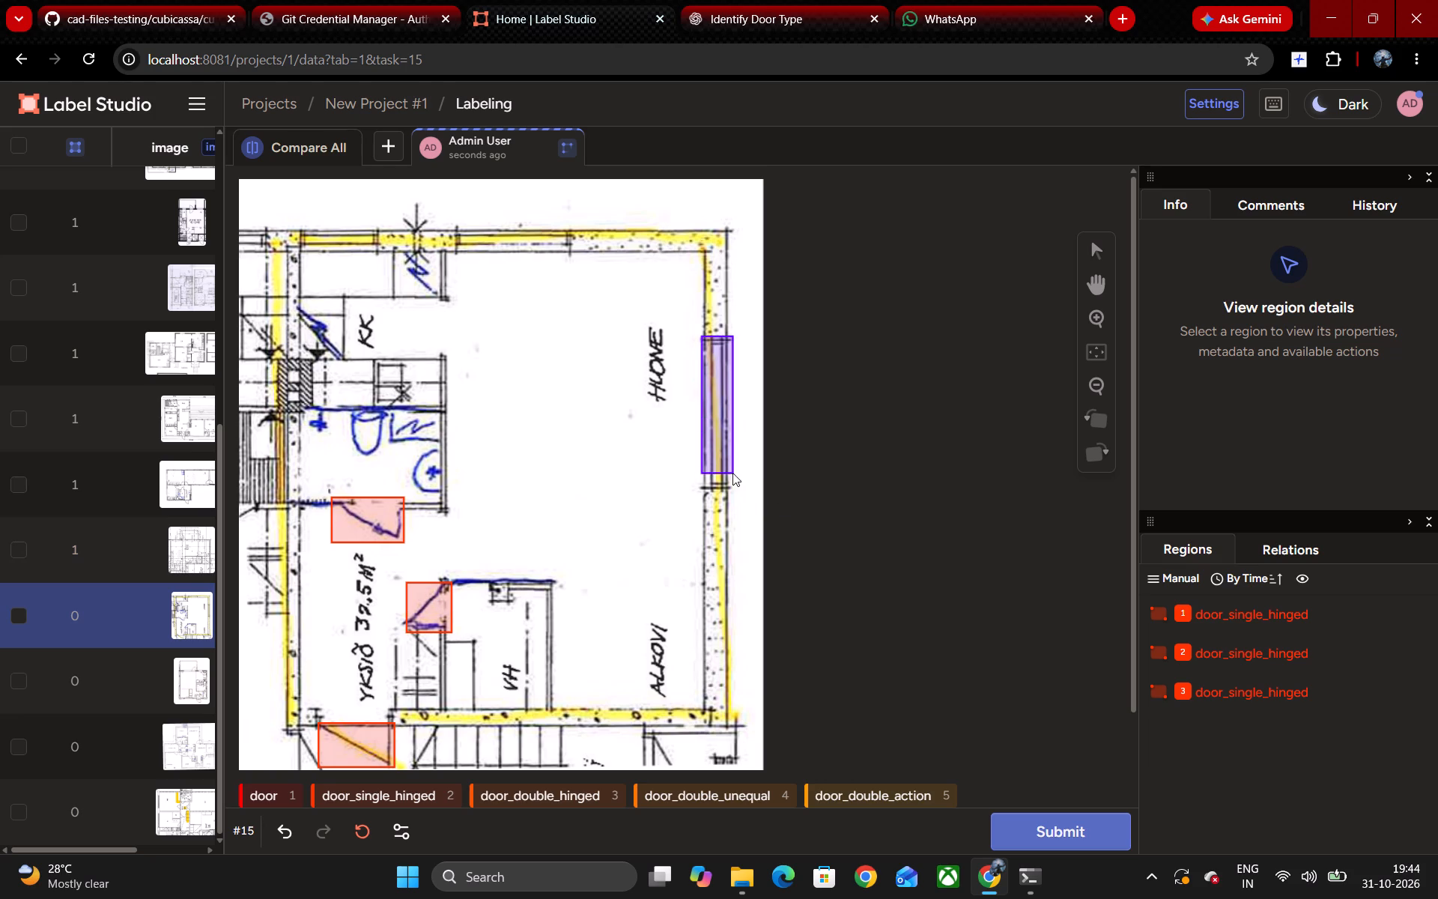
pyautogui.moveTo(732, 473); pyautogui.dragTo(732, 488)
pyautogui.press('z')
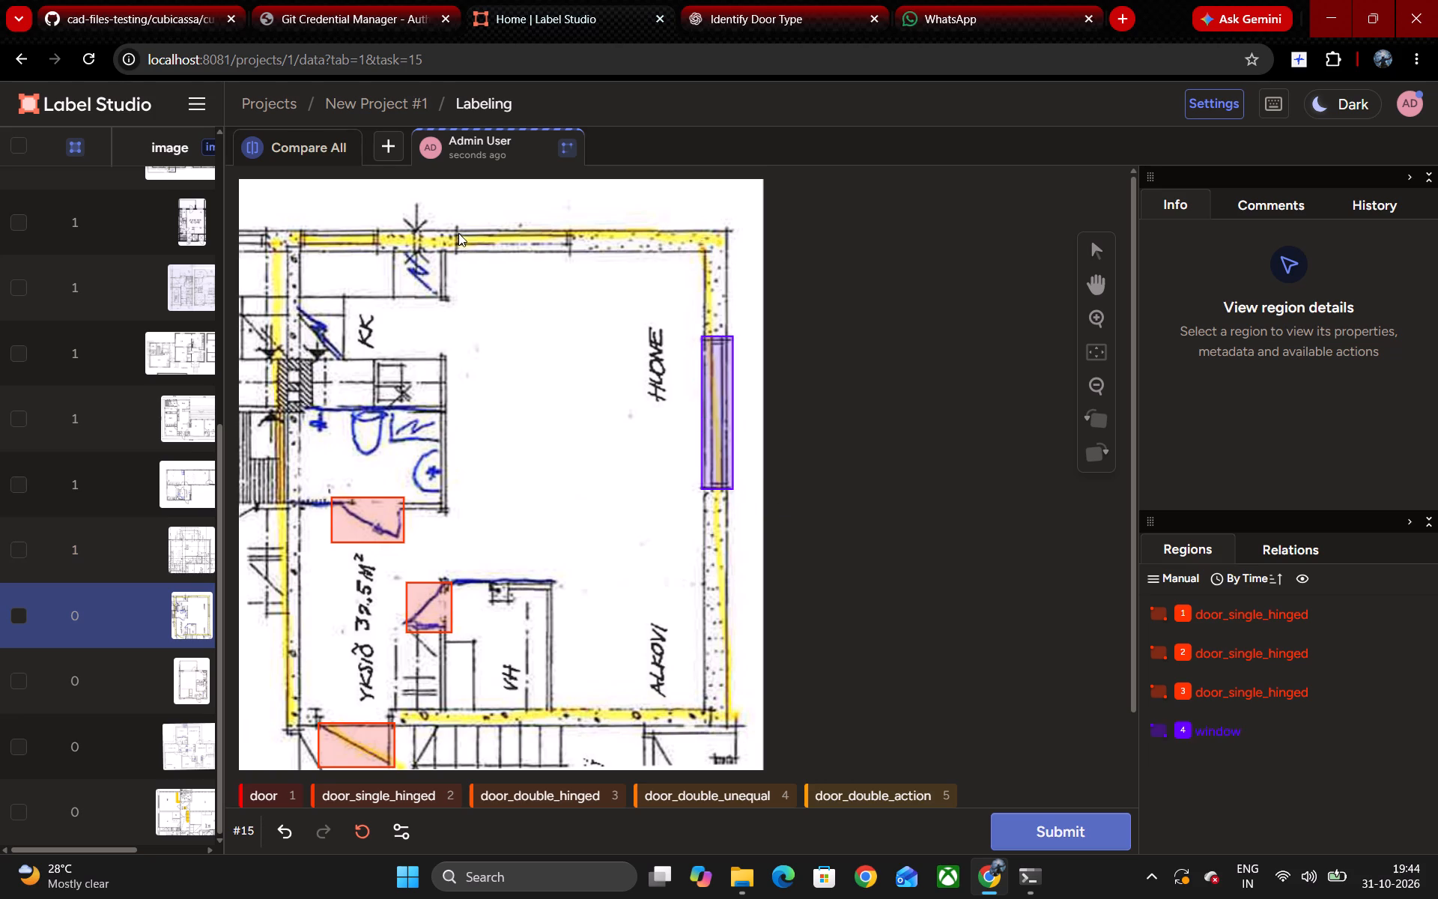
pyautogui.moveTo(456, 225); pyautogui.dragTo(560, 256)
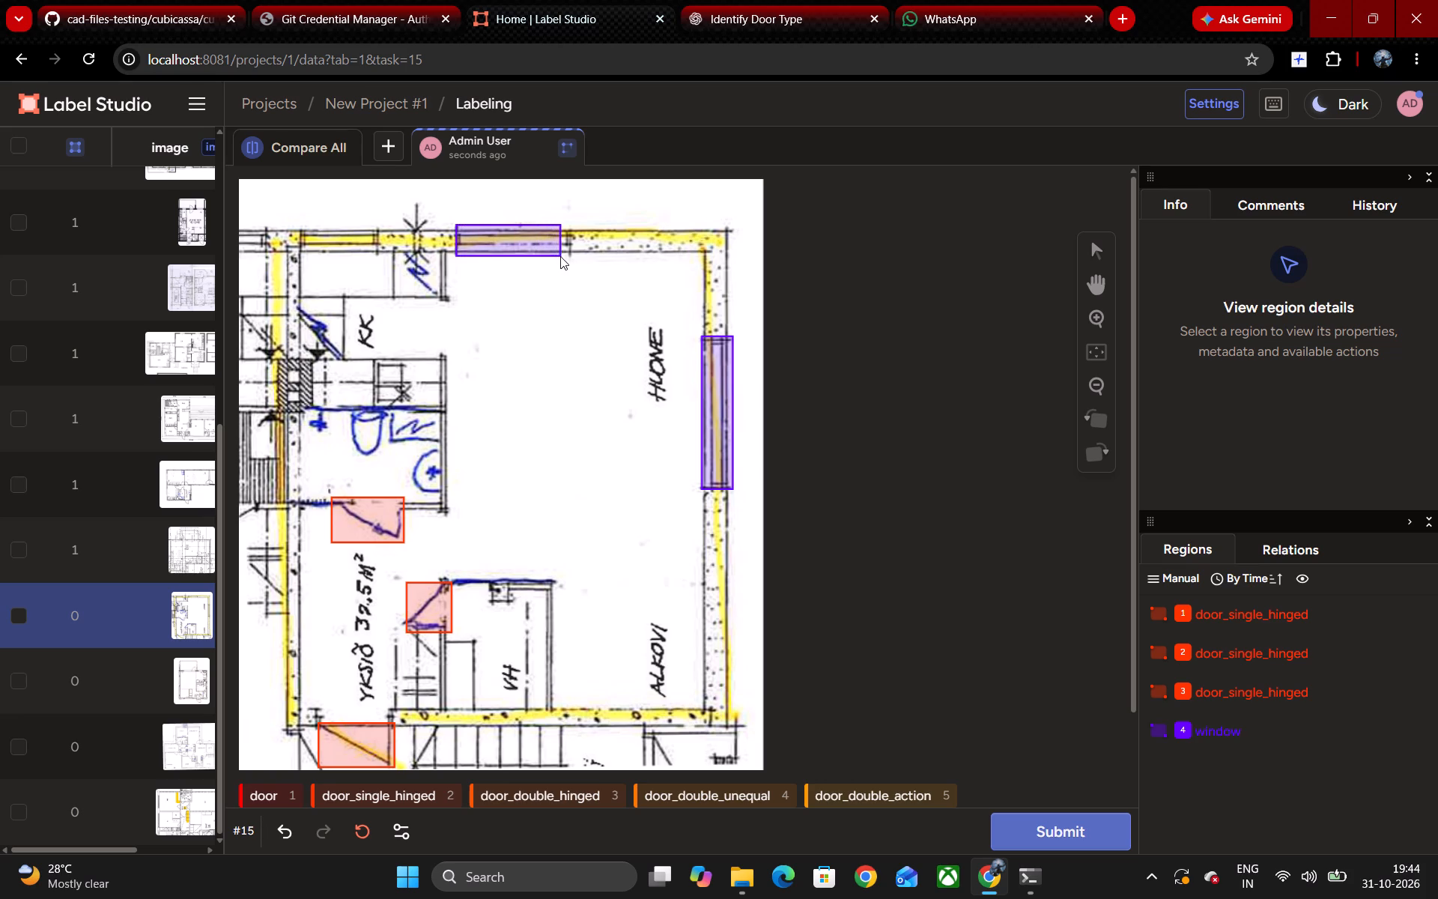
pyautogui.moveTo(560, 256); pyautogui.dragTo(568, 258)
pyautogui.press('z')
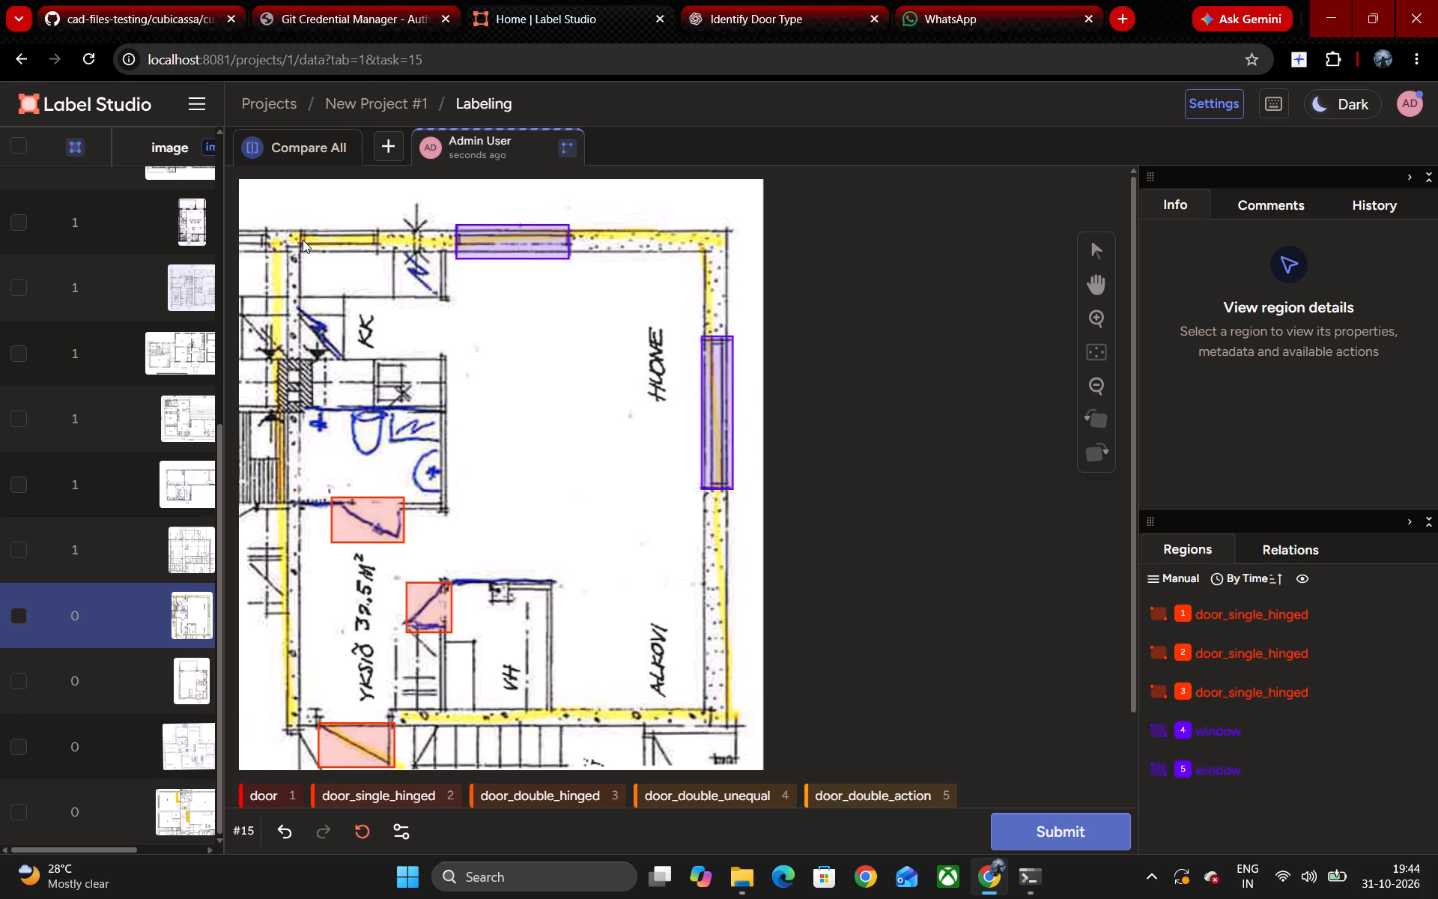
pyautogui.moveTo(300, 229); pyautogui.dragTo(371, 252)
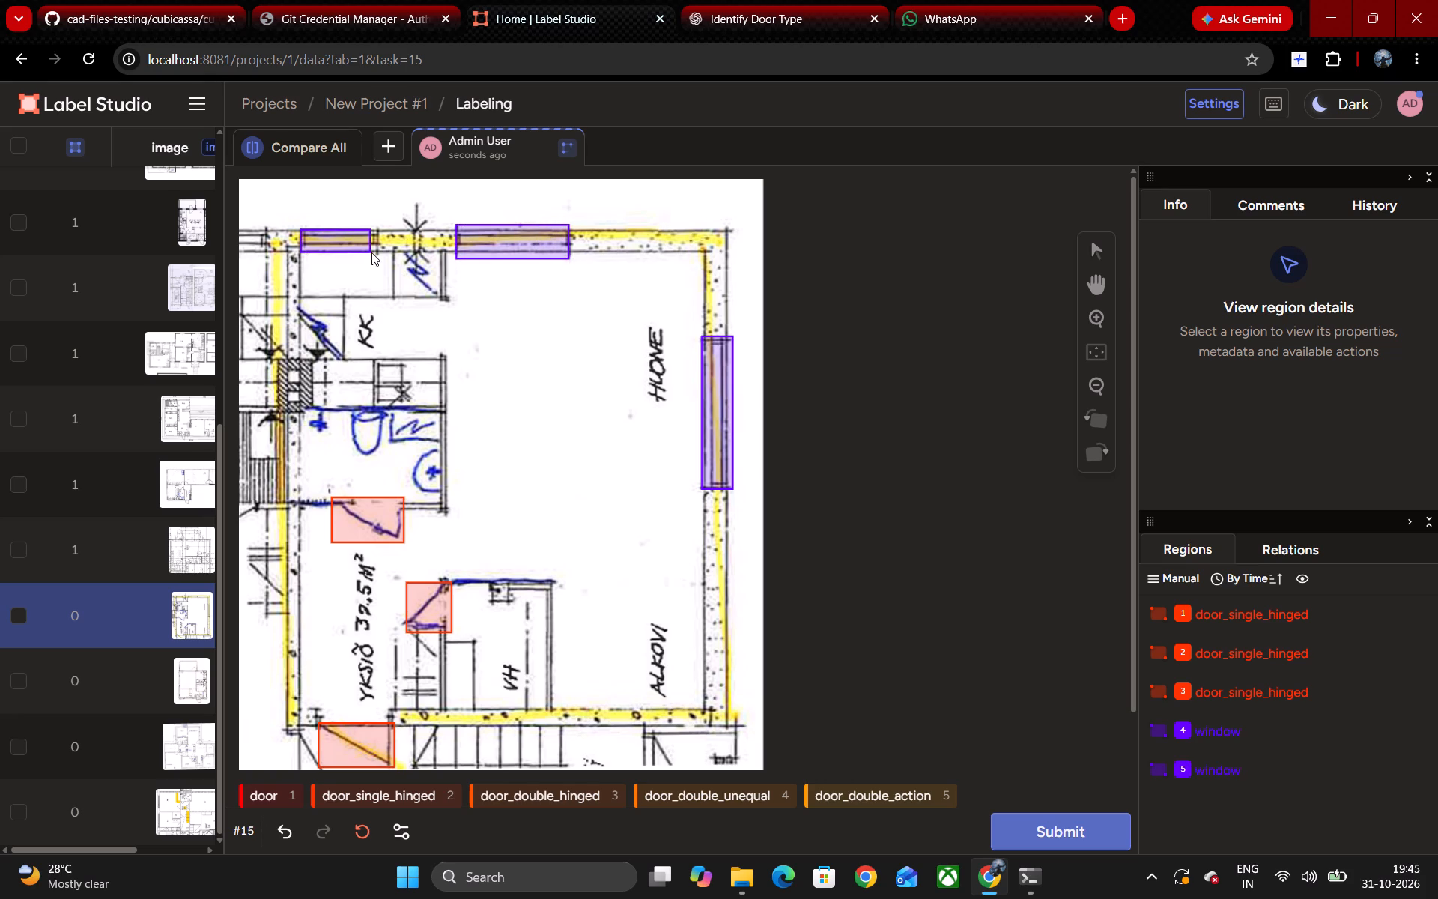
pyautogui.moveTo(371, 252); pyautogui.dragTo(377, 255)
# Submit the annotation of task 15 and open task 16 for labelling.
pyautogui.click(1087, 819)
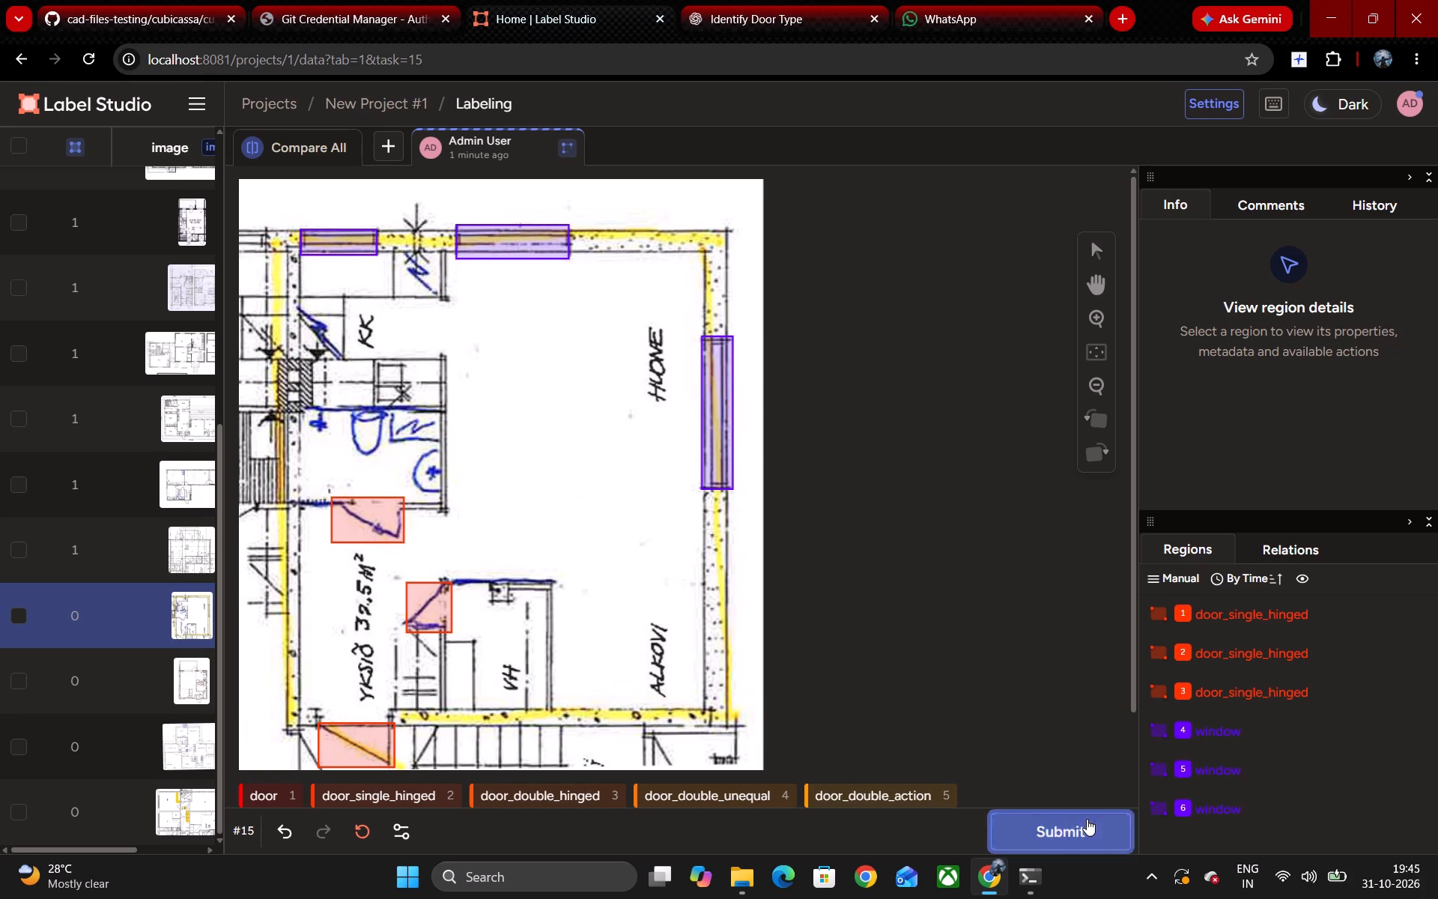
pyautogui.click(189, 685)
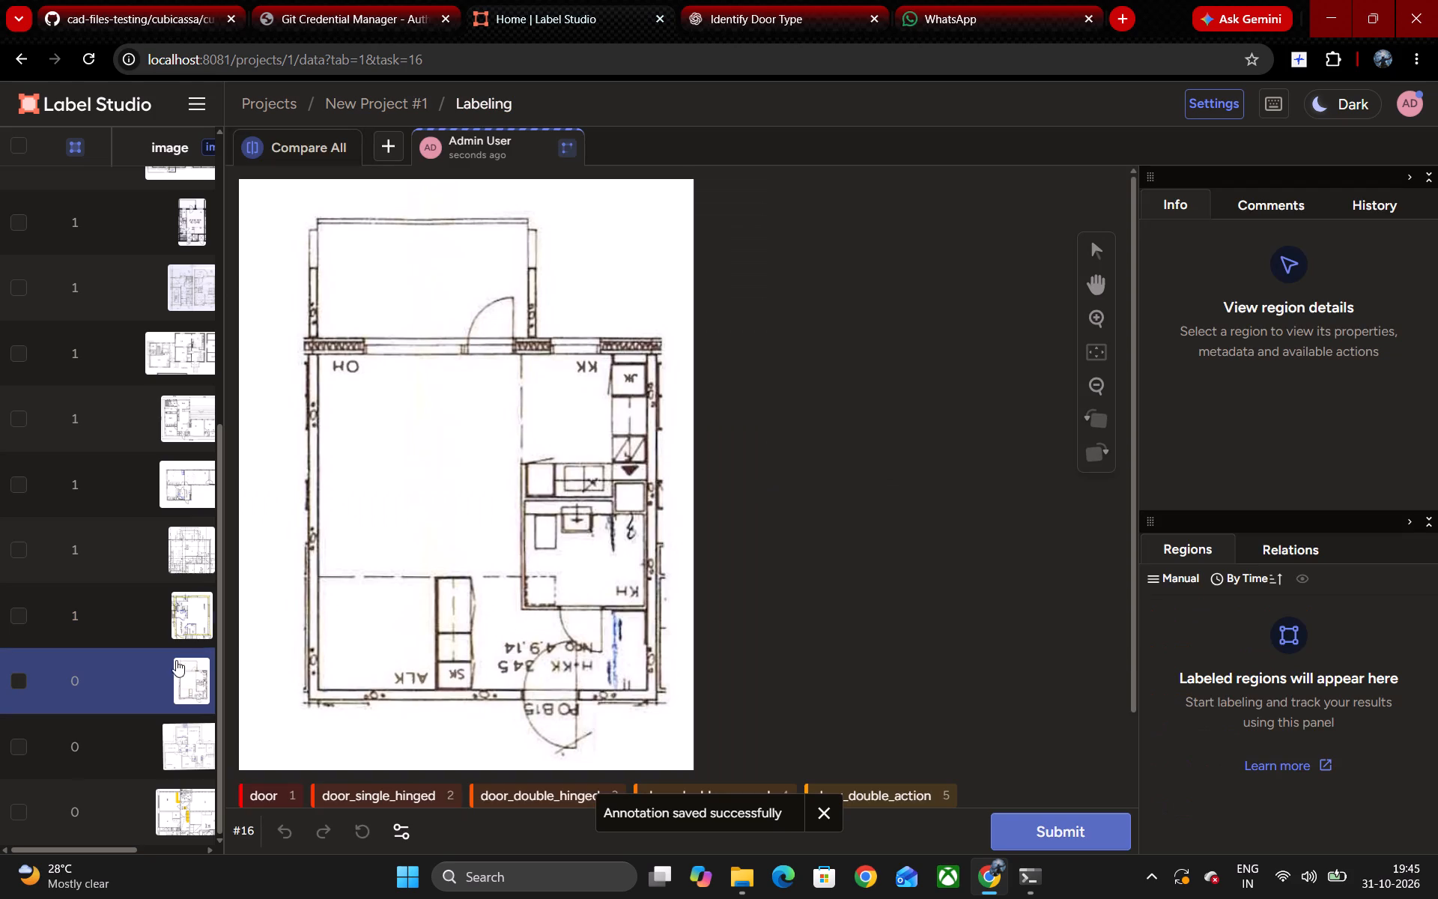
# Box the balcony door between OH and KK and the KH bathroom door with the label door.
pyautogui.press('1')
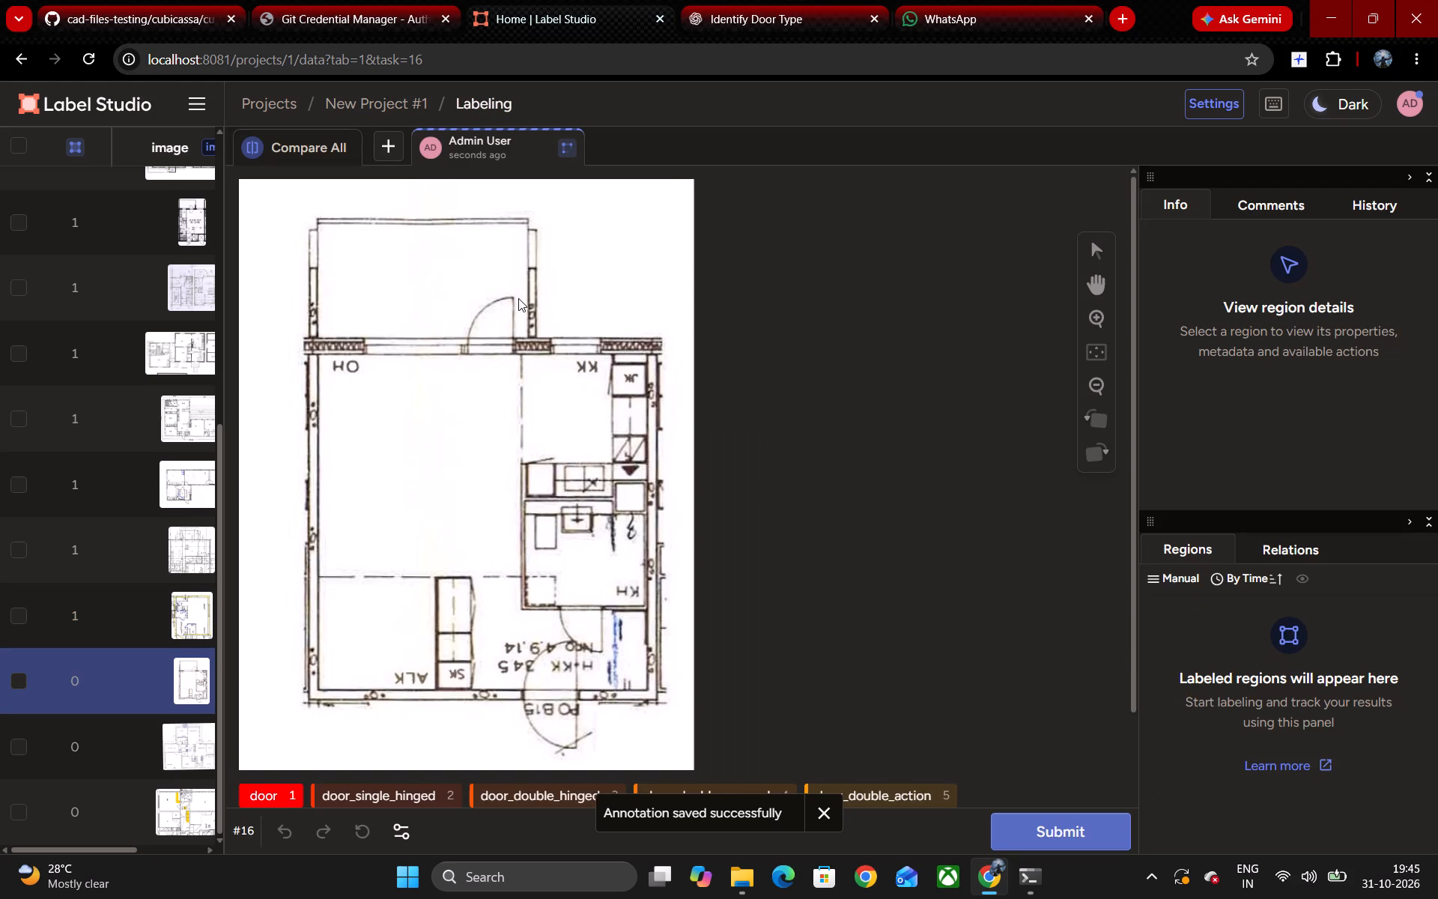
pyautogui.moveTo(517, 290); pyautogui.dragTo(467, 349)
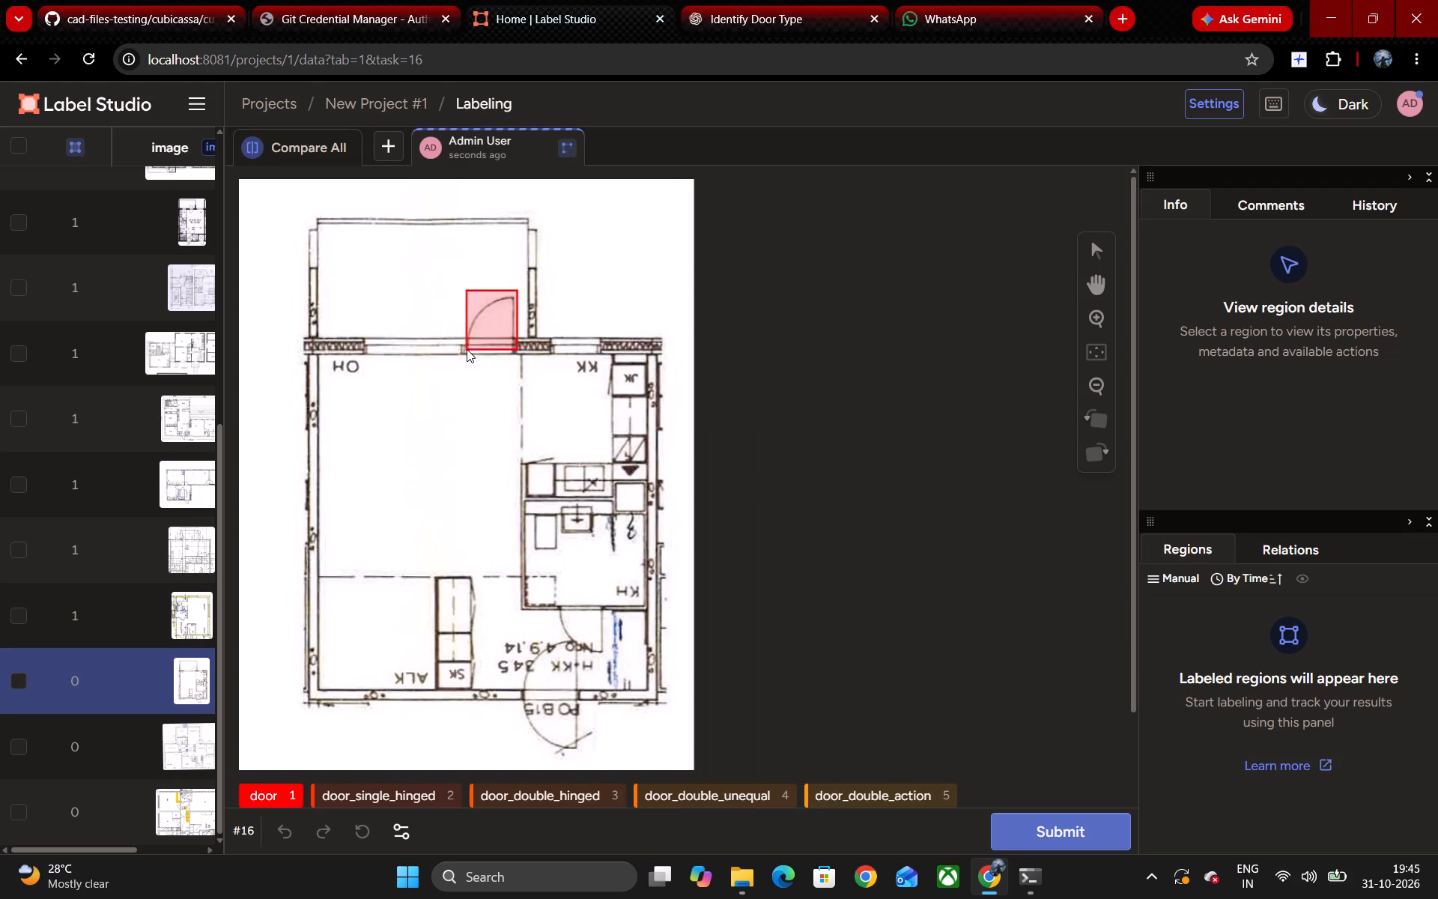
pyautogui.moveTo(467, 349); pyautogui.dragTo(463, 354)
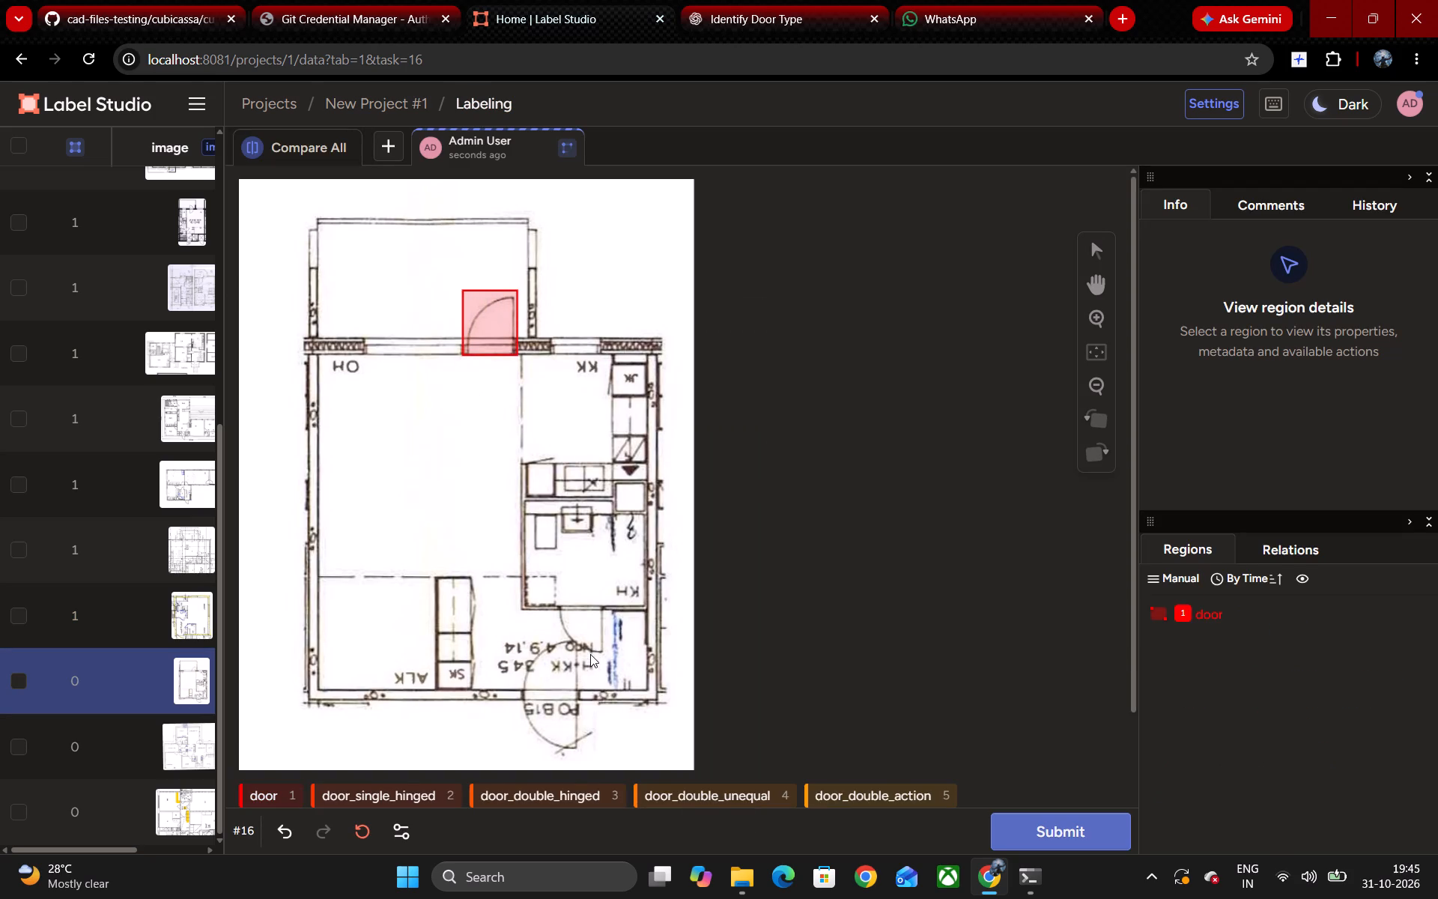
pyautogui.press('1')
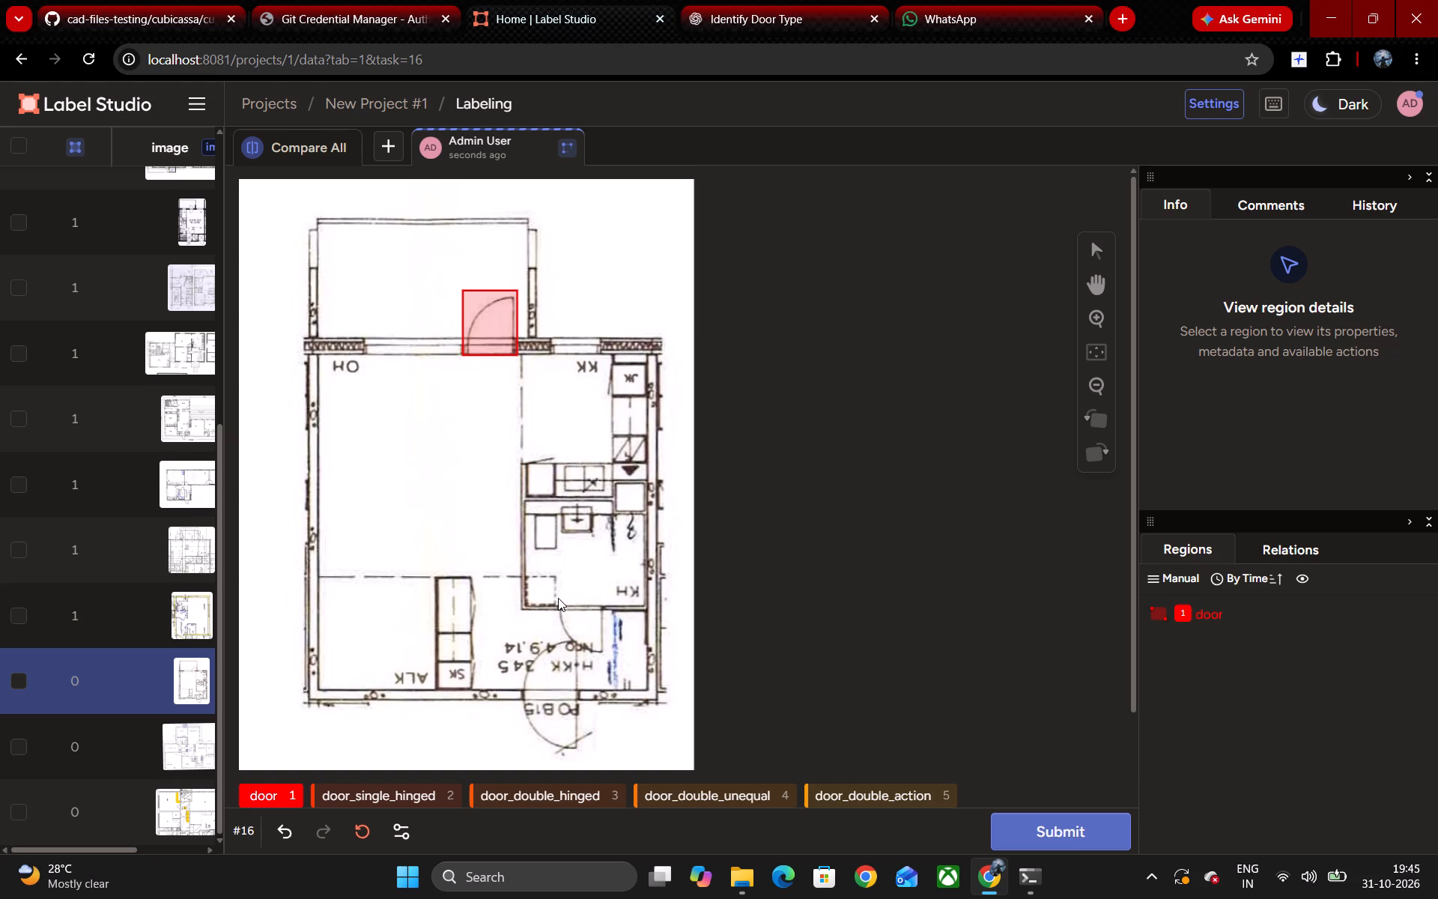
pyautogui.moveTo(558, 598); pyautogui.dragTo(604, 653)
# Box the entrance door with two swing arcs in the plan's lower wall with the label door_double_hinged.
pyautogui.press('3')
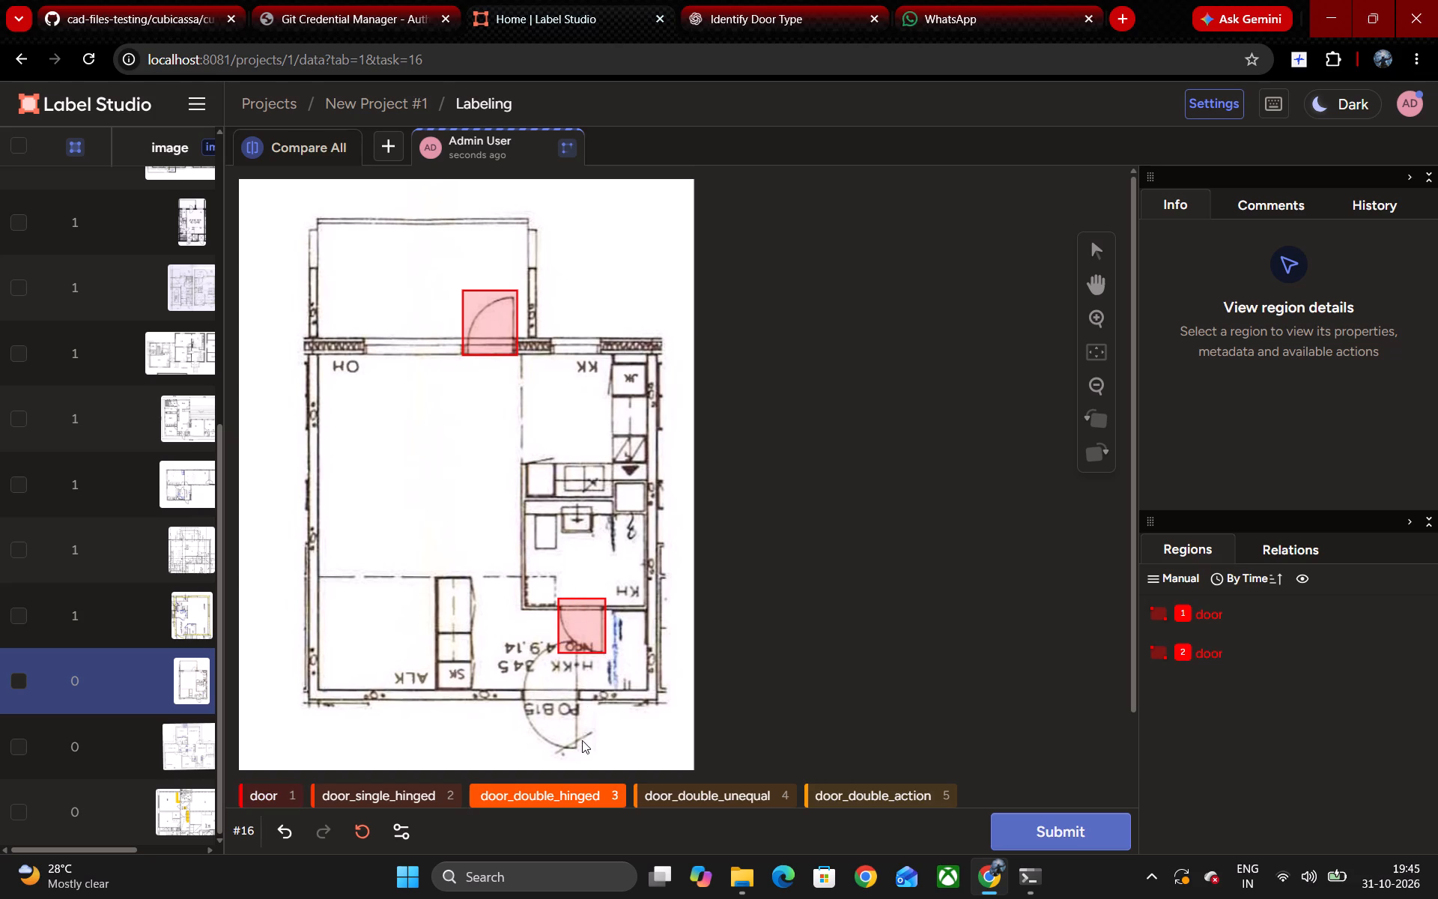
pyautogui.moveTo(582, 748); pyautogui.dragTo(552, 646)
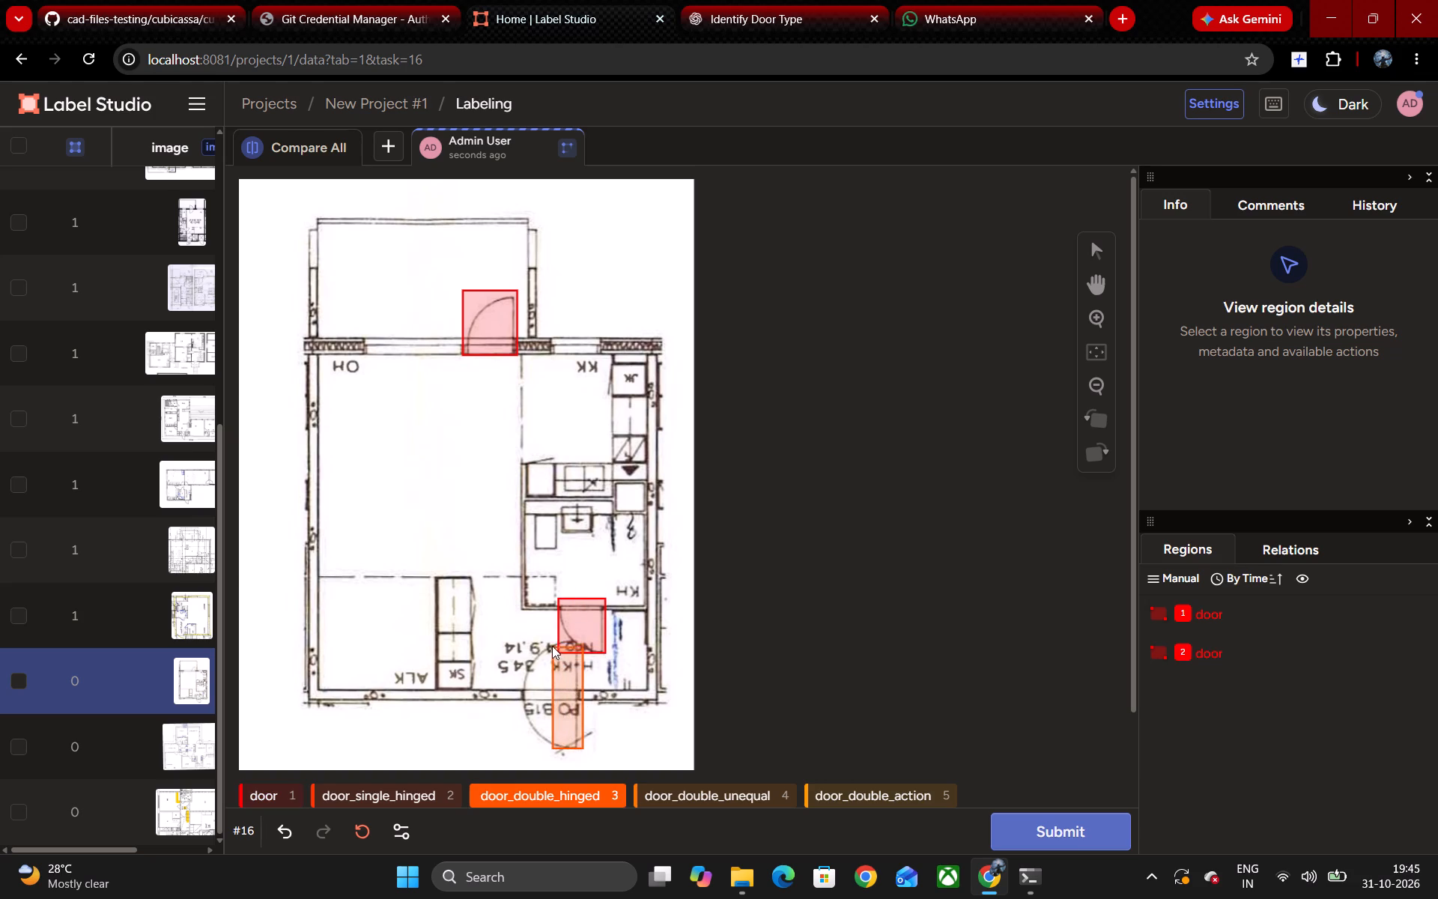
pyautogui.moveTo(552, 646); pyautogui.dragTo(523, 638)
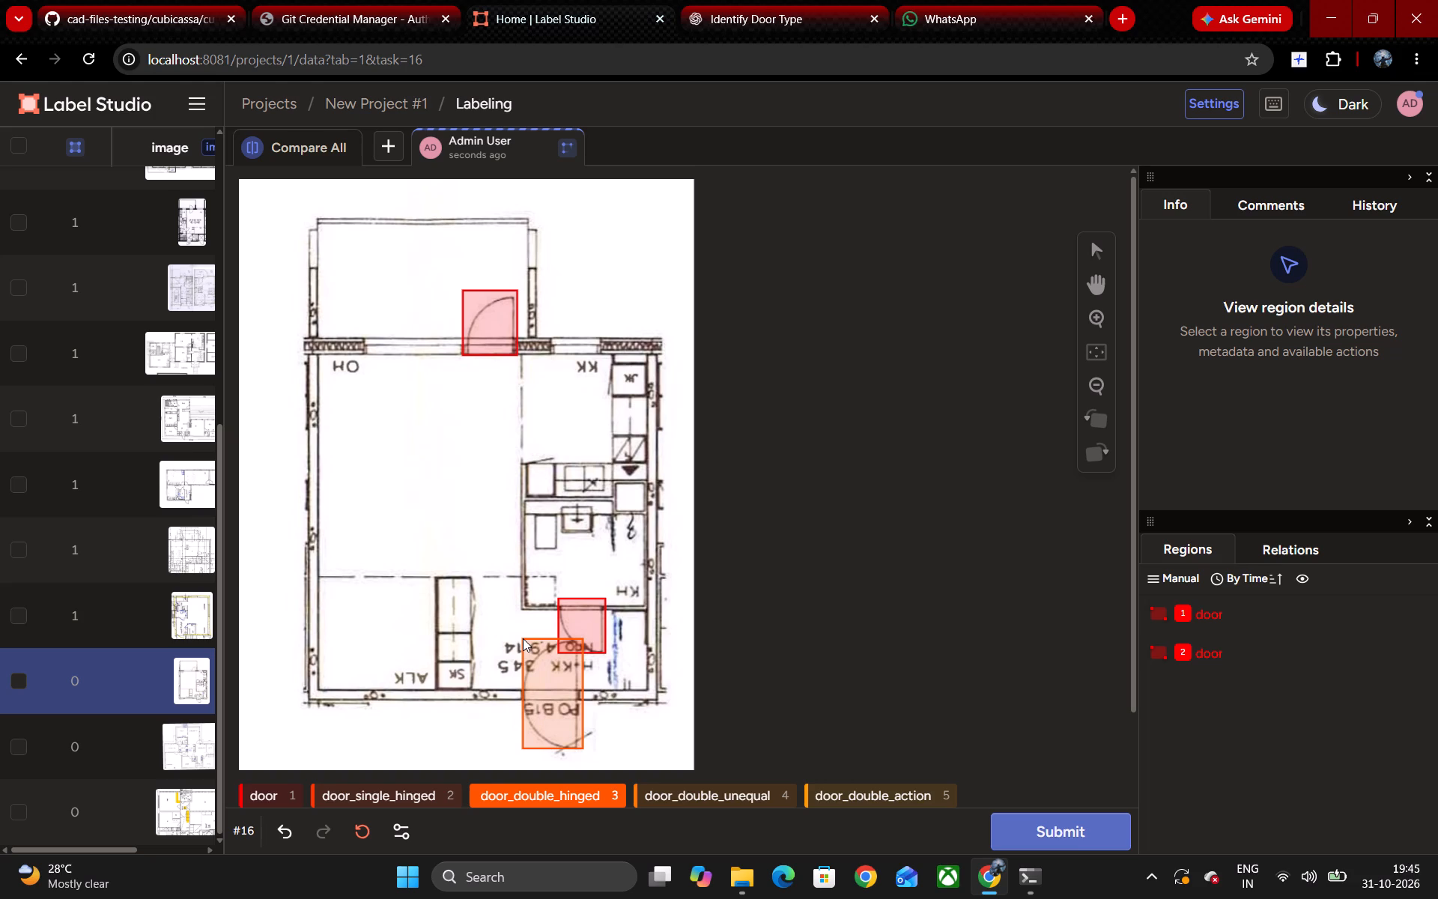
pyautogui.moveTo(523, 638); pyautogui.dragTo(521, 638)
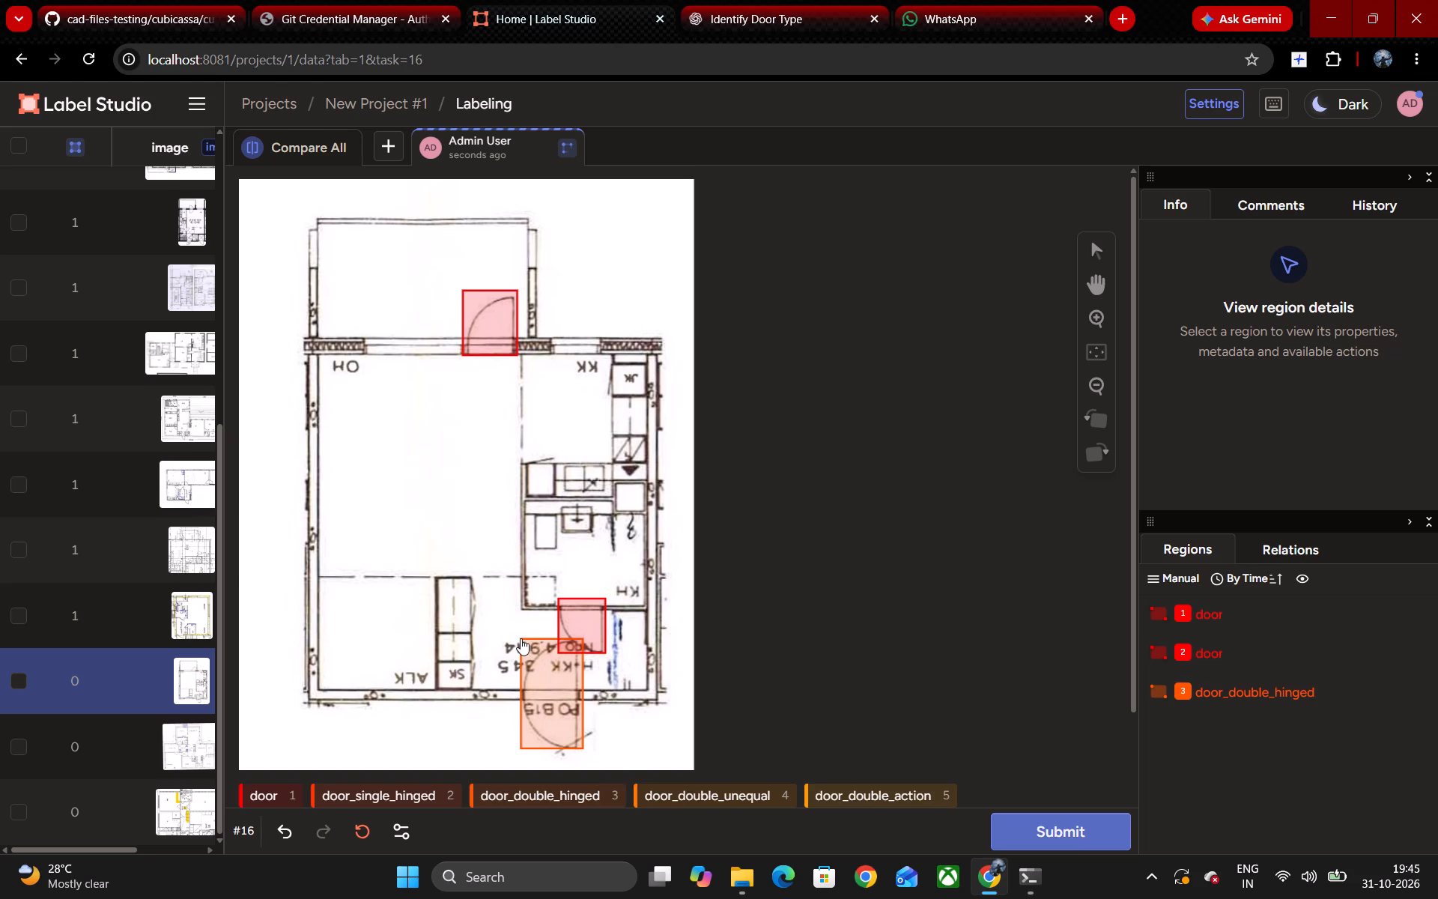
# Box the KK window and the wide OH window in the wall facing the balcony with the label window.
pyautogui.press('z')
pyautogui.moveTo(548, 336); pyautogui.dragTo(605, 356)
pyautogui.moveTo(605, 356); pyautogui.dragTo(601, 357)
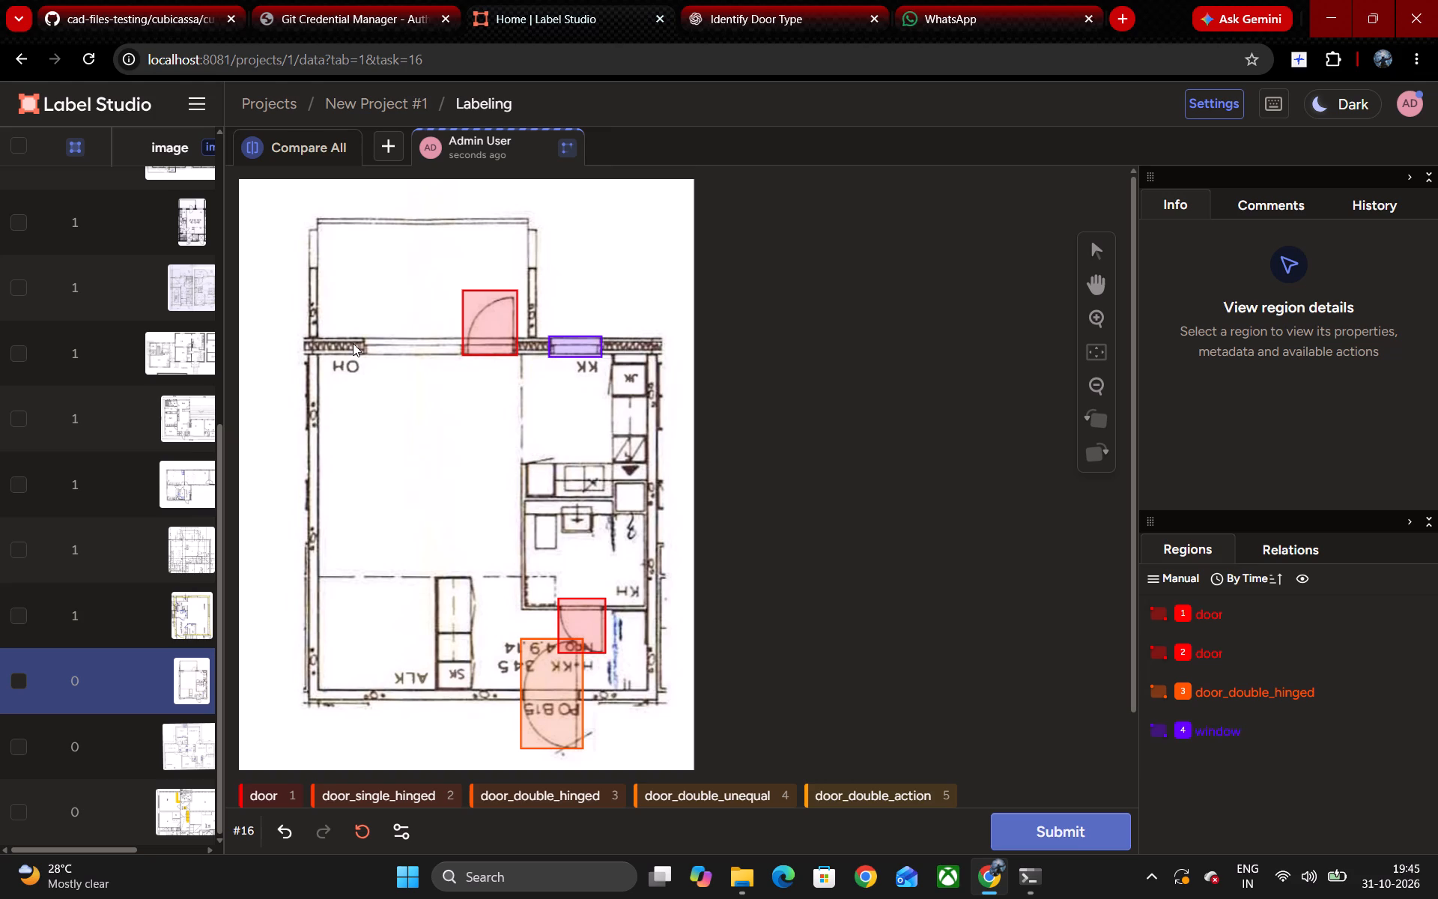
pyautogui.press('z')
pyautogui.moveTo(360, 335); pyautogui.dragTo(377, 343)
pyautogui.moveTo(377, 343); pyautogui.dragTo(500, 358)
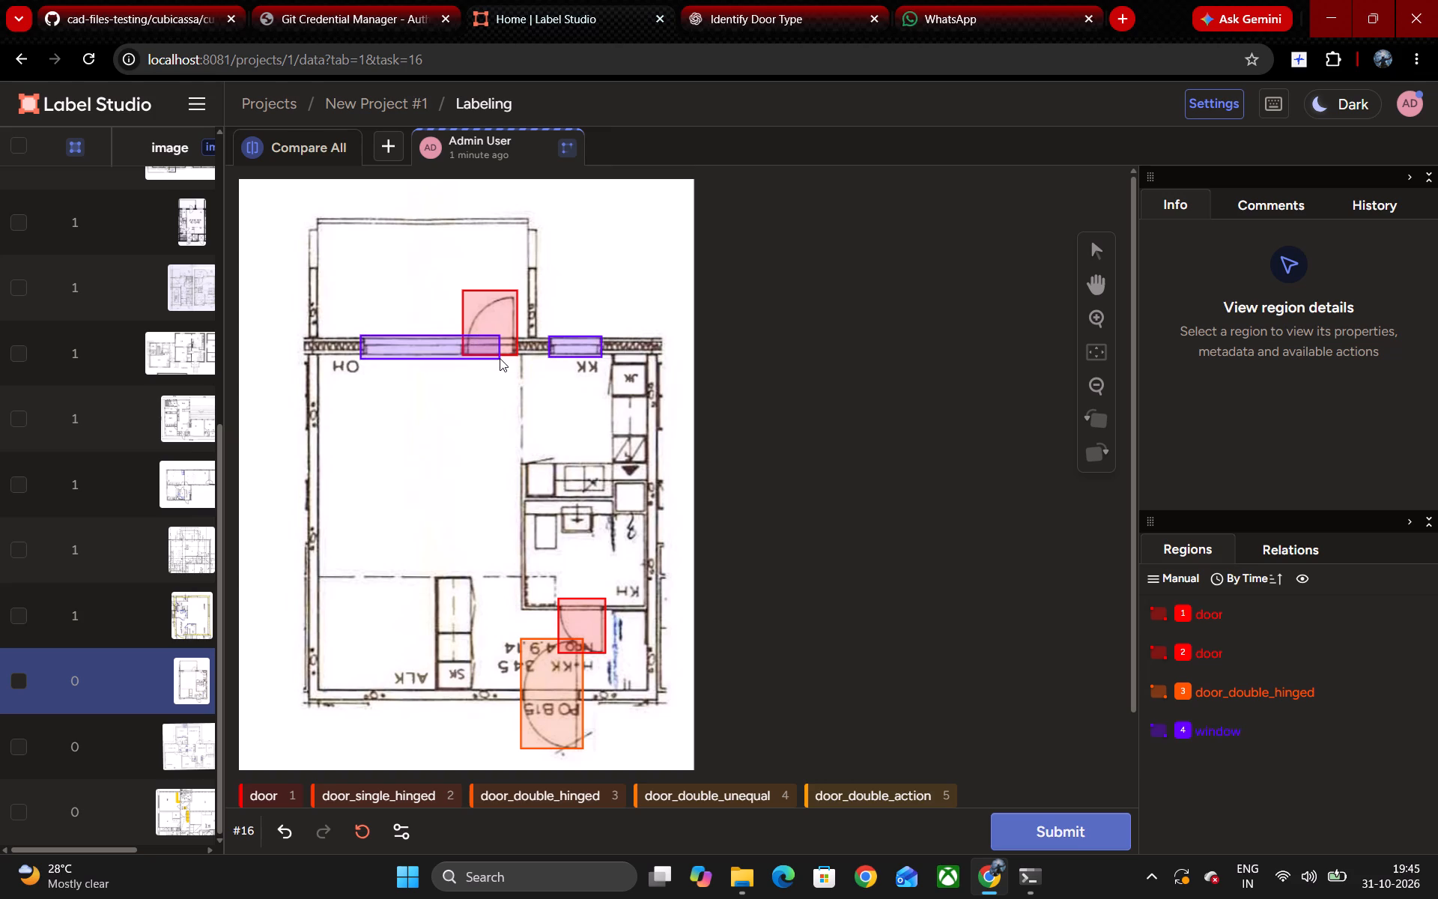
pyautogui.moveTo(500, 358); pyautogui.dragTo(518, 357)
# Submit the annotation of task 16 and open task 17 for labelling.
pyautogui.scroll(-1, 547, 585)
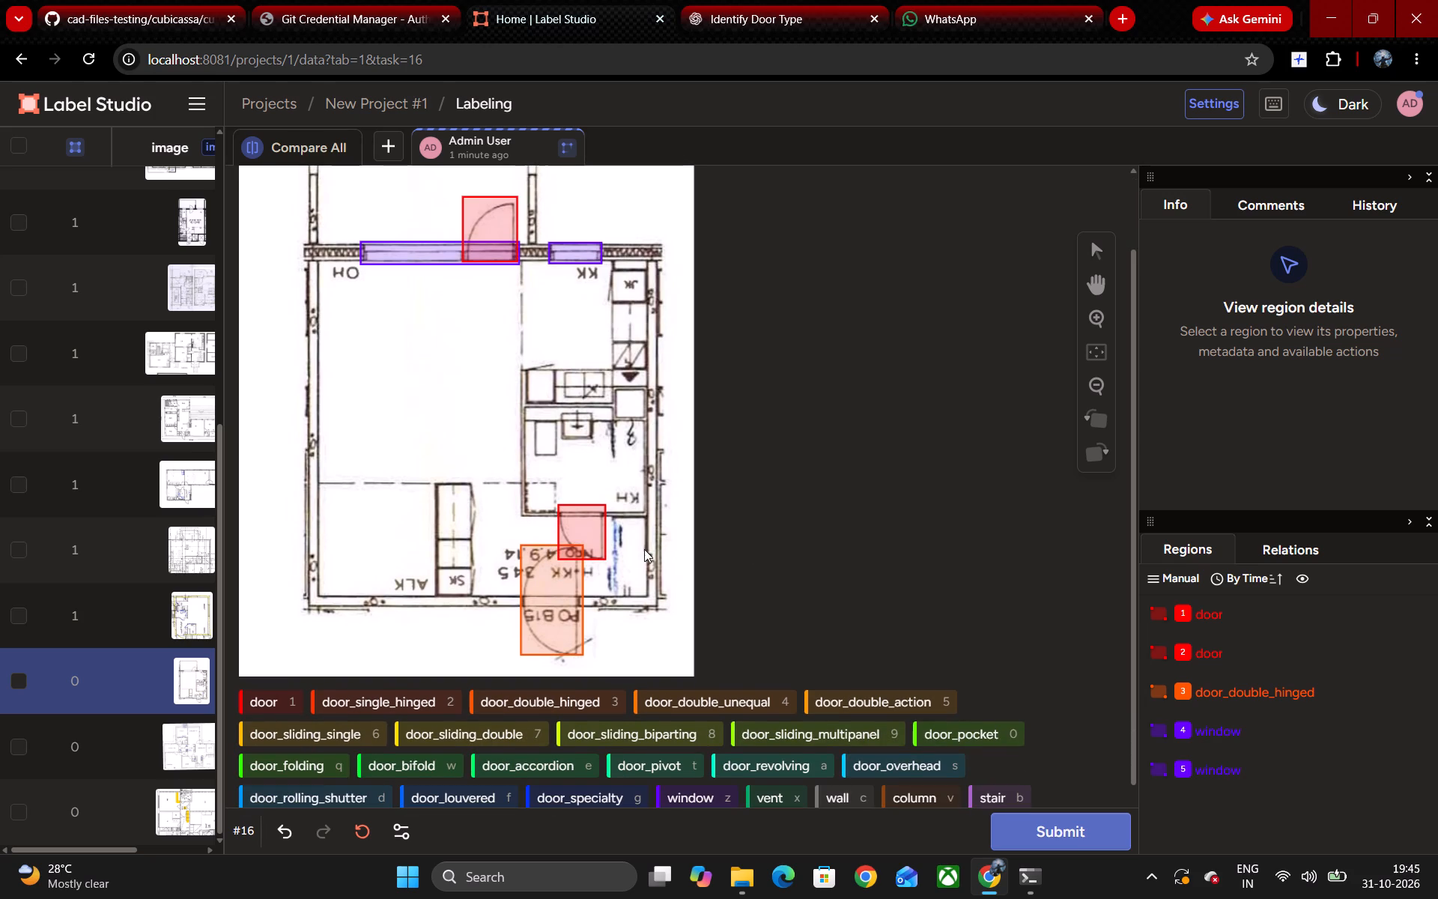
pyautogui.click(1060, 836)
pyautogui.scroll(-3, 168, 798)
pyautogui.click(127, 742)
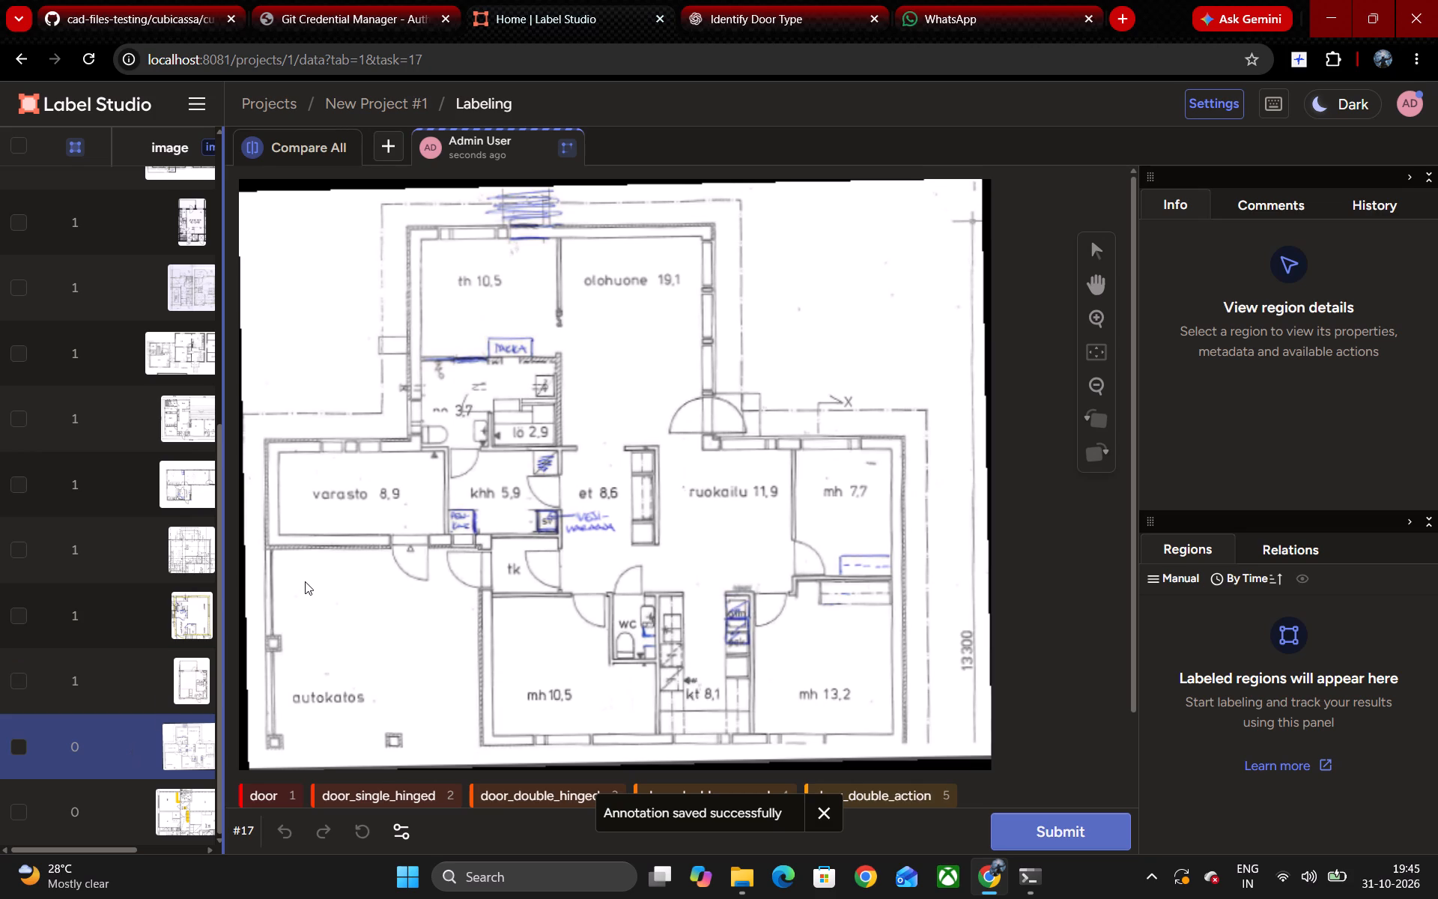
# Box the door between khh and the washroom, the varasto door and both tk doors with the label door.
pyautogui.press('1')
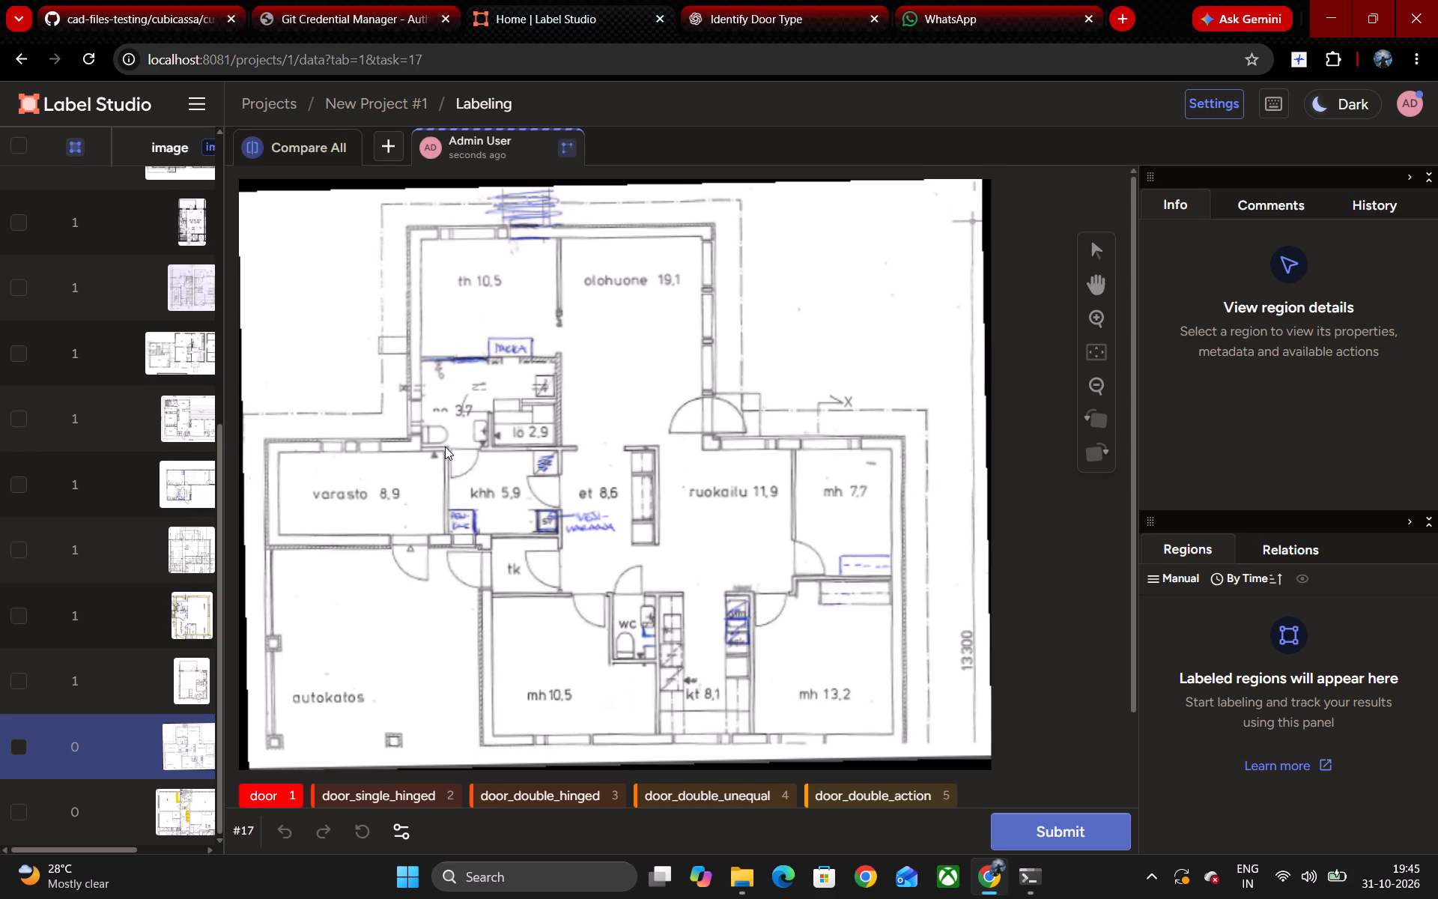
pyautogui.moveTo(445, 446); pyautogui.dragTo(482, 485)
pyautogui.press('1')
pyautogui.moveTo(389, 533); pyautogui.dragTo(392, 539)
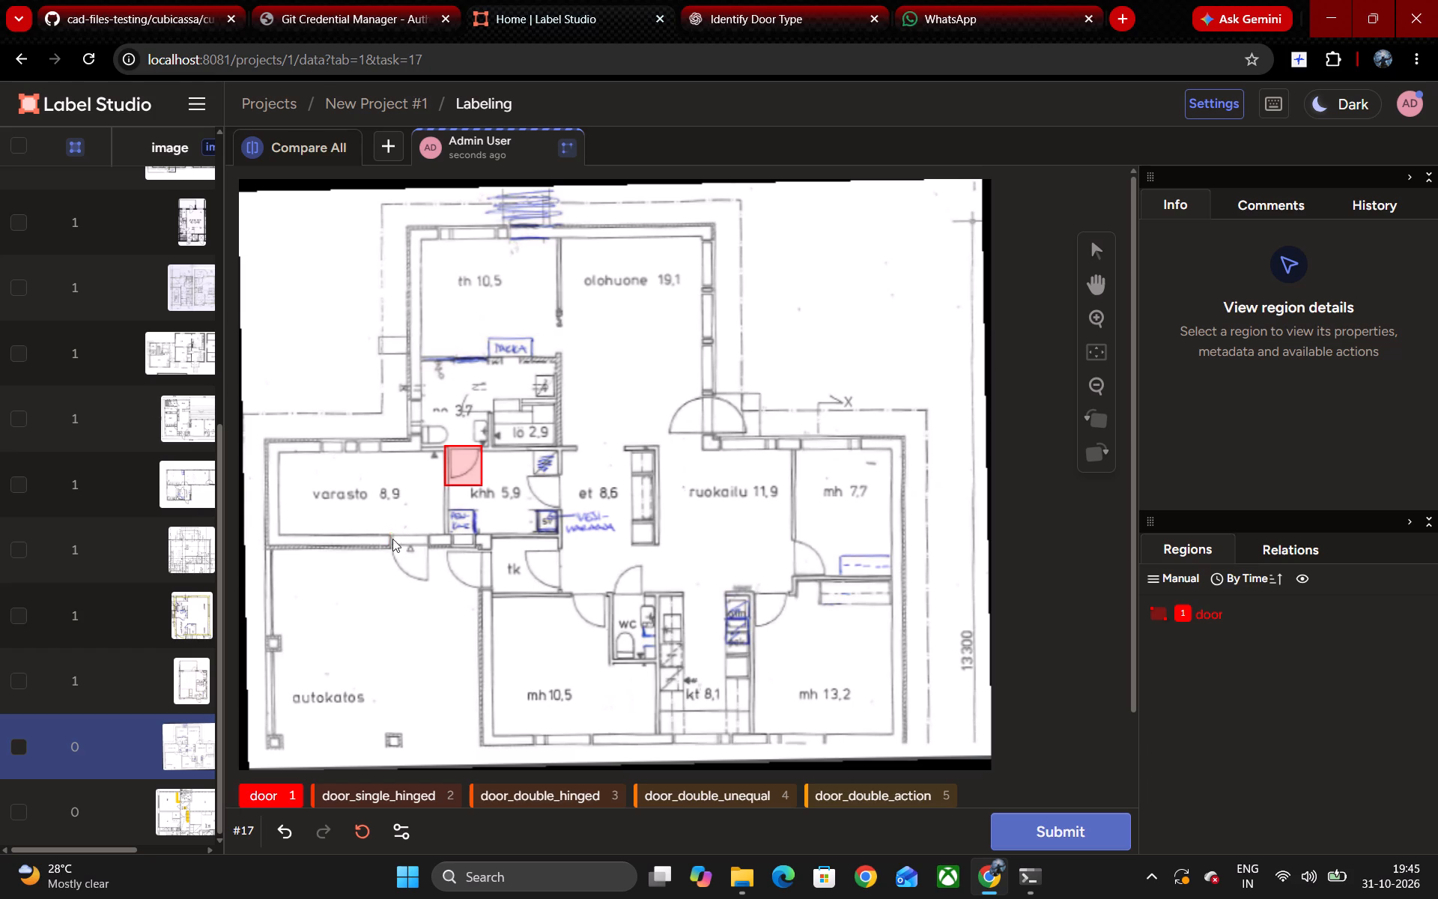
pyautogui.moveTo(392, 539); pyautogui.dragTo(438, 586)
pyautogui.press('1')
pyautogui.moveTo(441, 547); pyautogui.dragTo(490, 591)
pyautogui.press('1')
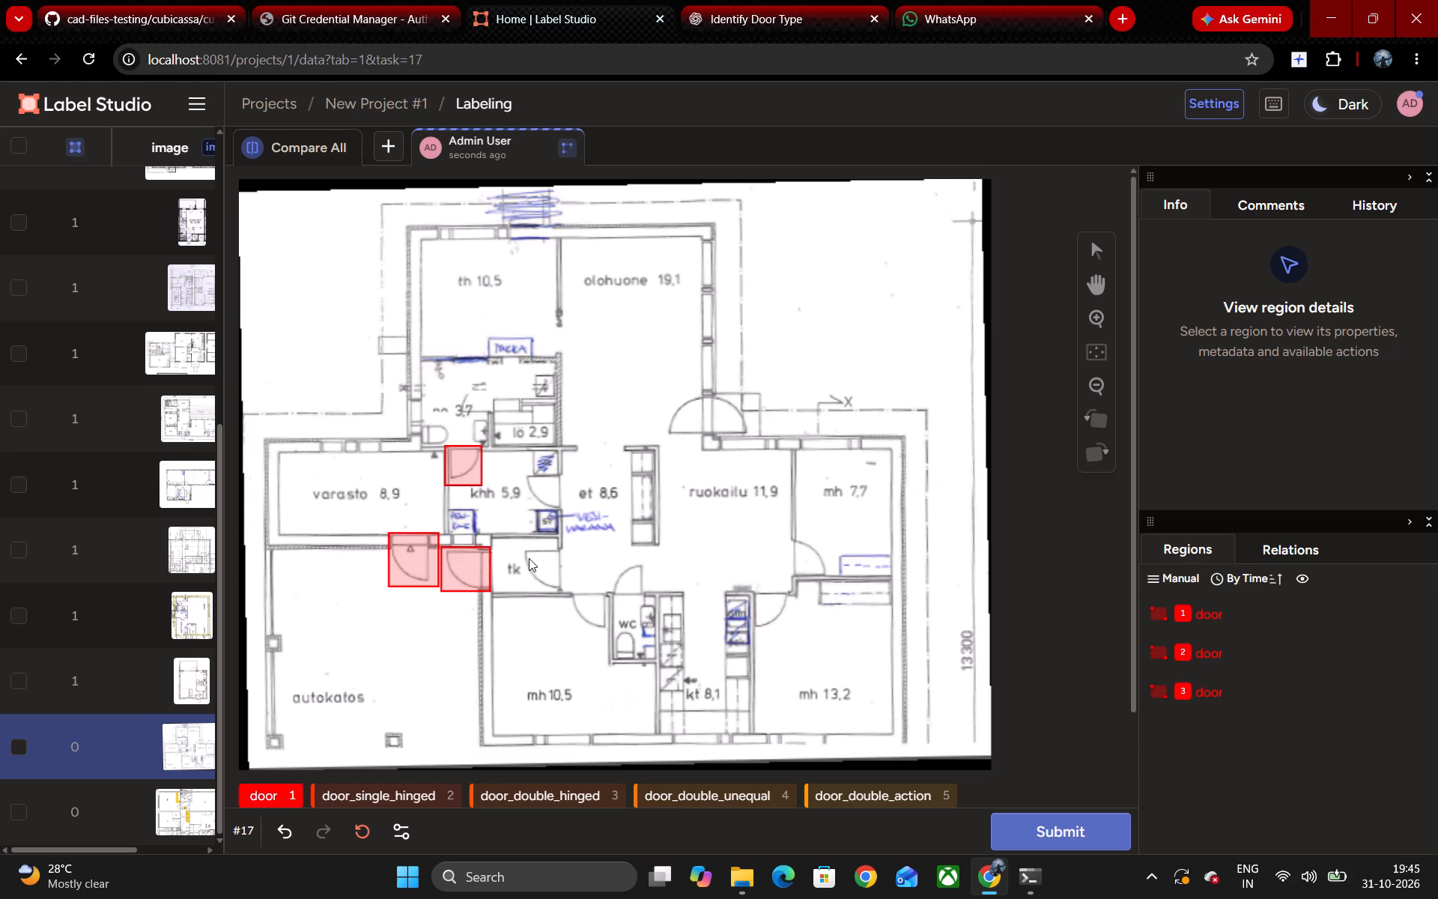
pyautogui.moveTo(521, 544); pyautogui.dragTo(568, 589)
# Box the doors of mh 10,5, wc, mh 13,2 and mh 7,7 with the label door.
pyautogui.press('1')
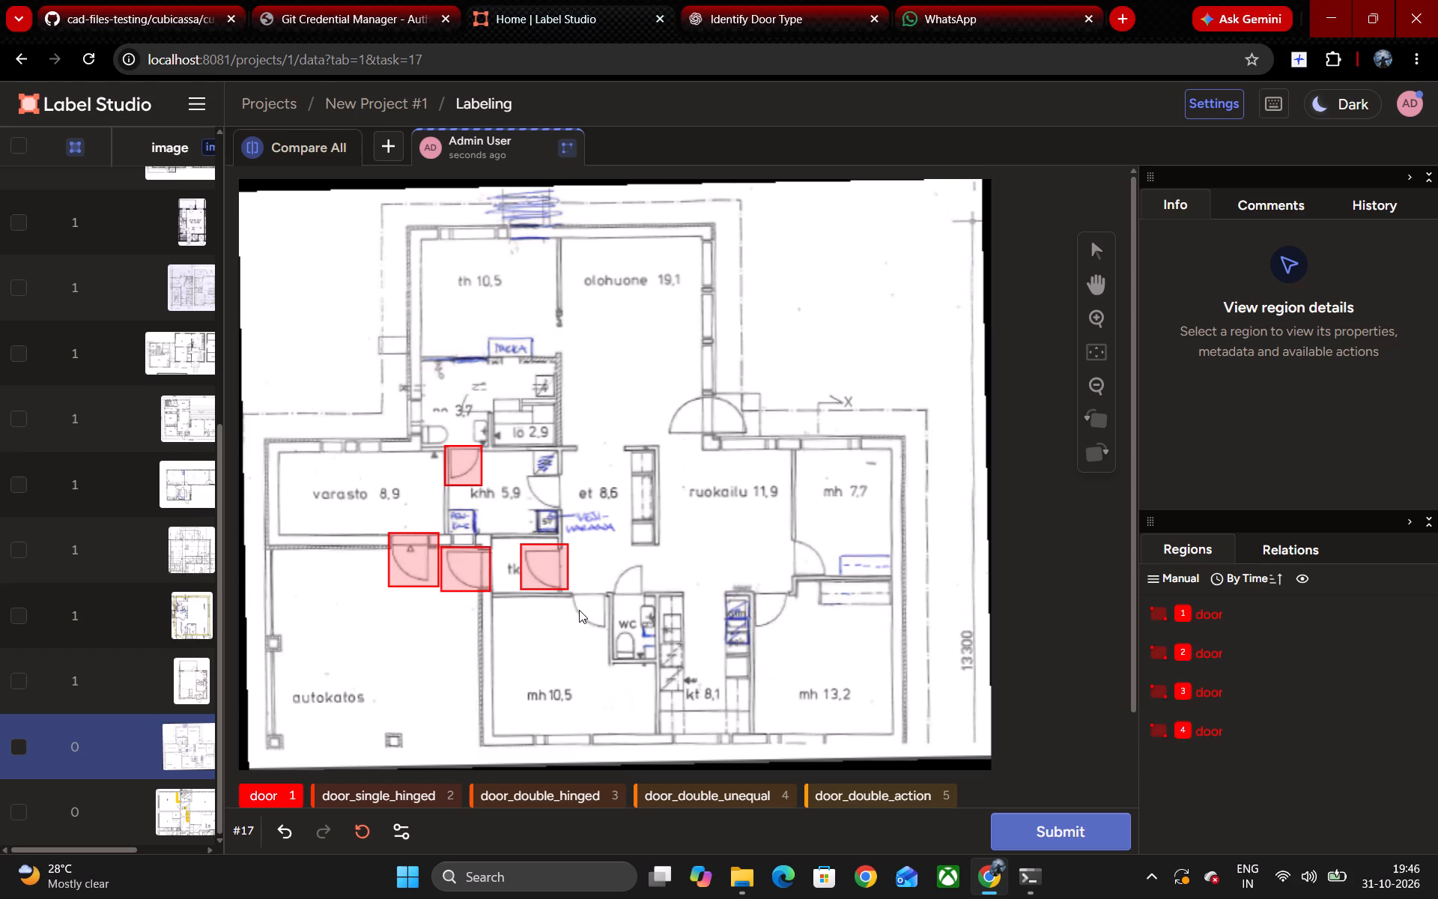
pyautogui.moveTo(569, 592); pyautogui.dragTo(610, 629)
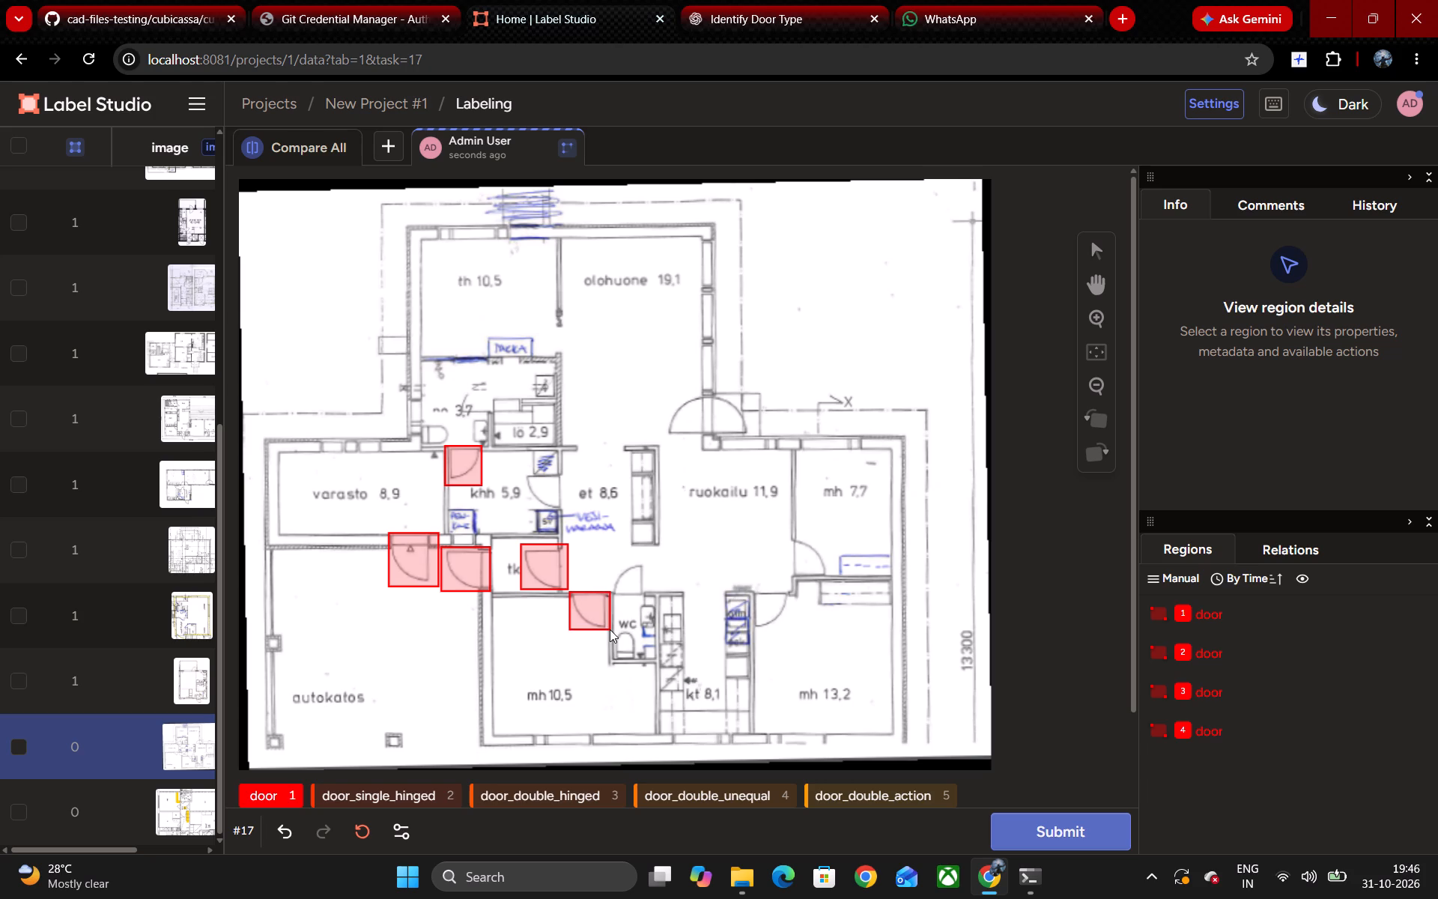
pyautogui.moveTo(610, 629); pyautogui.dragTo(610, 630)
pyautogui.press('1')
pyautogui.moveTo(648, 563); pyautogui.dragTo(614, 596)
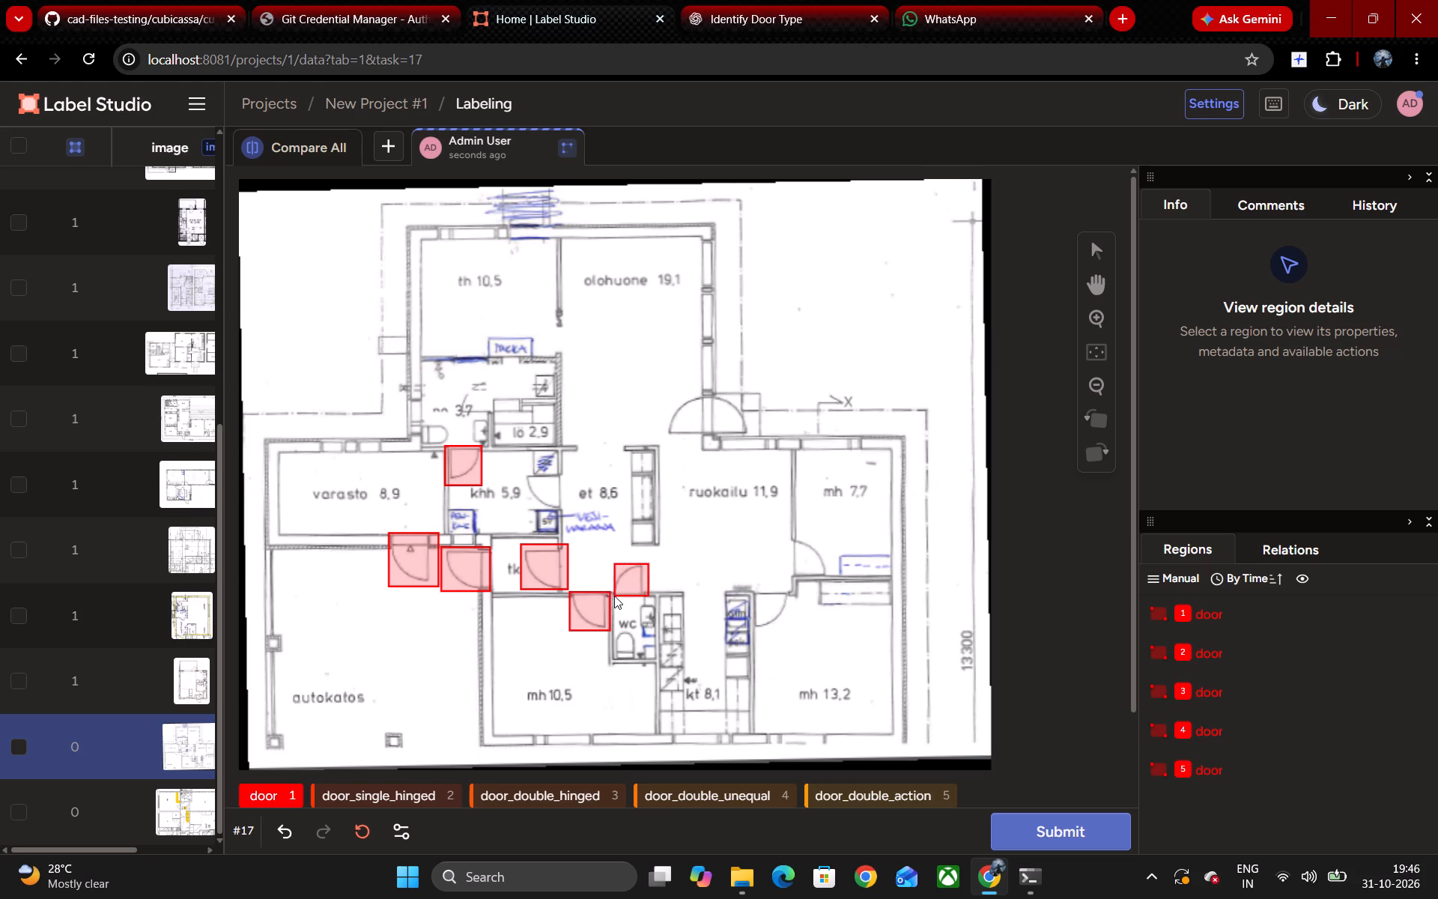
pyautogui.moveTo(614, 596); pyautogui.dragTo(611, 596)
pyautogui.press('1')
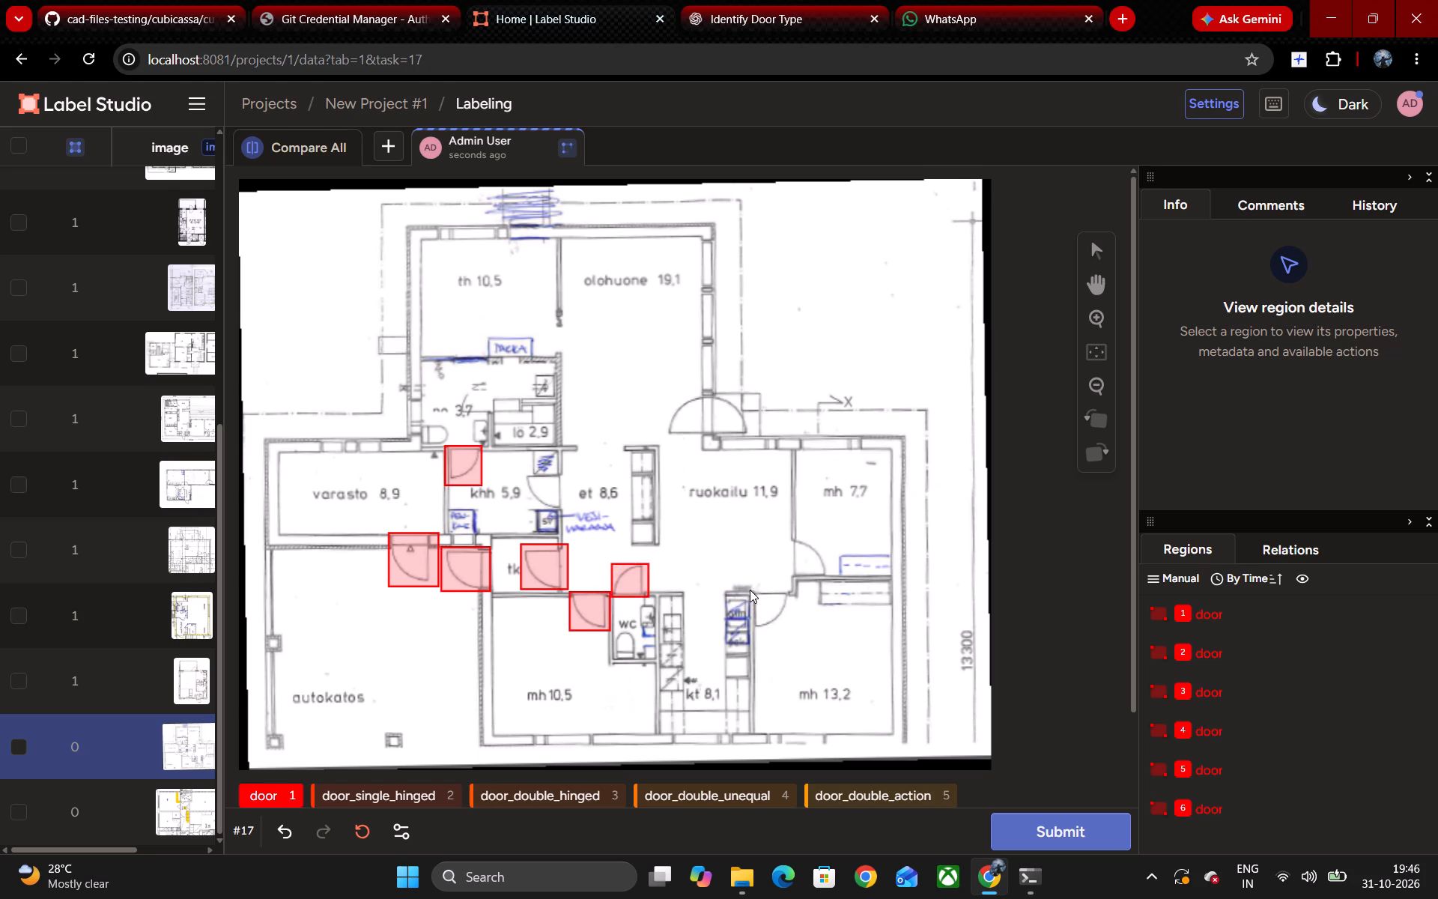
pyautogui.moveTo(751, 589); pyautogui.dragTo(789, 631)
pyautogui.press('1')
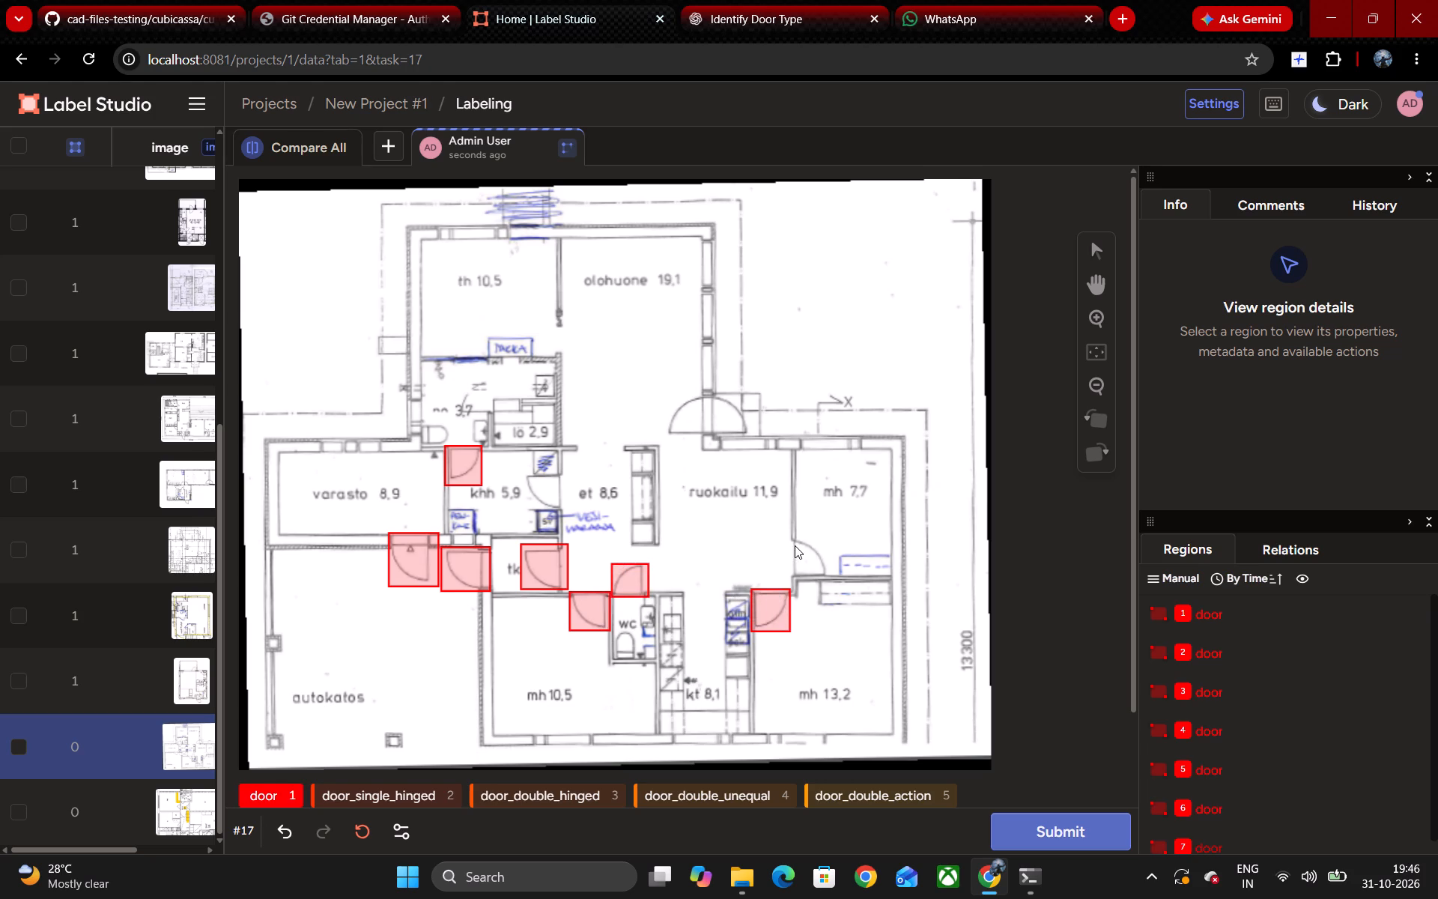
pyautogui.moveTo(789, 539); pyautogui.dragTo(836, 584)
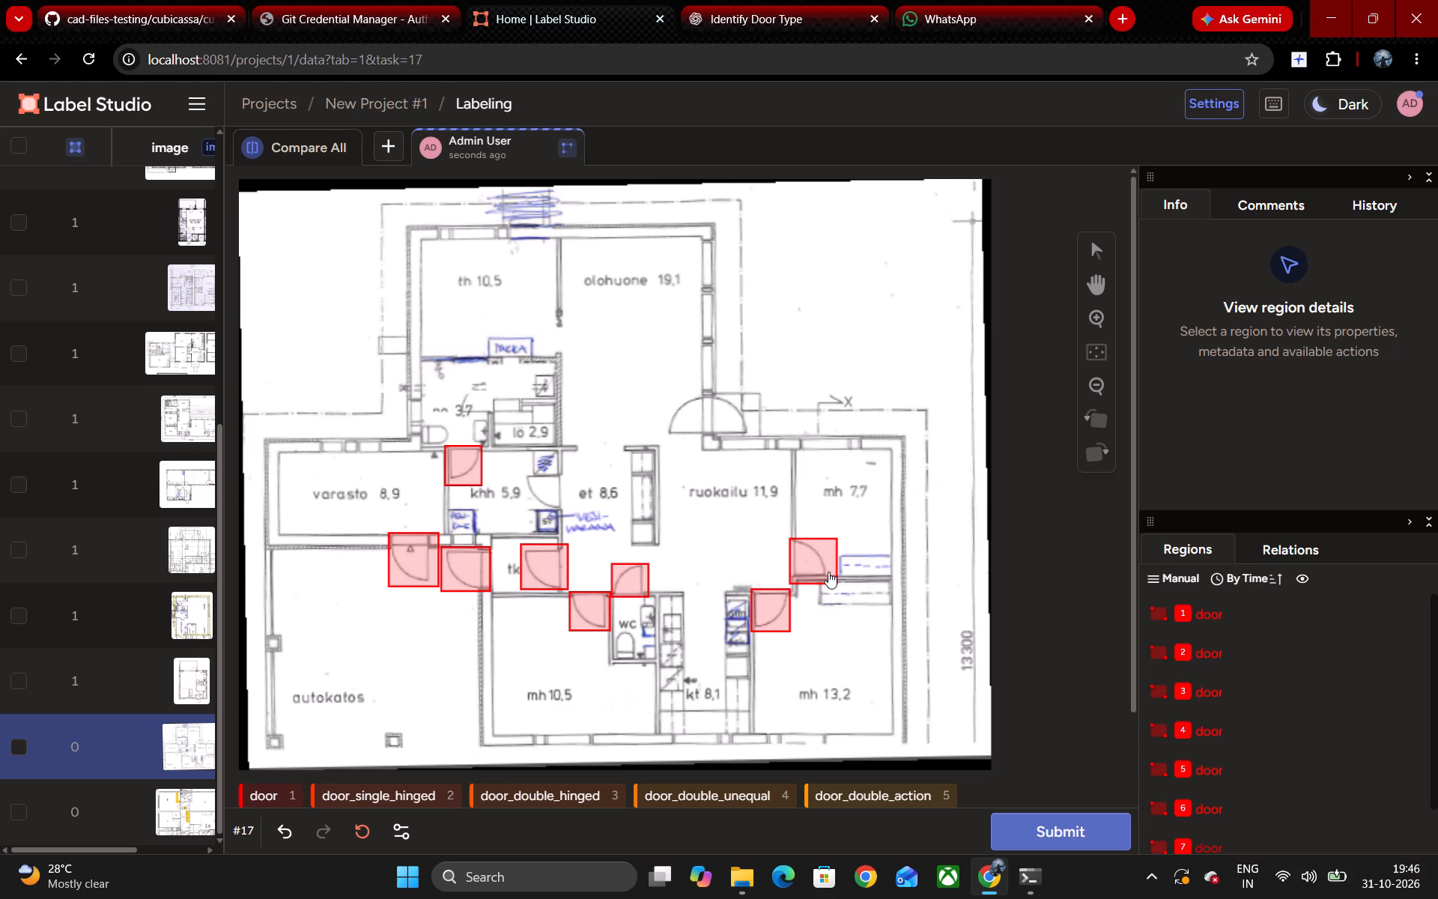
# Box the exterior door with the semicircular swing between olohuone and ruokailu with the label door_double_hinged.
pyautogui.press('3')
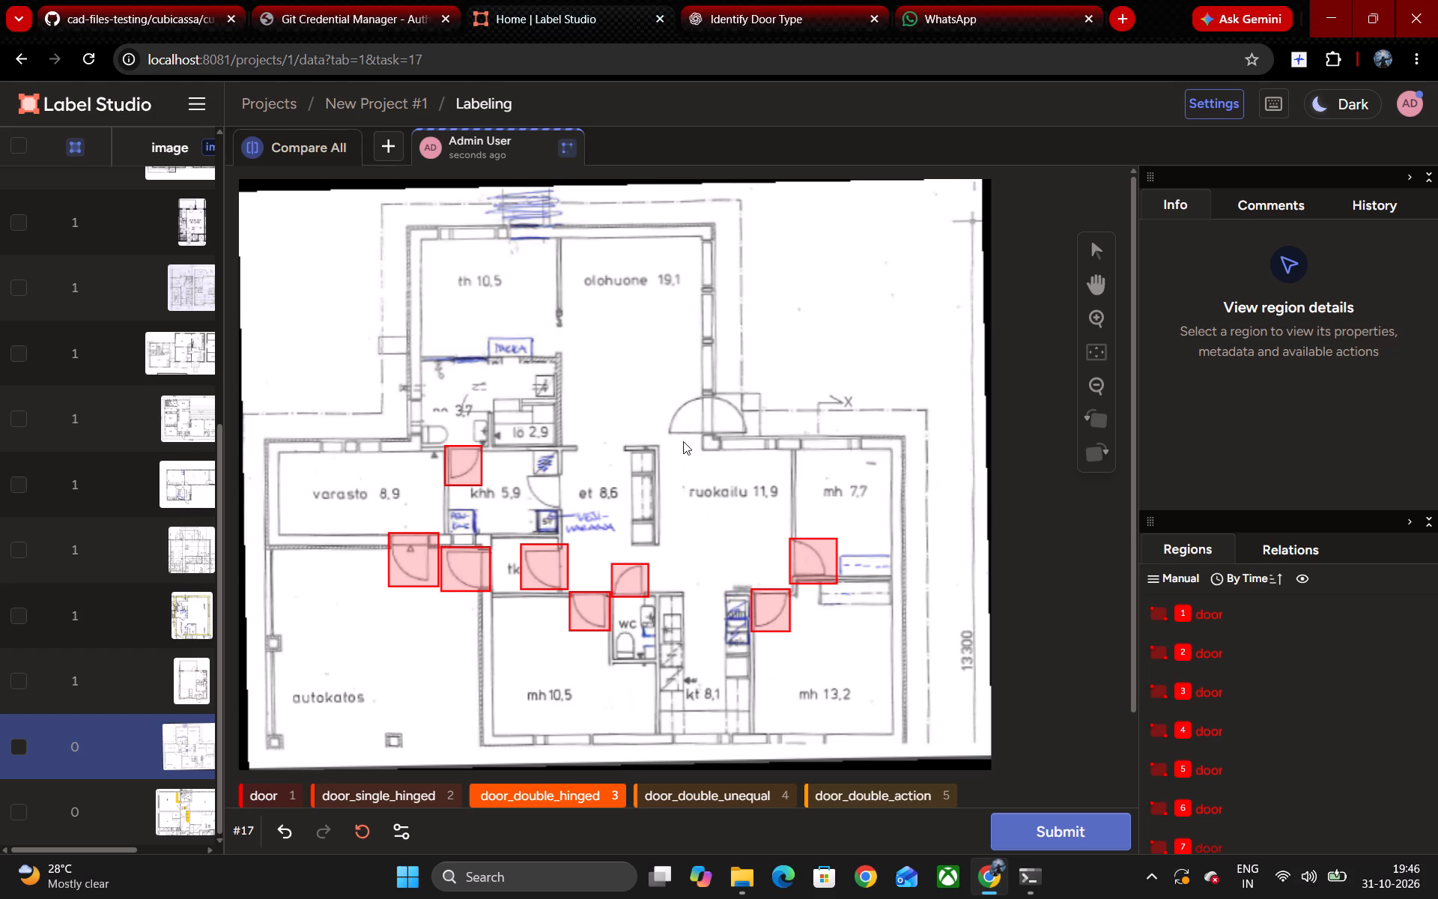
pyautogui.moveTo(665, 441); pyautogui.dragTo(757, 389)
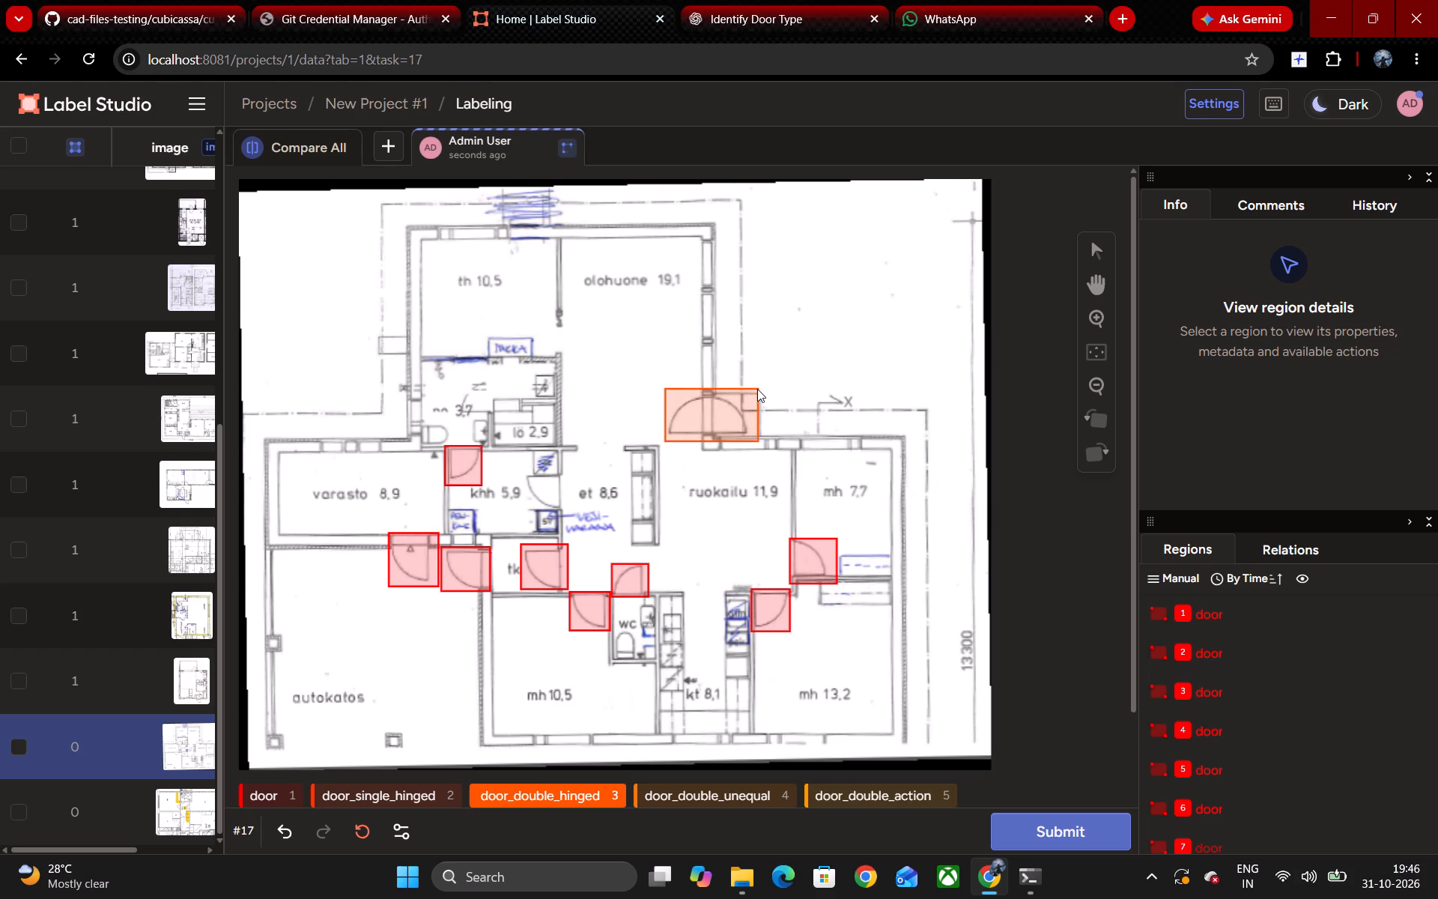
pyautogui.moveTo(757, 389); pyautogui.dragTo(754, 392)
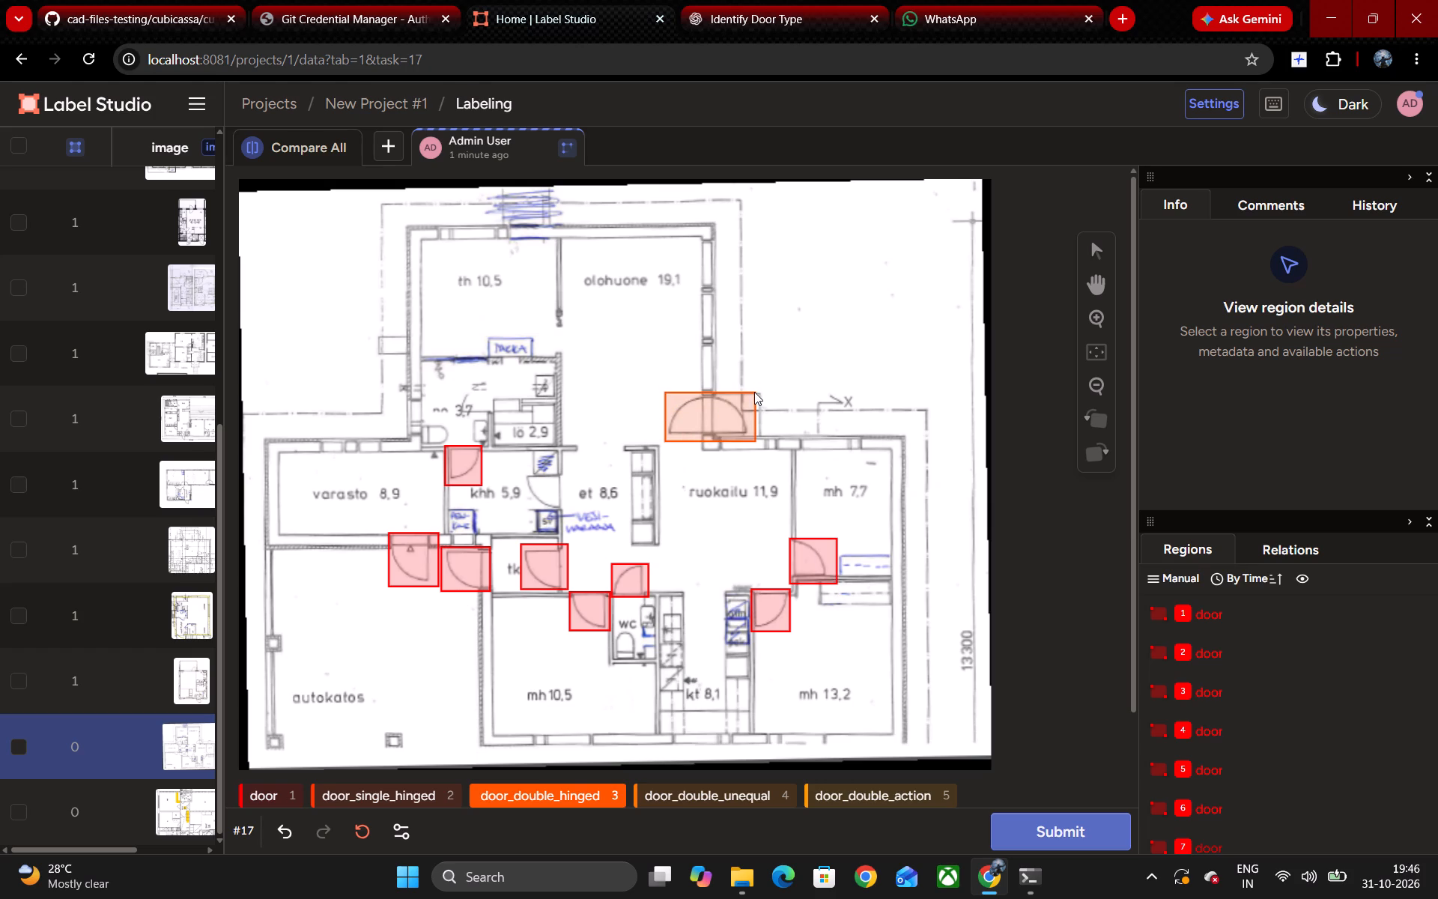
pyautogui.moveTo(754, 392); pyautogui.dragTo(750, 392)
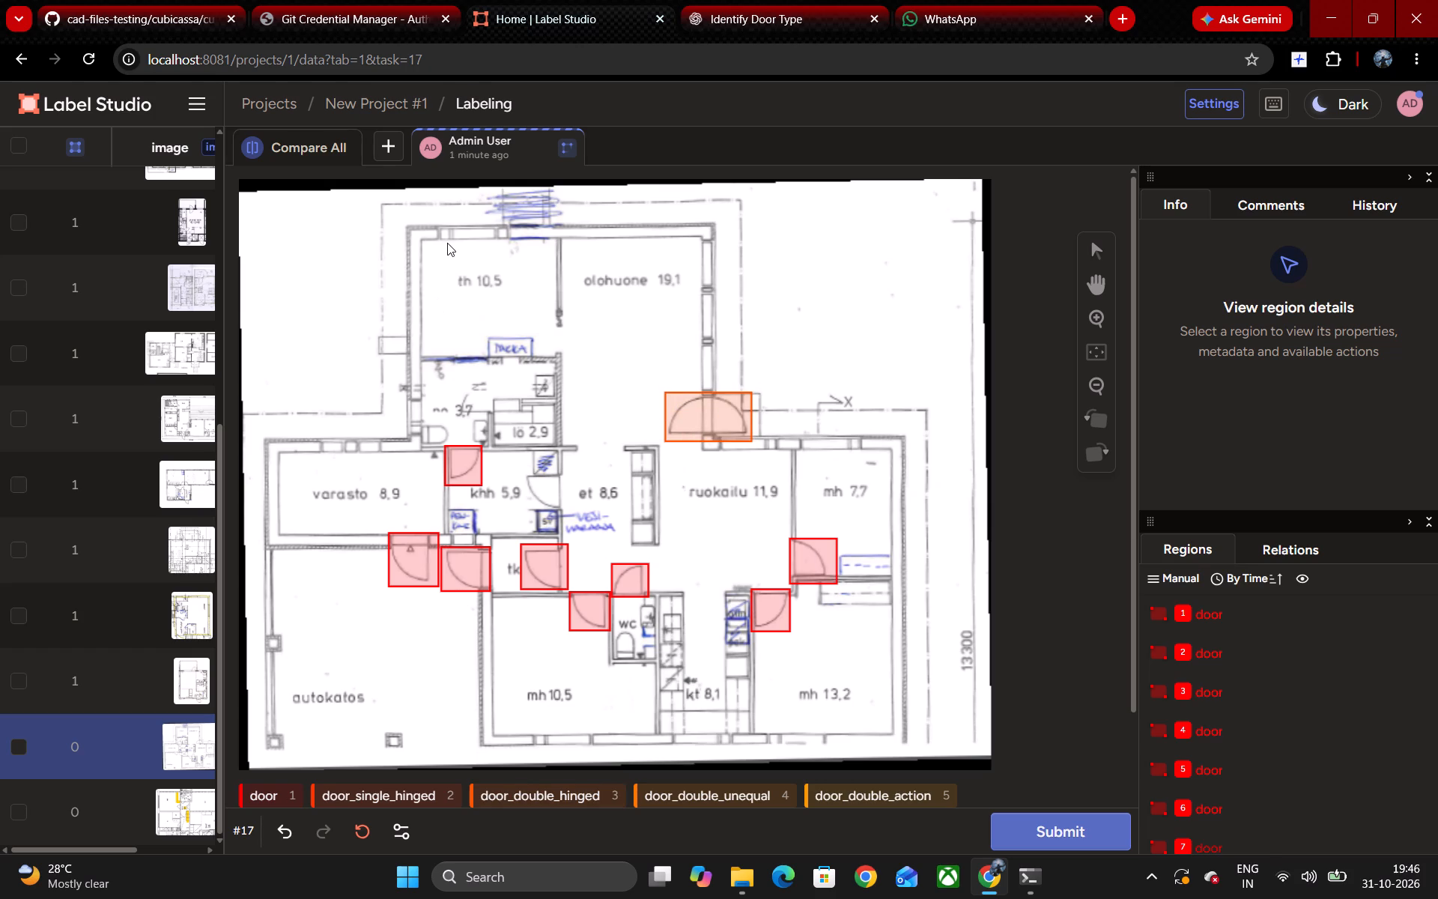
# Box the door between khh and et with the label door.
pyautogui.press('1')
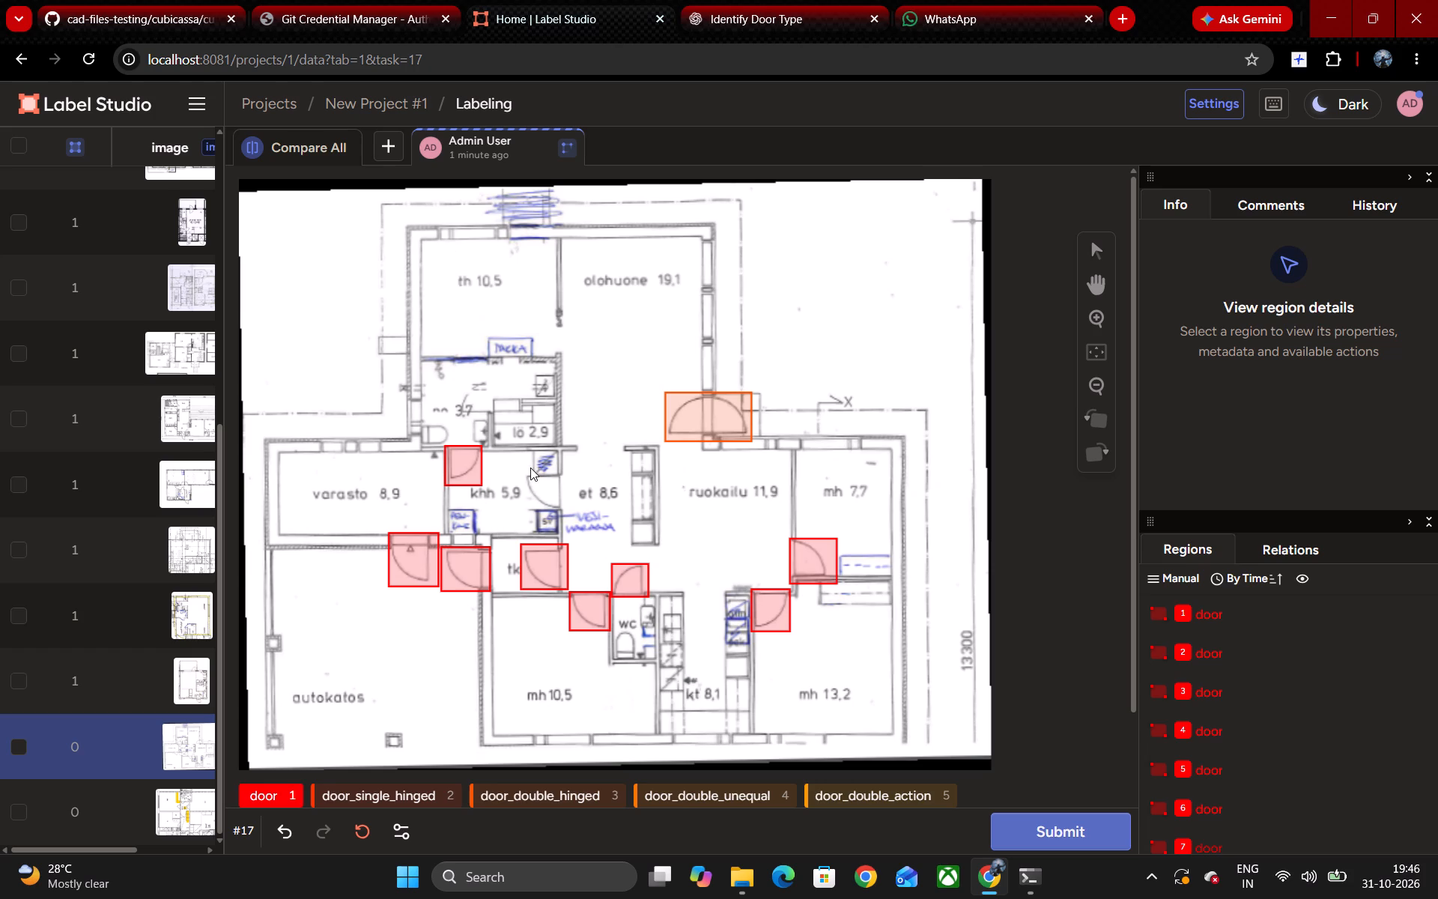
pyautogui.moveTo(525, 471); pyautogui.dragTo(557, 500)
pyautogui.moveTo(557, 500); pyautogui.dragTo(565, 510)
# Box the mh 10,5, kt and mh 13,2 windows in the plan's lower wall with the label window.
pyautogui.scroll(-1, 738, 611)
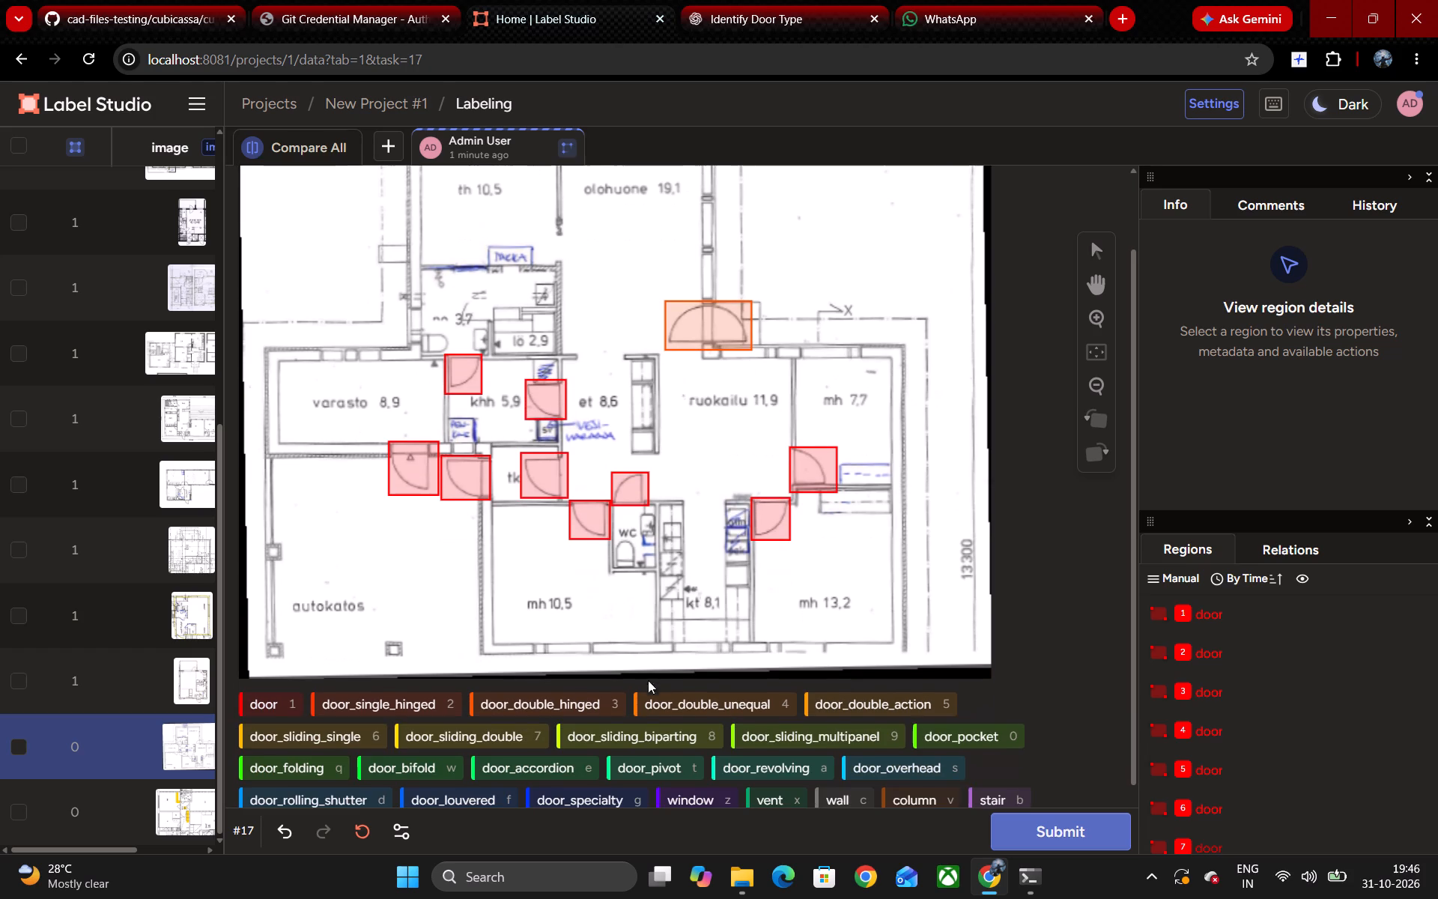
pyautogui.press('z')
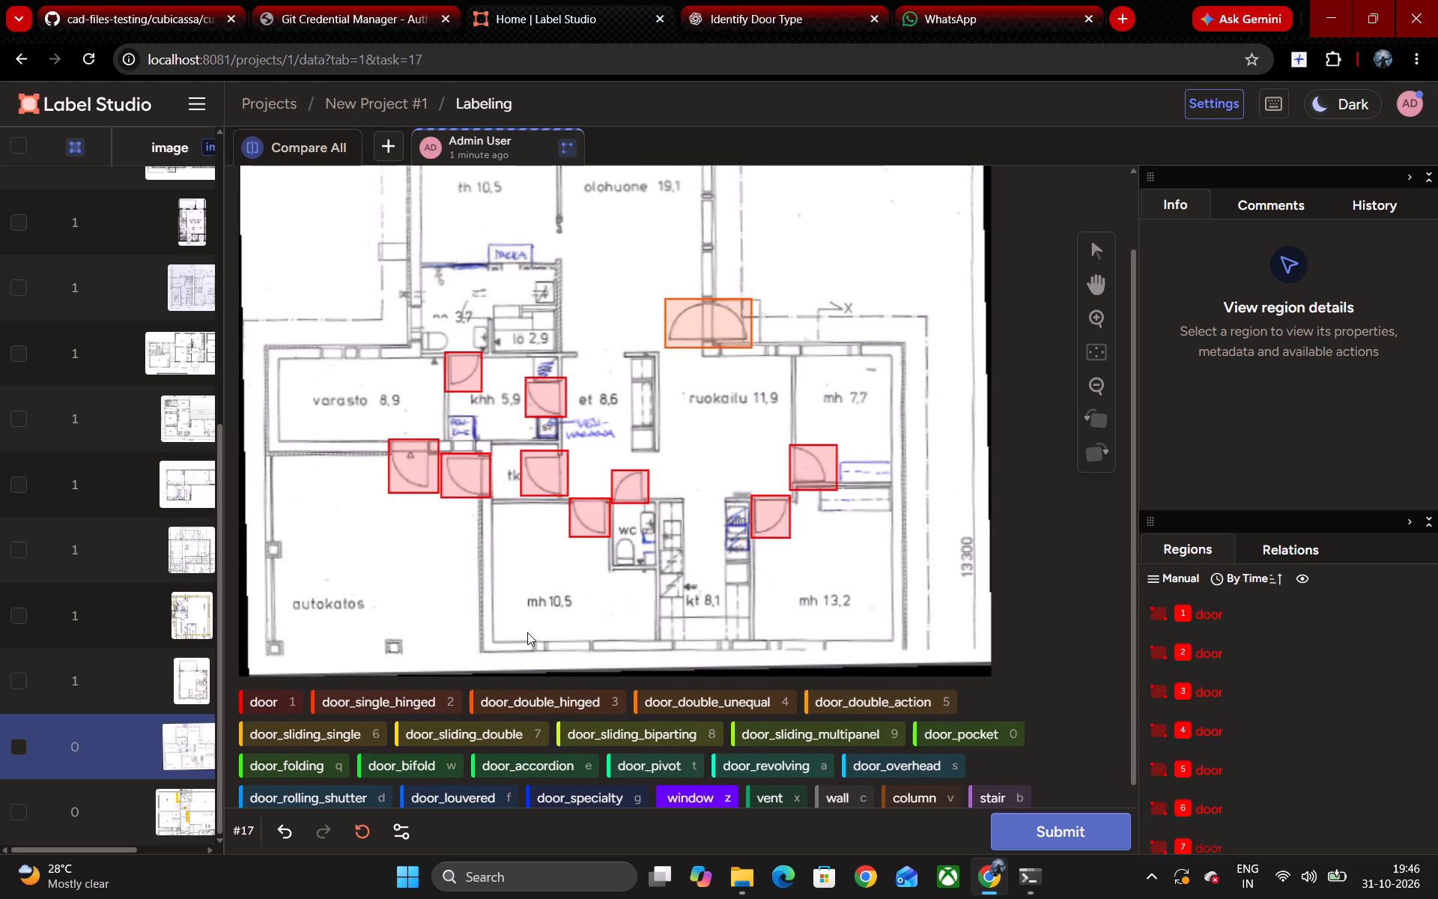
pyautogui.moveTo(534, 640); pyautogui.dragTo(569, 650)
pyautogui.moveTo(569, 650); pyautogui.dragTo(591, 653)
pyautogui.press('z')
pyautogui.moveTo(673, 641); pyautogui.dragTo(727, 653)
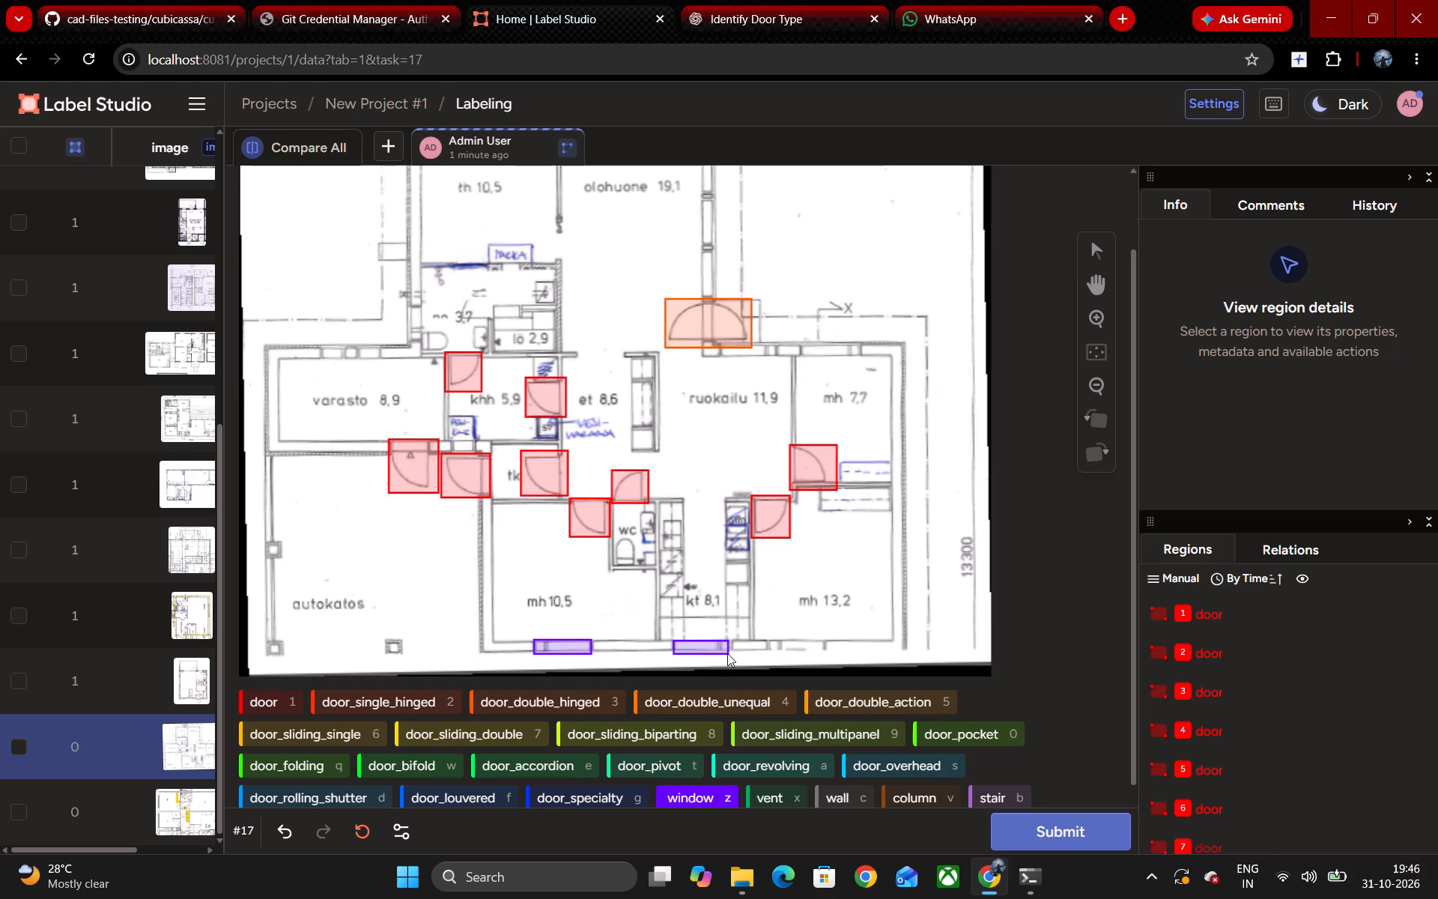
pyautogui.moveTo(727, 653); pyautogui.dragTo(732, 652)
pyautogui.press('z')
pyautogui.moveTo(765, 641); pyautogui.dragTo(814, 647)
pyautogui.moveTo(814, 647); pyautogui.dragTo(823, 648)
# Box the uppermost window in the olohuone exterior side wall with the label window.
pyautogui.scroll(4, 798, 334)
pyautogui.press('z')
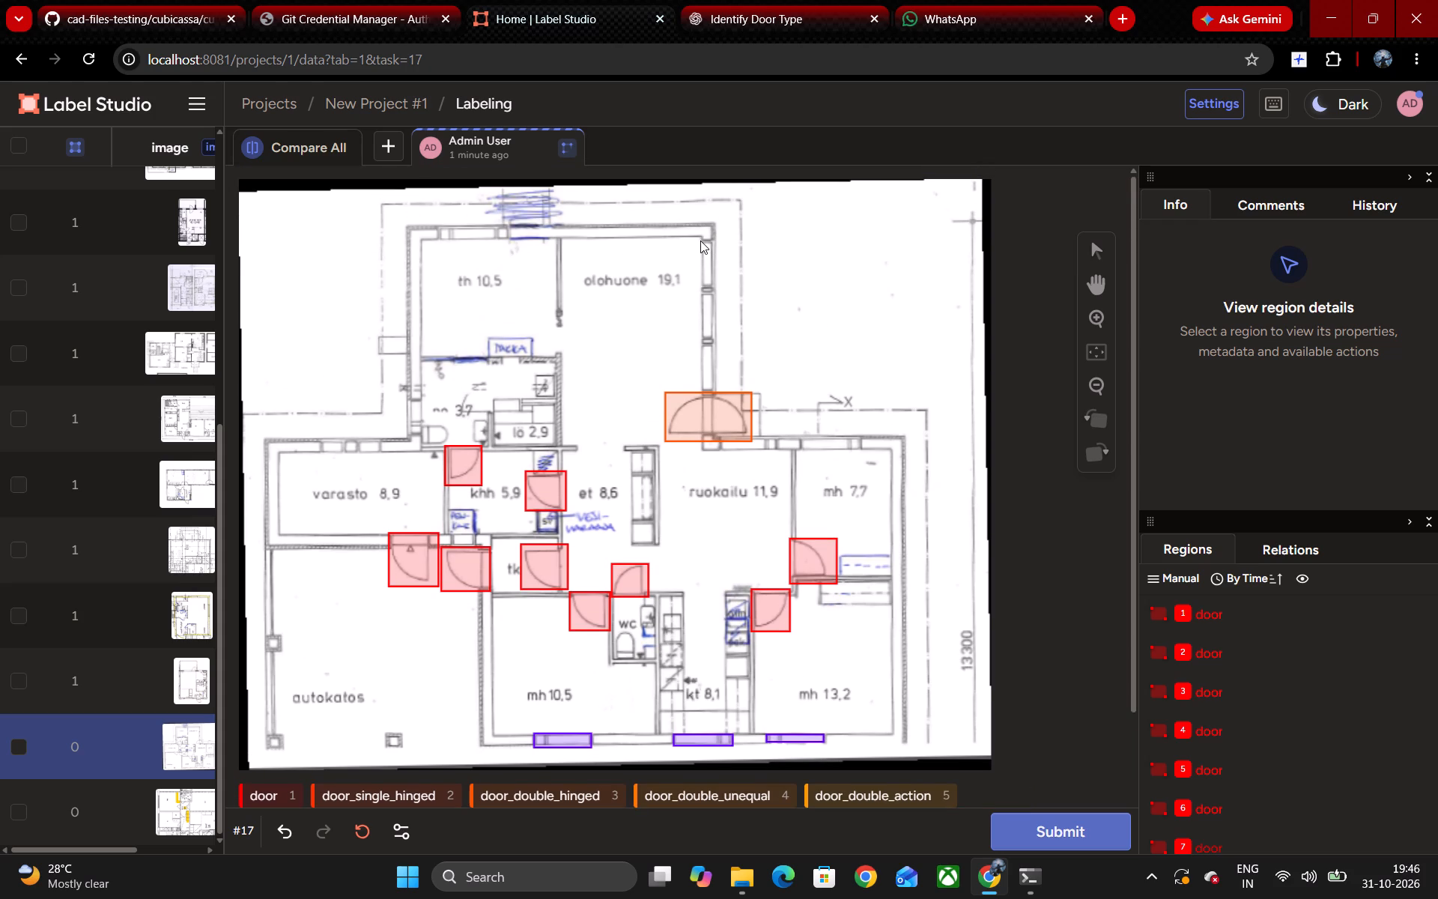
pyautogui.moveTo(700, 240); pyautogui.dragTo(716, 289)
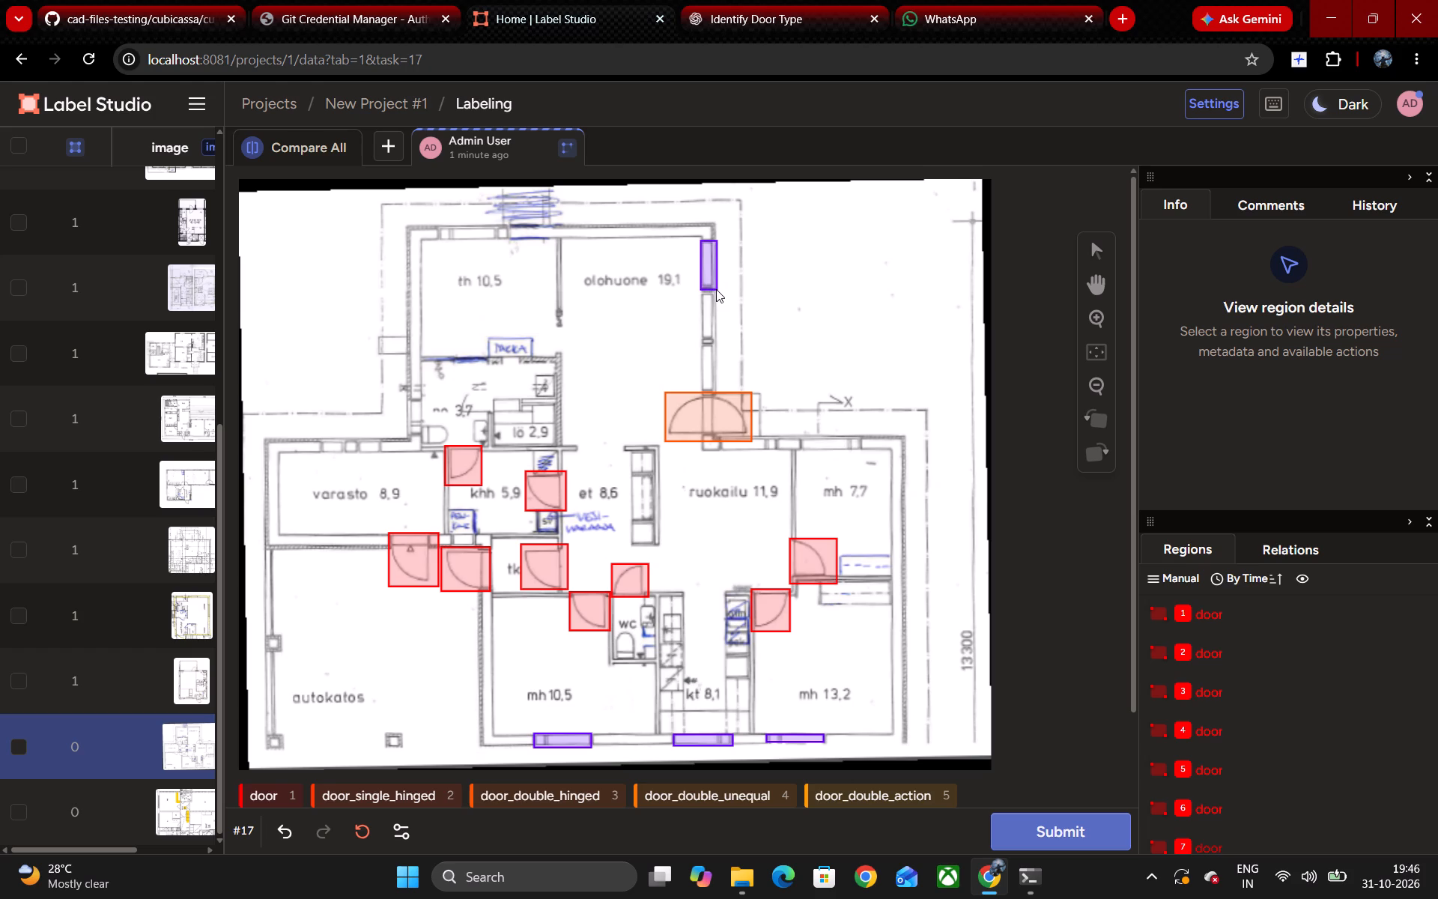